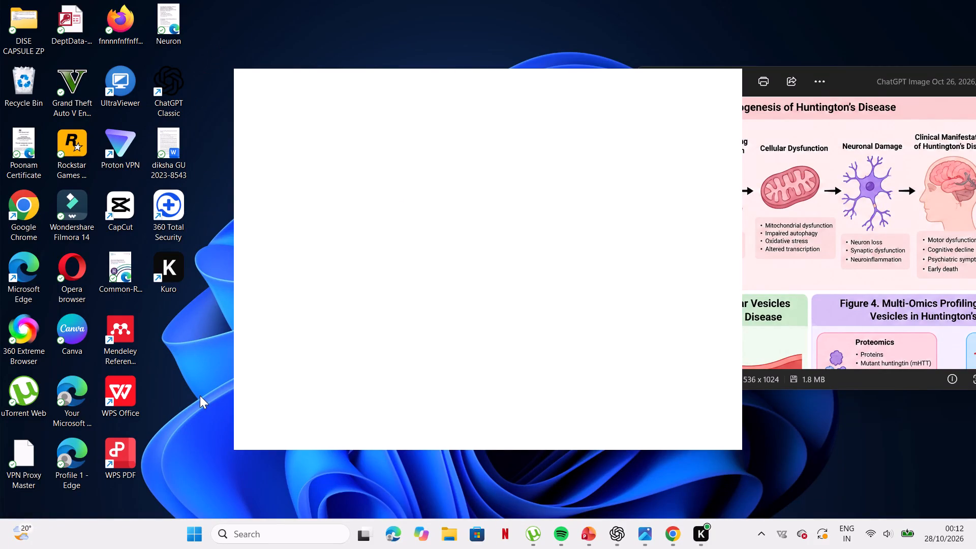
Open Canva with the untitled DNA design and bring the Huntington's disease reference image into view beside it.
{"action": "left_click", "coordinate": [271, 545]}
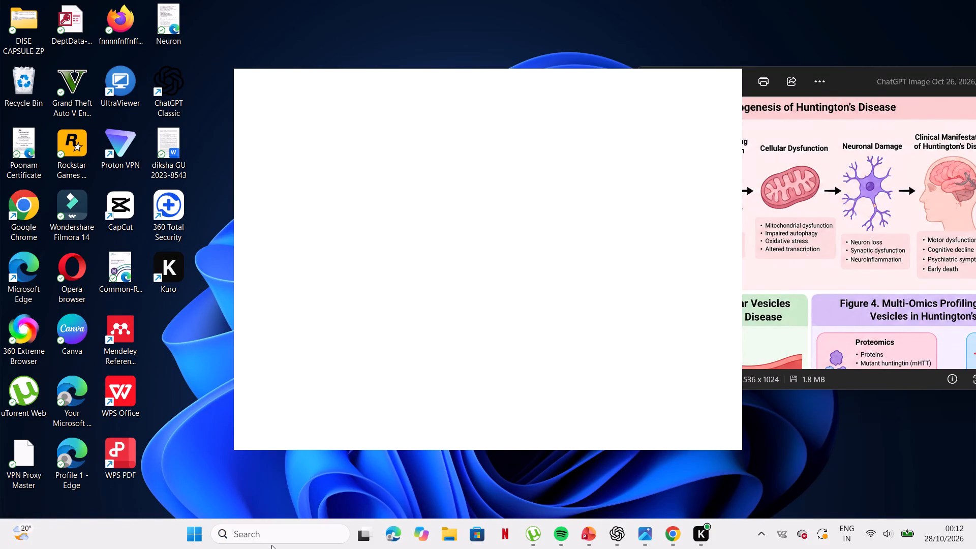
{"action": "left_click", "coordinate": [273, 540]}
{"action": "key", "text": "c"}
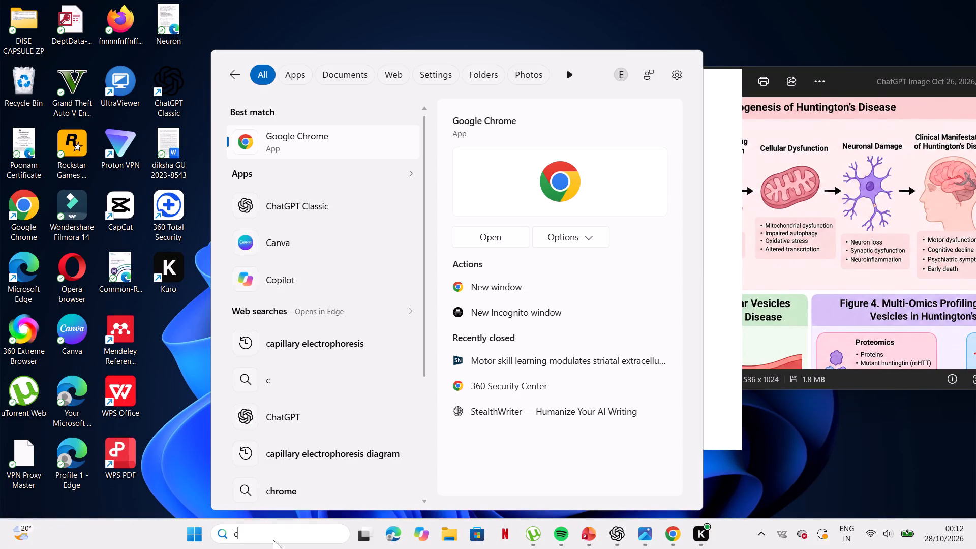
{"action": "left_click", "coordinate": [356, 243]}
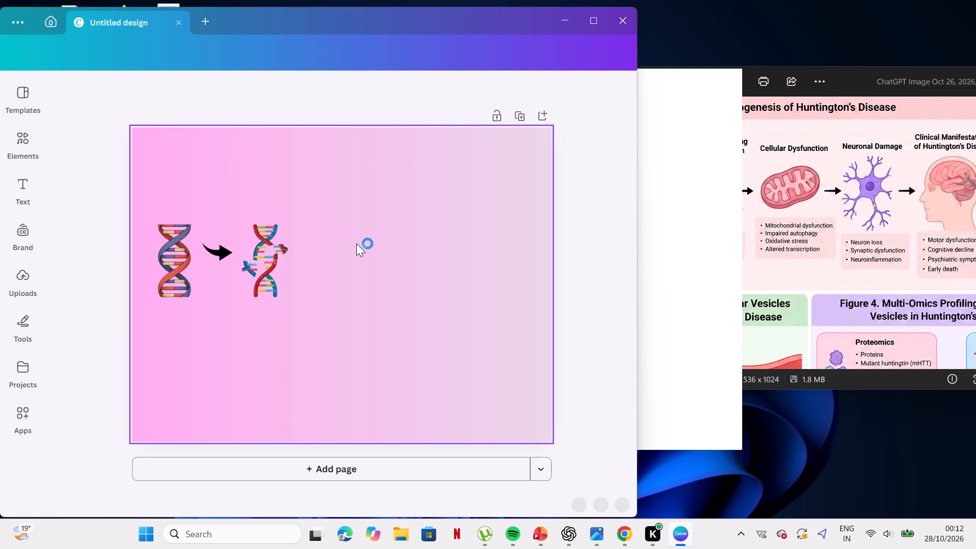
{"action": "left_click", "coordinate": [824, 110]}
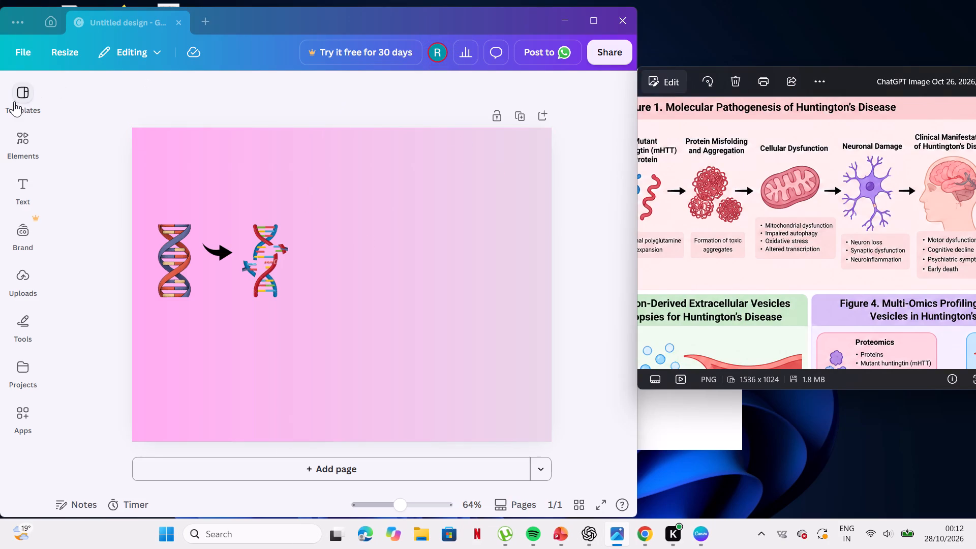
Search the design elements for "protein misfolding".
{"action": "left_click", "coordinate": [16, 135]}
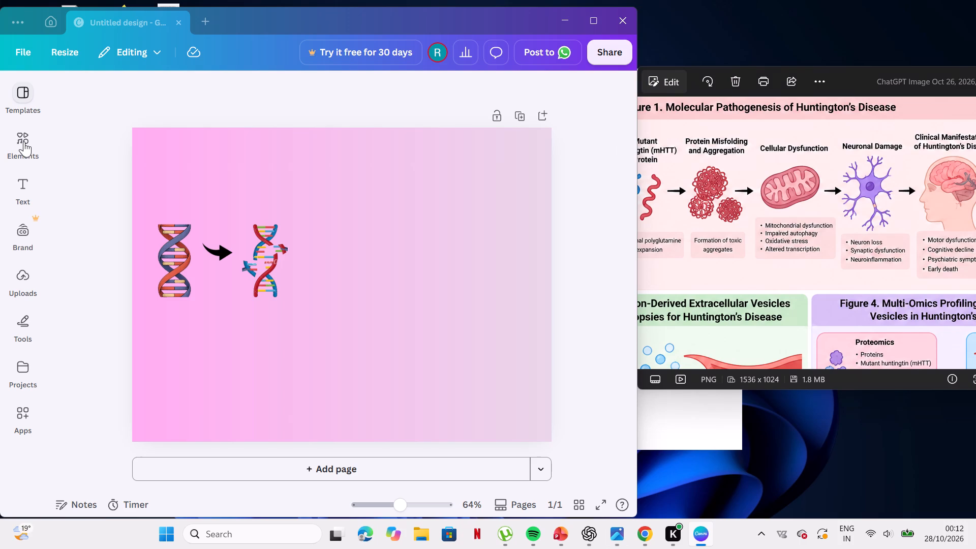
{"action": "left_click", "coordinate": [24, 142]}
{"action": "left_click", "coordinate": [24, 142]}
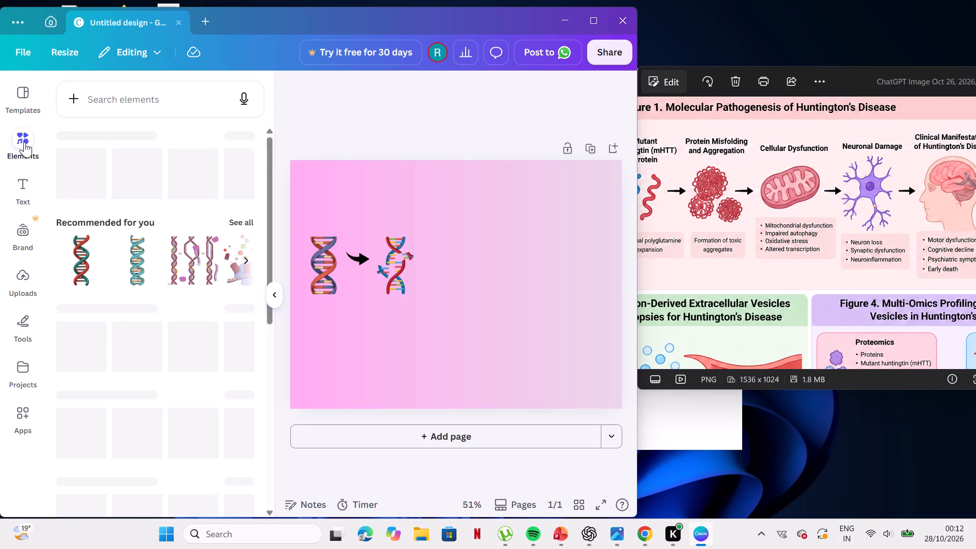
{"action": "left_click", "coordinate": [120, 99]}
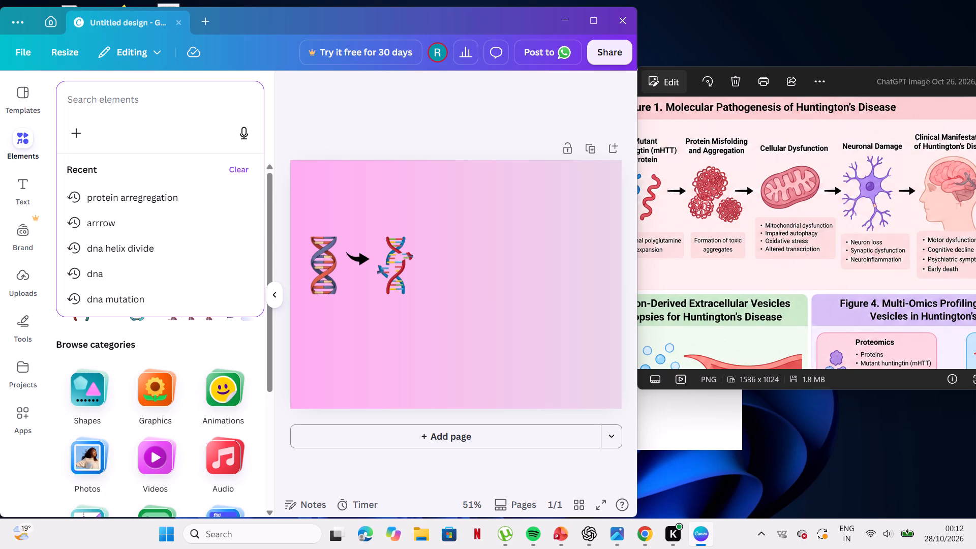
{"action": "type", "text": "pro"}
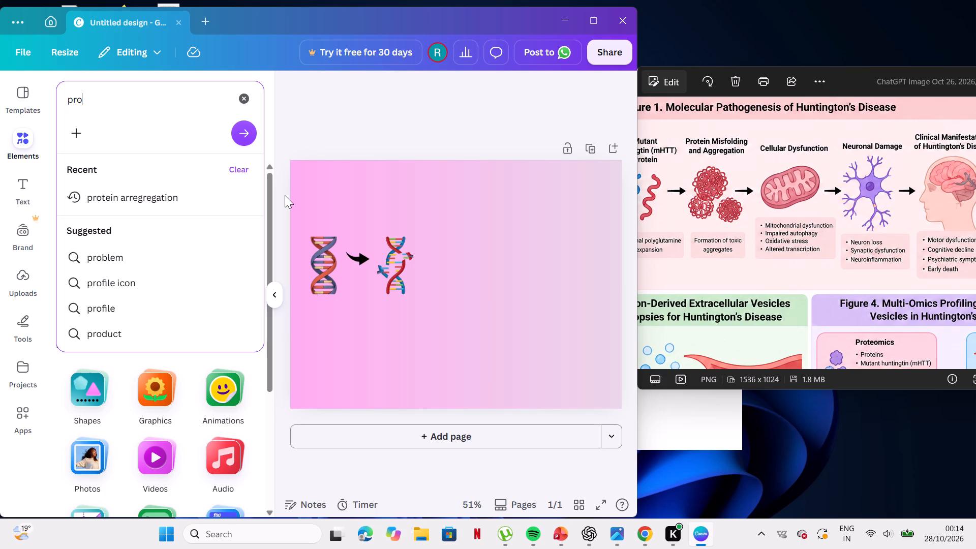
{"action": "left_click", "coordinate": [135, 88]}
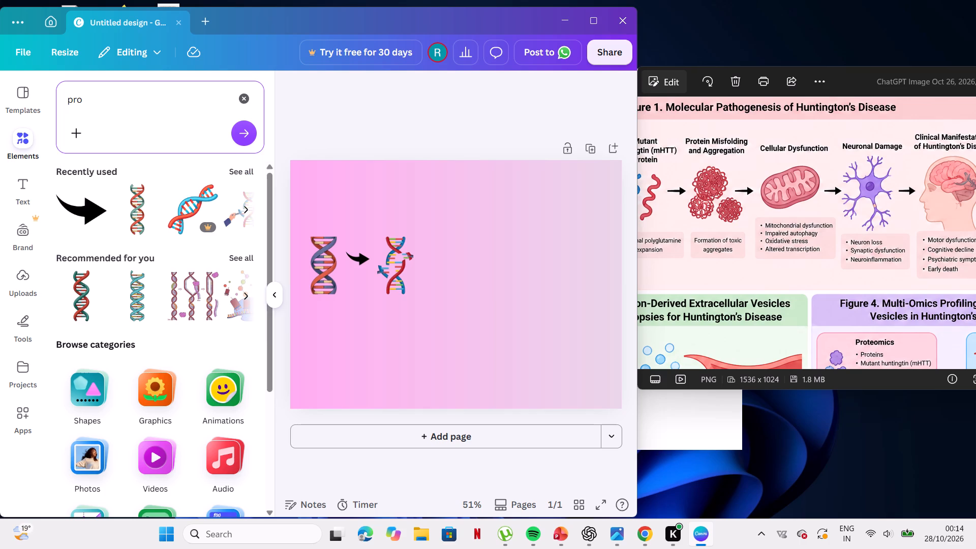
{"action": "left_click", "coordinate": [135, 94]}
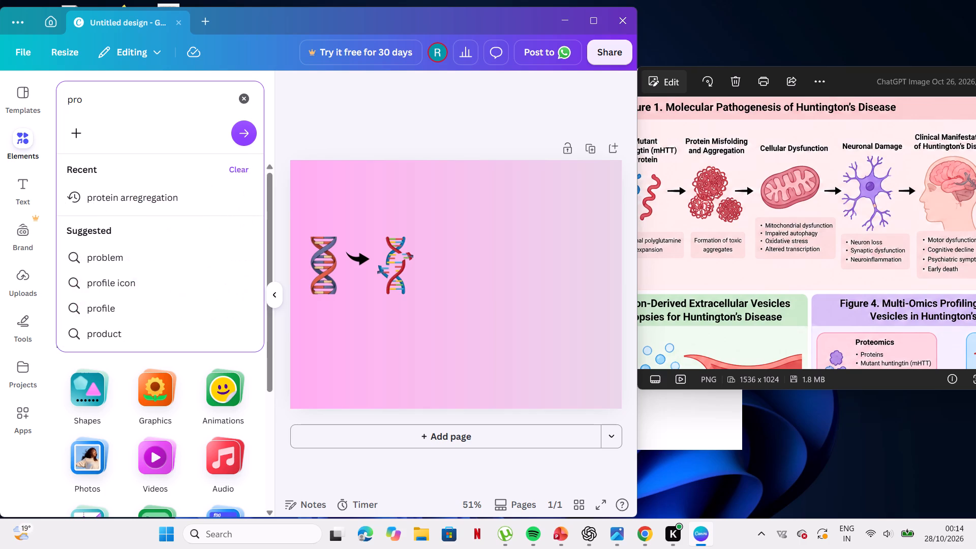
{"action": "type", "text": "tein"}
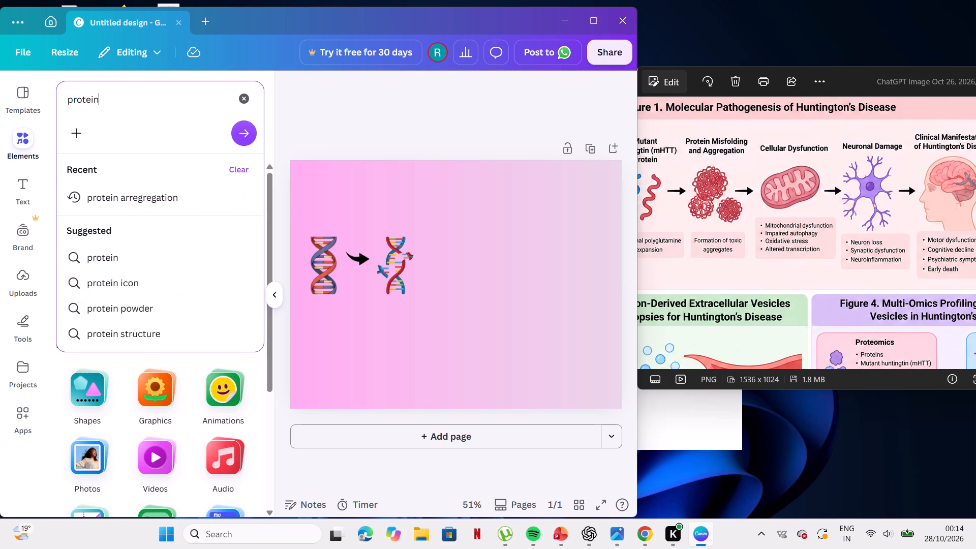
{"action": "key", "text": "space"}
{"action": "type", "text": "mis"}
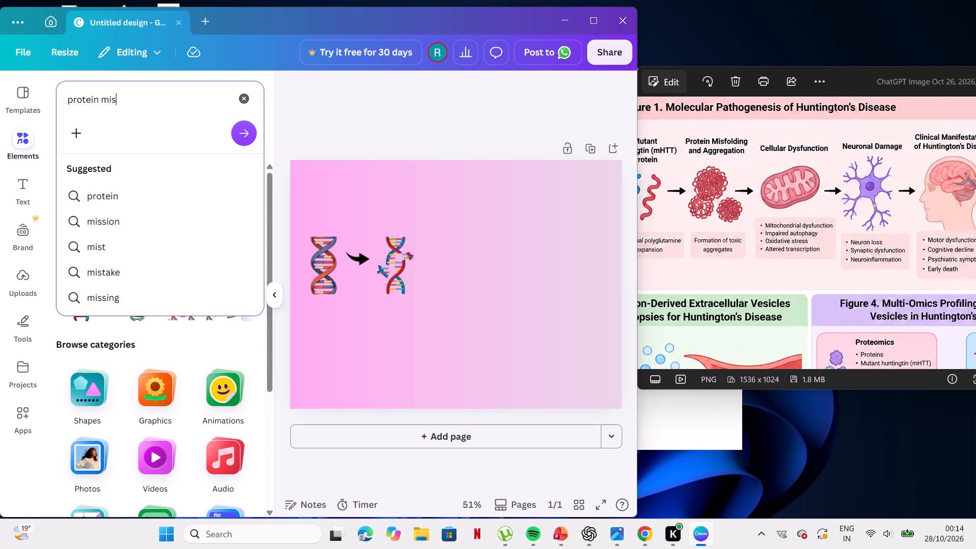
{"action": "type", "text": "foldin"}
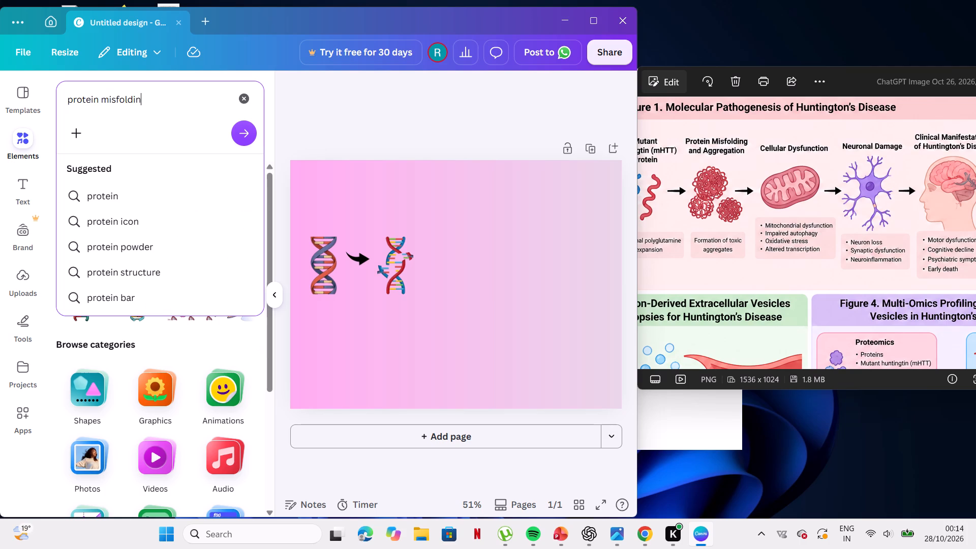
{"action": "key", "text": "g"}
{"action": "key", "text": "Return"}
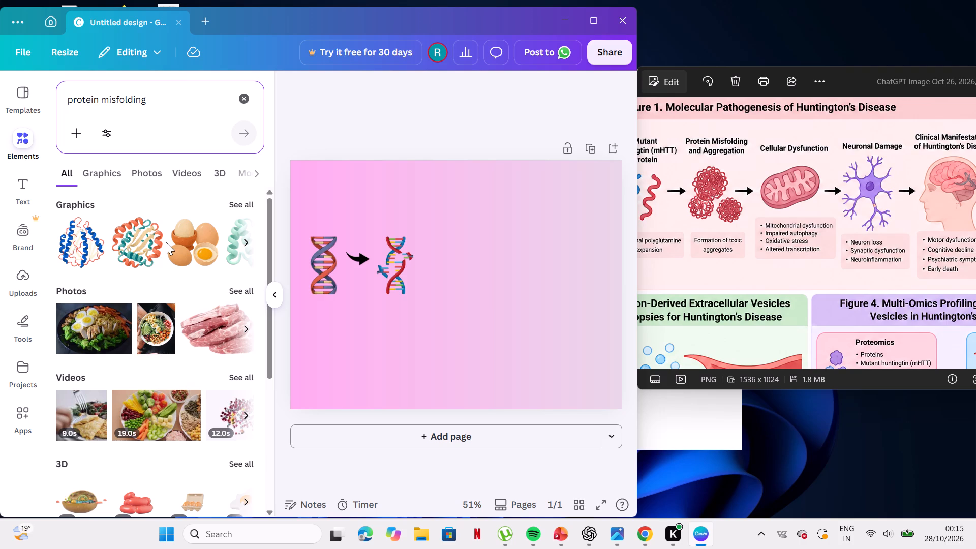
Add the teal and gold folded-protein ribbon graphic from the graphics results to the page.
{"action": "scroll", "coordinate": [166, 242], "scroll_direction": "left", "scroll_amount": 4}
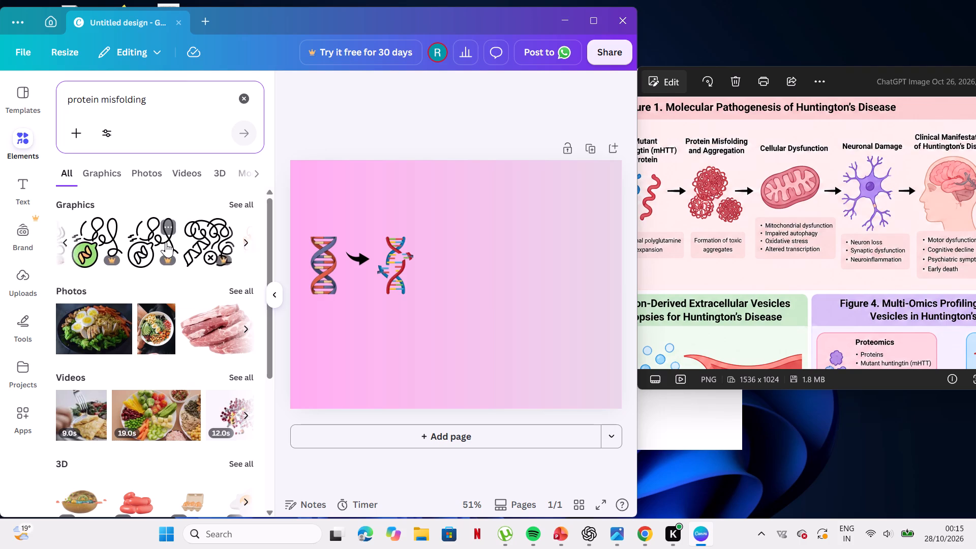
{"action": "scroll", "coordinate": [166, 242], "scroll_direction": "left", "scroll_amount": 3}
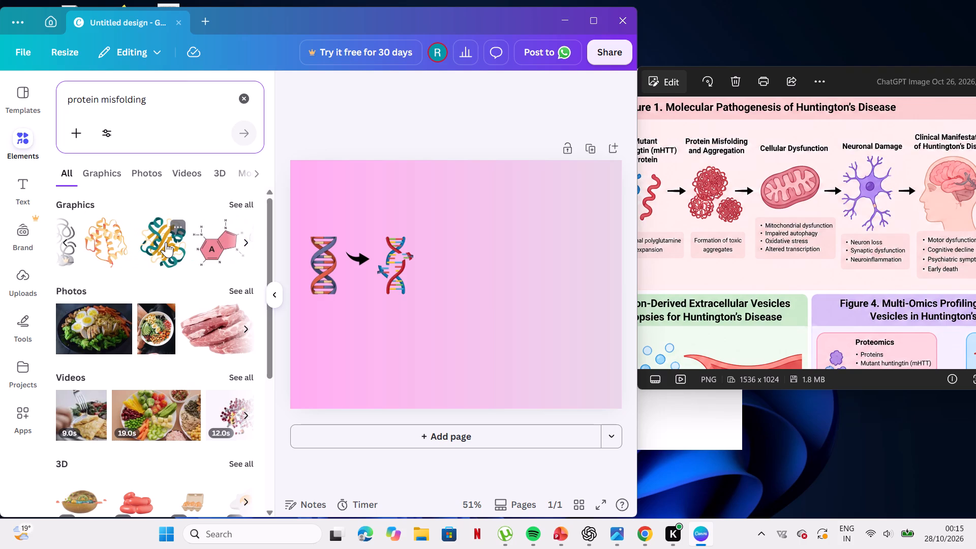
{"action": "left_click", "coordinate": [166, 242]}
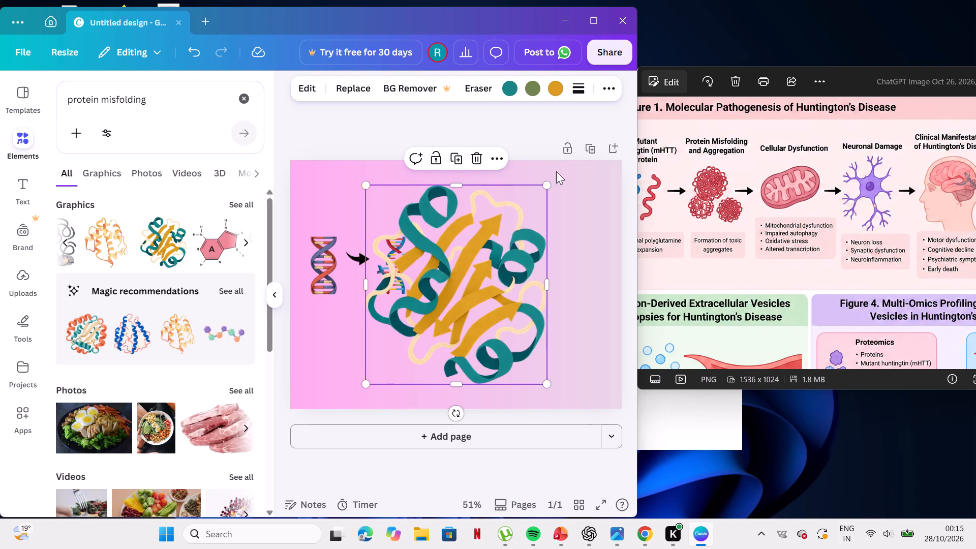
Shrink the protein graphic to smaller than the DNA helices and place it to the right of the broken helix, vertically centred with it.
{"action": "left_click_drag", "start_coordinate": [546, 185], "coordinate": [506, 258]}
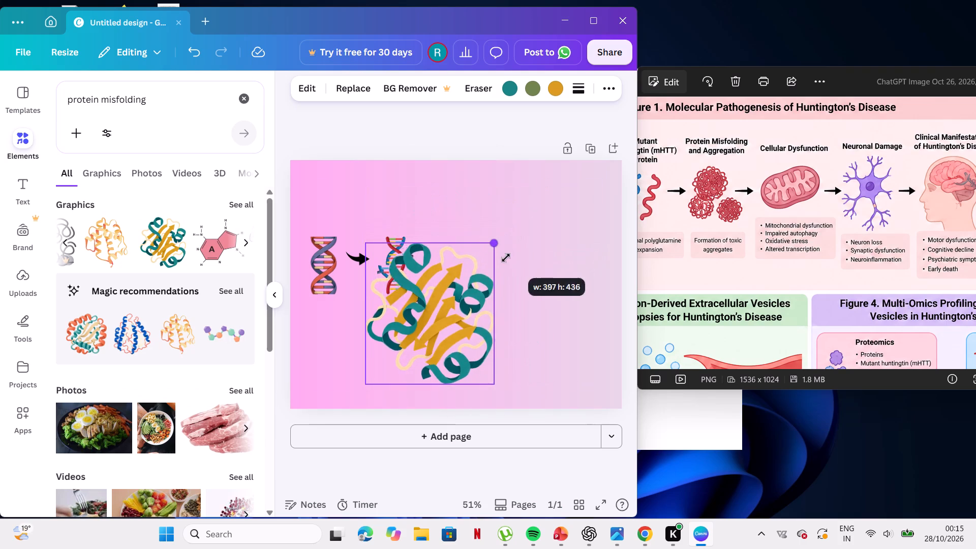
{"action": "left_click_drag", "start_coordinate": [506, 258], "coordinate": [458, 311]}
{"action": "left_click_drag", "start_coordinate": [401, 338], "coordinate": [447, 286]}
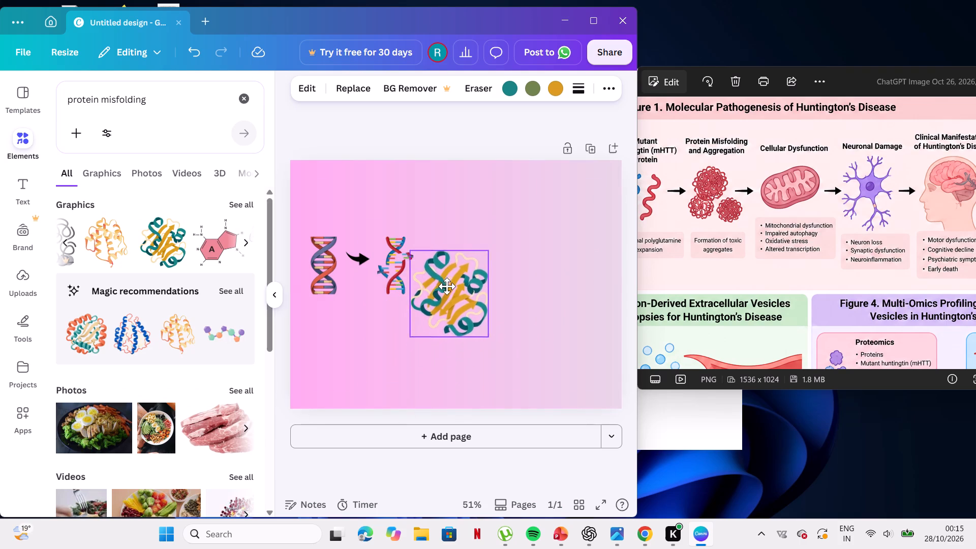
{"action": "left_click_drag", "start_coordinate": [447, 286], "coordinate": [462, 267]}
{"action": "left_click_drag", "start_coordinate": [427, 312], "coordinate": [448, 271]}
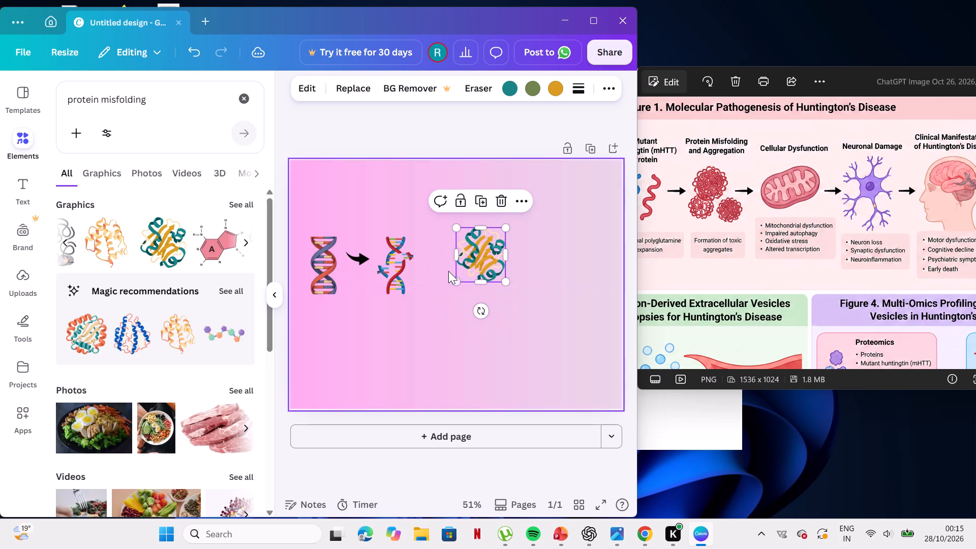
{"action": "left_click_drag", "start_coordinate": [483, 242], "coordinate": [453, 254]}
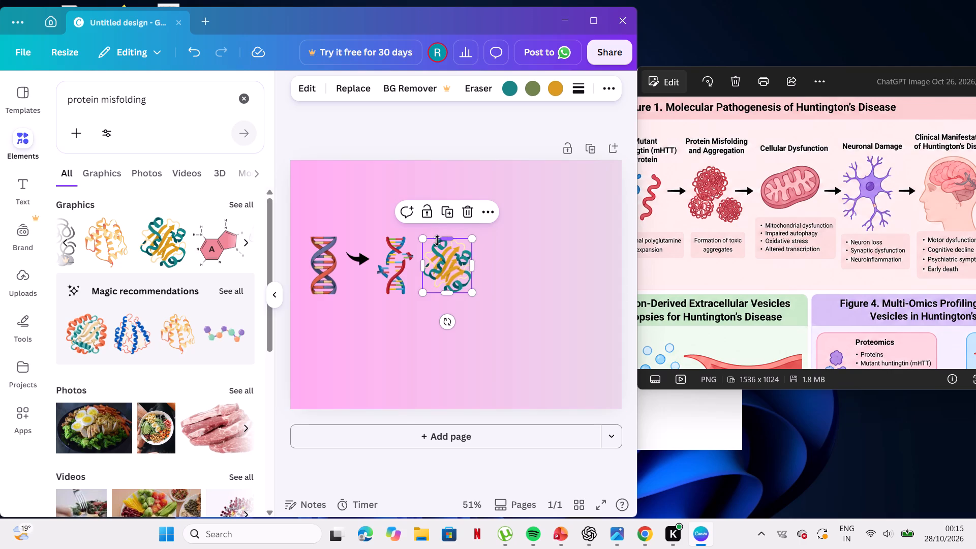
{"action": "left_click_drag", "start_coordinate": [423, 234], "coordinate": [443, 252]}
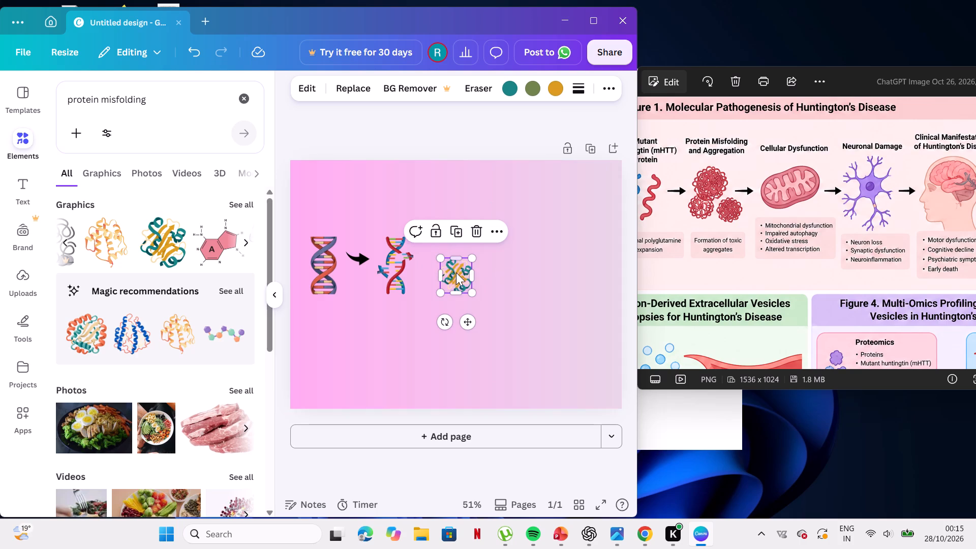
{"action": "left_click_drag", "start_coordinate": [456, 272], "coordinate": [452, 257]}
{"action": "left_click", "coordinate": [452, 257]}
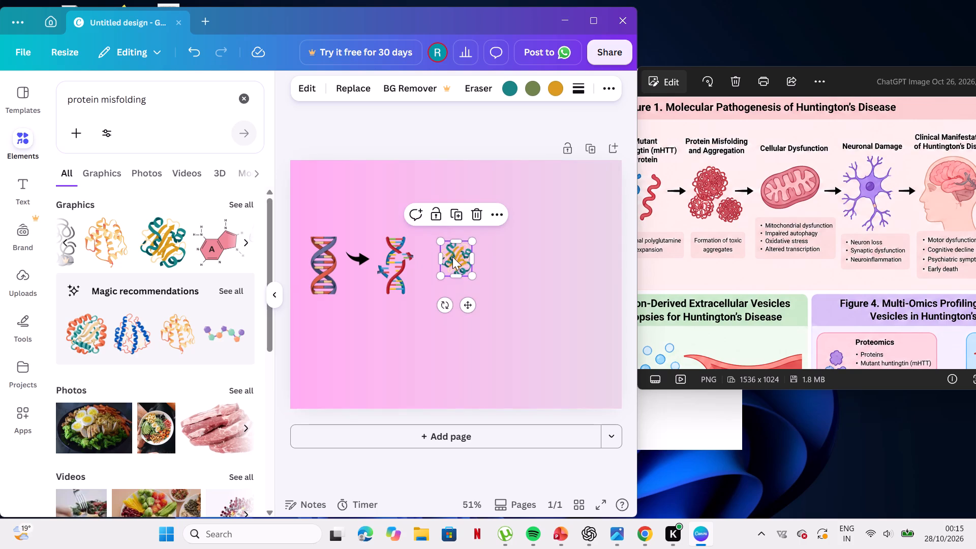
Recolour the teal parts of the protein graphic with the red photo colour taken from the broken DNA helix.
{"action": "left_click", "coordinate": [456, 255]}
{"action": "left_click", "coordinate": [512, 93]}
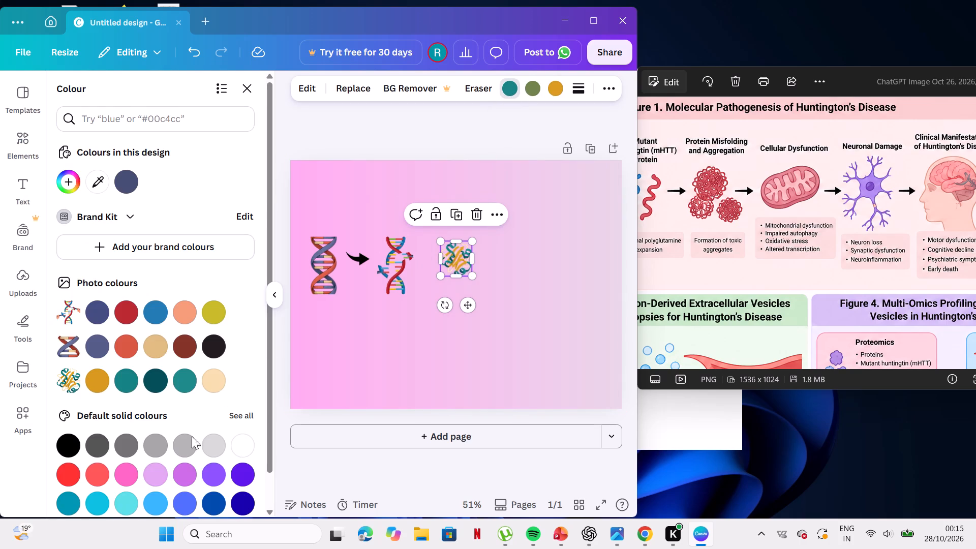
{"action": "left_click", "coordinate": [122, 312]}
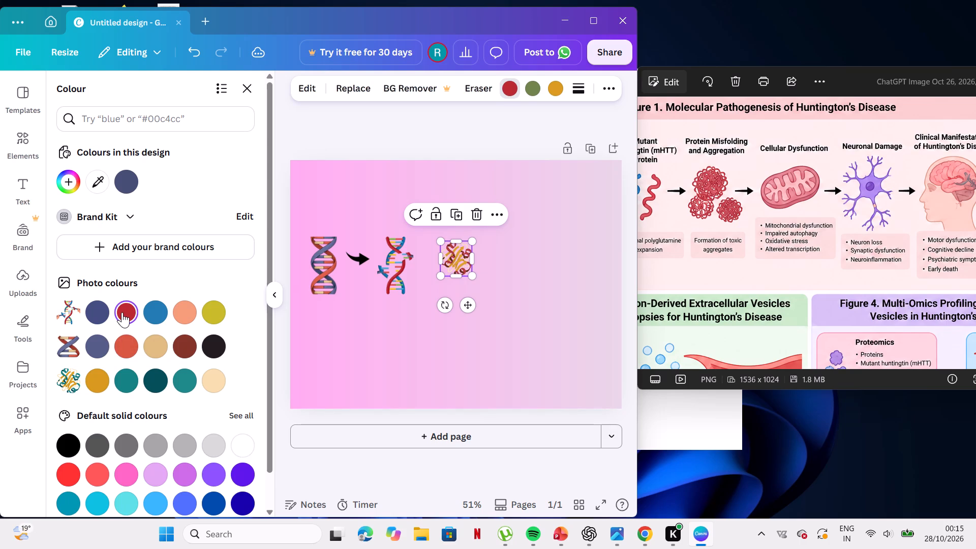
Recolour the green colour of the protein graphic to dark red #85070C.
{"action": "left_click", "coordinate": [540, 87]}
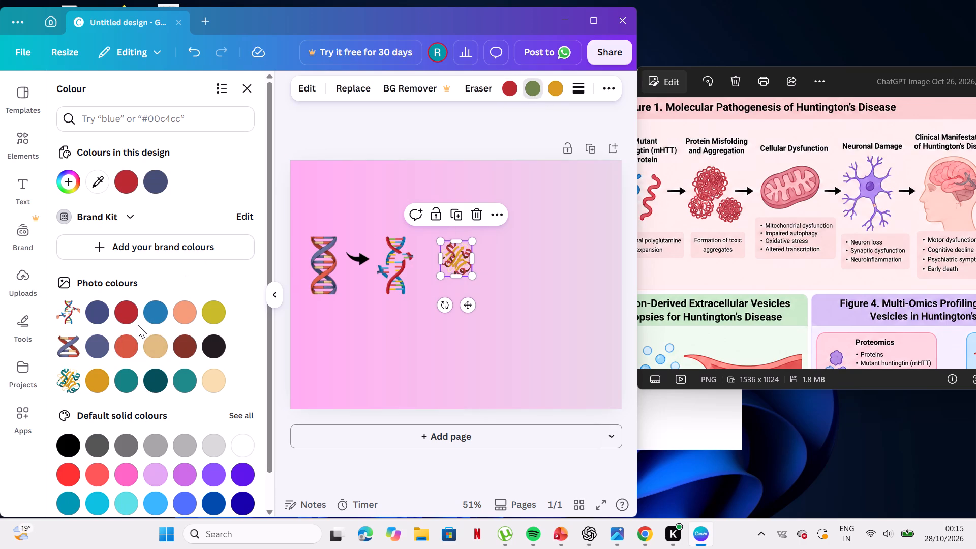
{"action": "left_click", "coordinate": [134, 314]}
{"action": "left_click", "coordinate": [134, 314]}
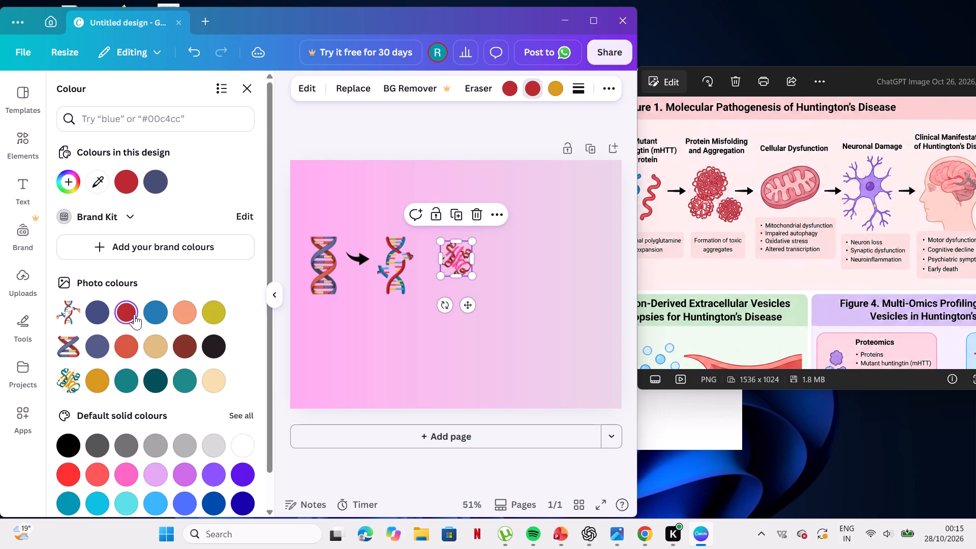
{"action": "left_click", "coordinate": [134, 314]}
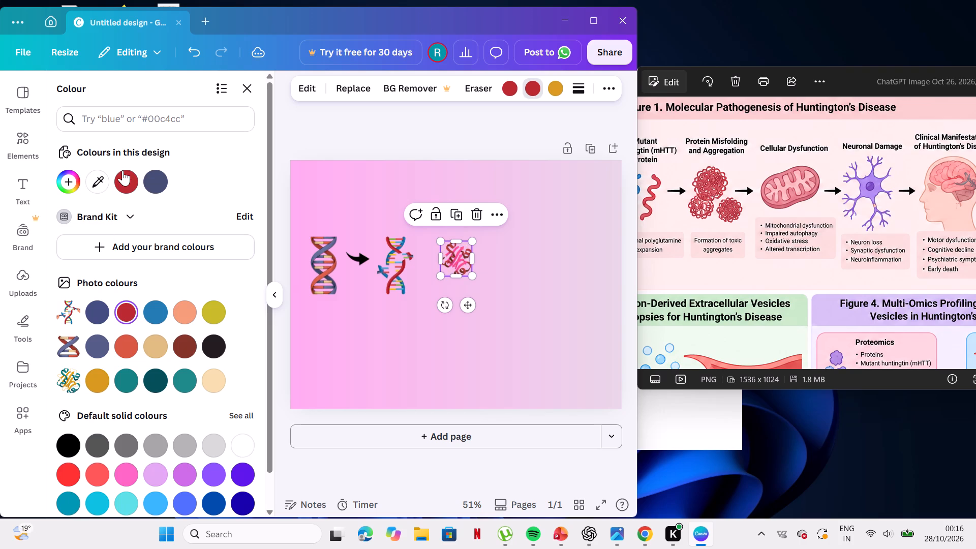
{"action": "left_click", "coordinate": [123, 170]}
{"action": "left_click", "coordinate": [123, 170]}
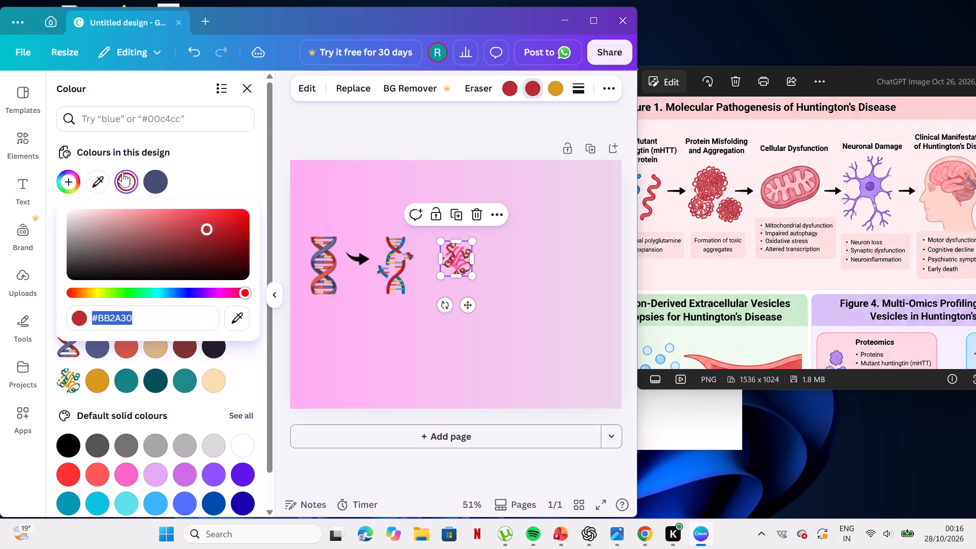
{"action": "left_click_drag", "start_coordinate": [202, 227], "coordinate": [232, 215]}
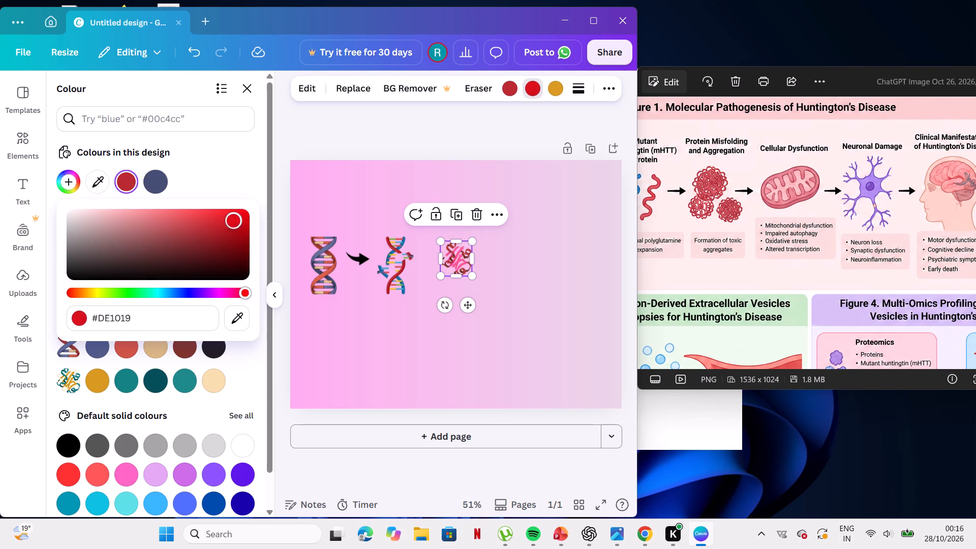
{"action": "left_click_drag", "start_coordinate": [232, 215], "coordinate": [240, 243]}
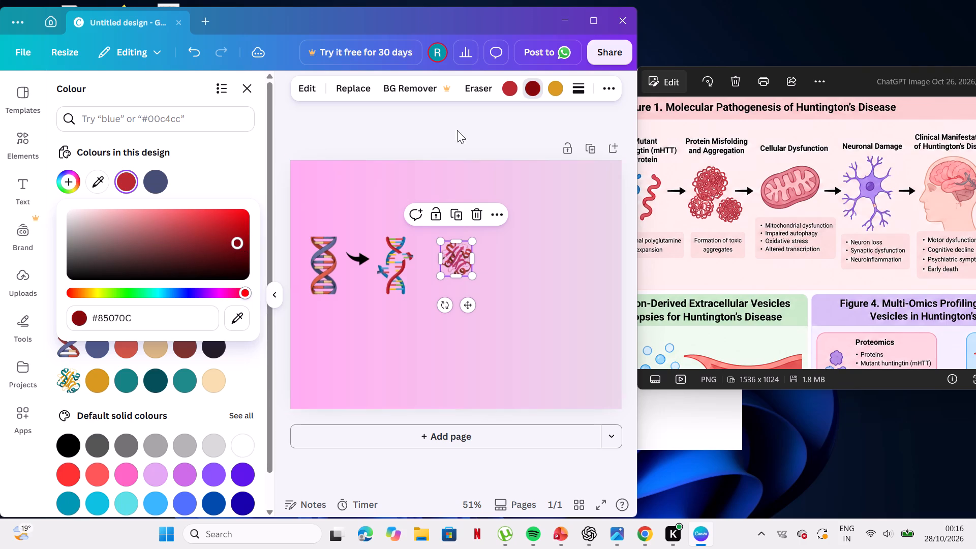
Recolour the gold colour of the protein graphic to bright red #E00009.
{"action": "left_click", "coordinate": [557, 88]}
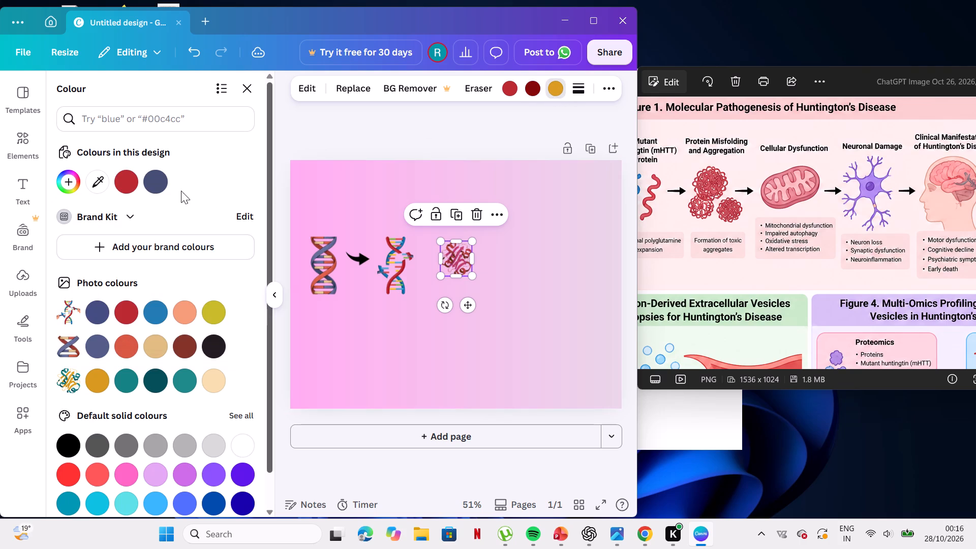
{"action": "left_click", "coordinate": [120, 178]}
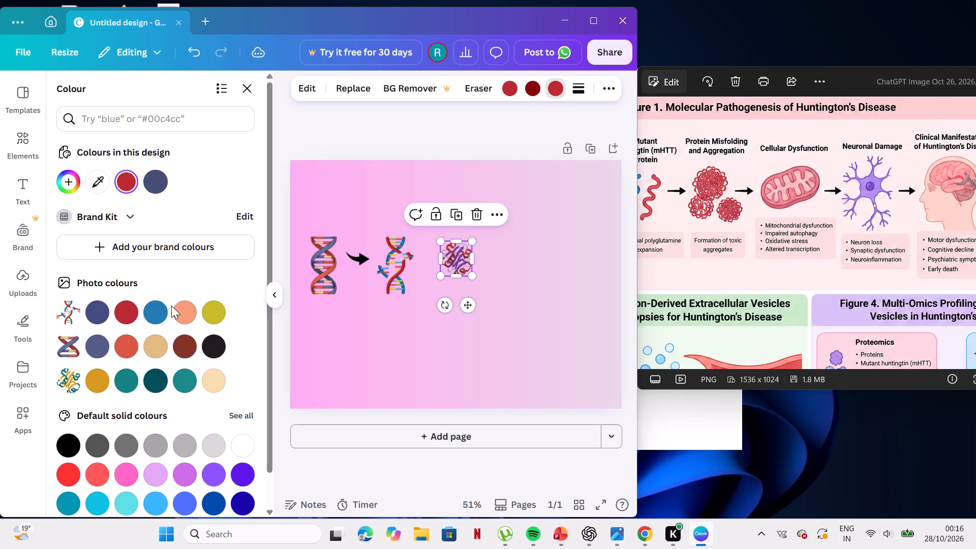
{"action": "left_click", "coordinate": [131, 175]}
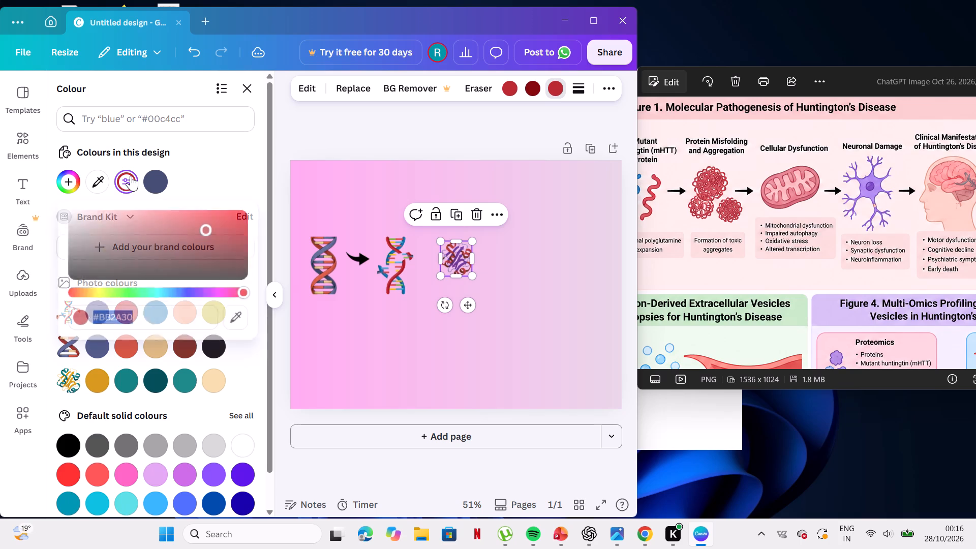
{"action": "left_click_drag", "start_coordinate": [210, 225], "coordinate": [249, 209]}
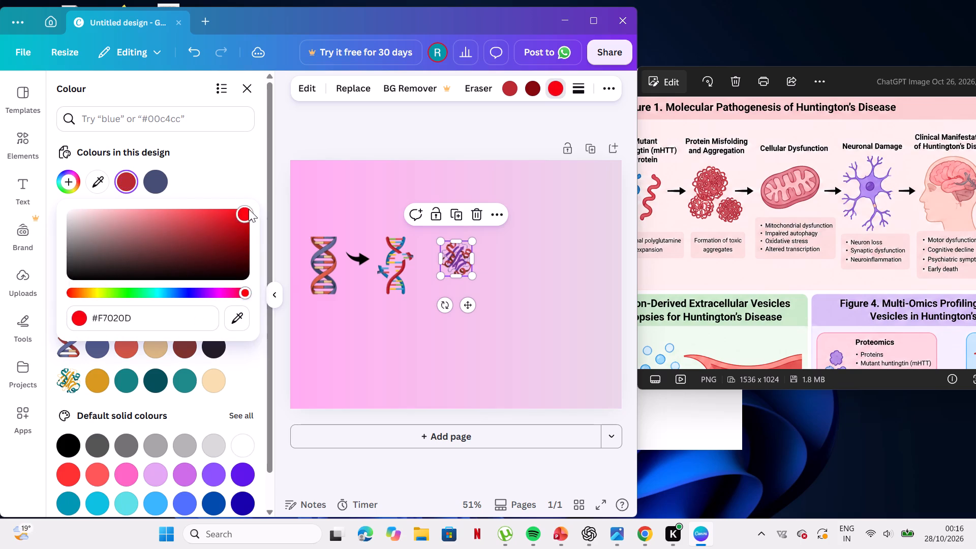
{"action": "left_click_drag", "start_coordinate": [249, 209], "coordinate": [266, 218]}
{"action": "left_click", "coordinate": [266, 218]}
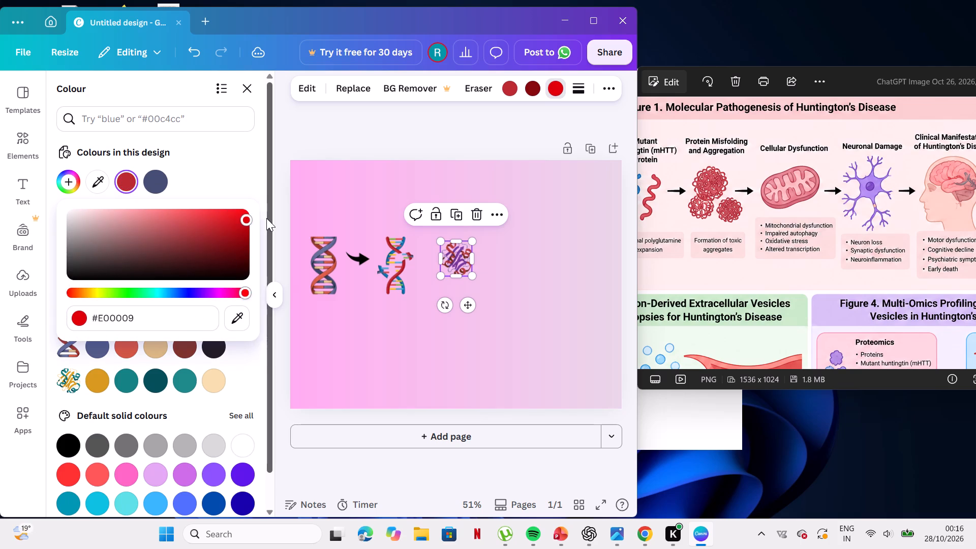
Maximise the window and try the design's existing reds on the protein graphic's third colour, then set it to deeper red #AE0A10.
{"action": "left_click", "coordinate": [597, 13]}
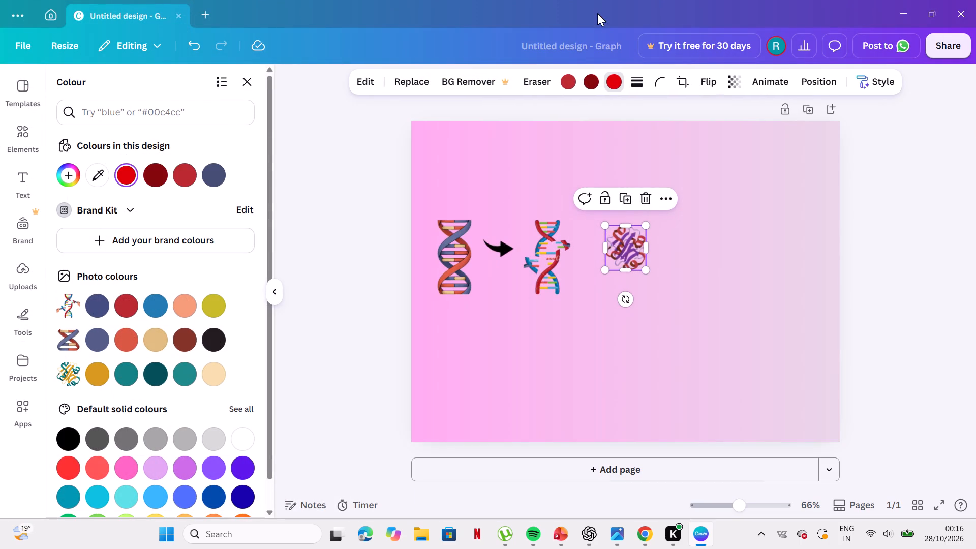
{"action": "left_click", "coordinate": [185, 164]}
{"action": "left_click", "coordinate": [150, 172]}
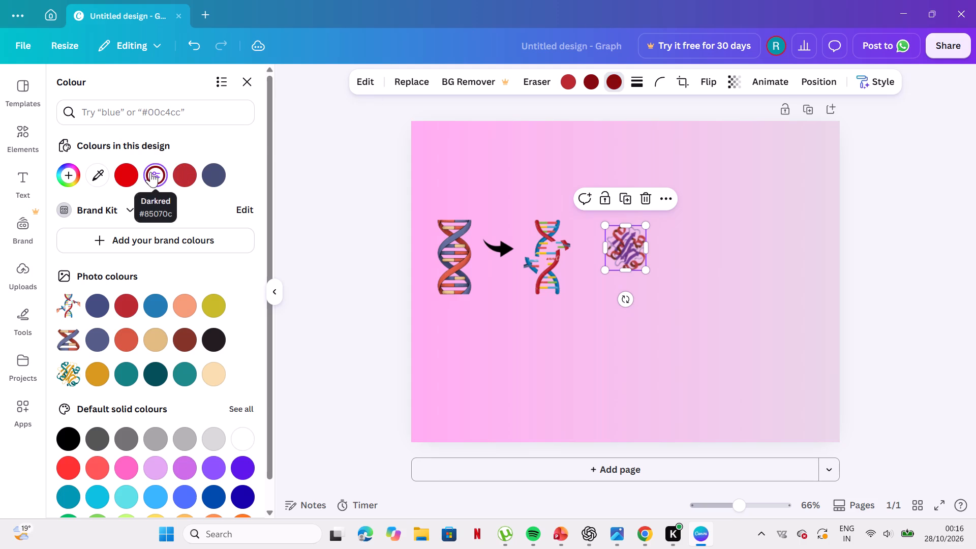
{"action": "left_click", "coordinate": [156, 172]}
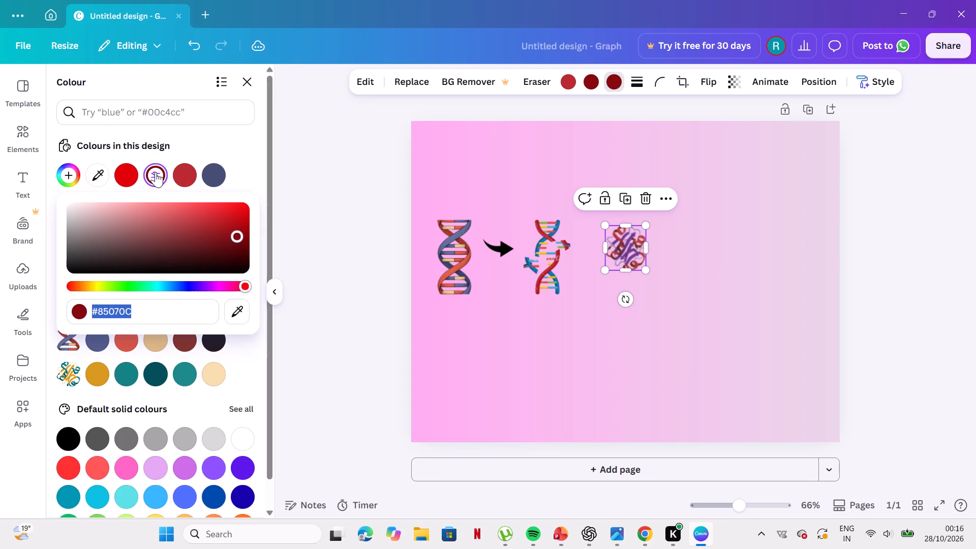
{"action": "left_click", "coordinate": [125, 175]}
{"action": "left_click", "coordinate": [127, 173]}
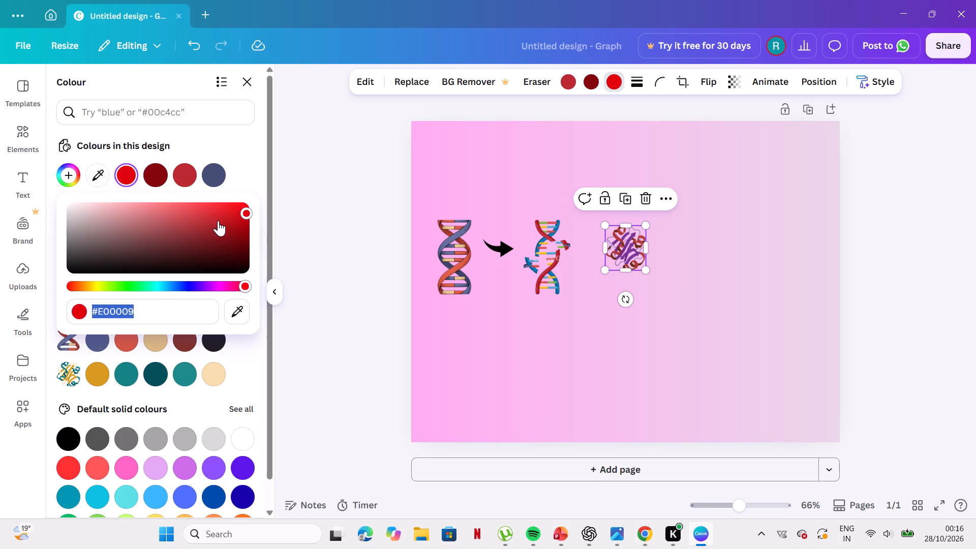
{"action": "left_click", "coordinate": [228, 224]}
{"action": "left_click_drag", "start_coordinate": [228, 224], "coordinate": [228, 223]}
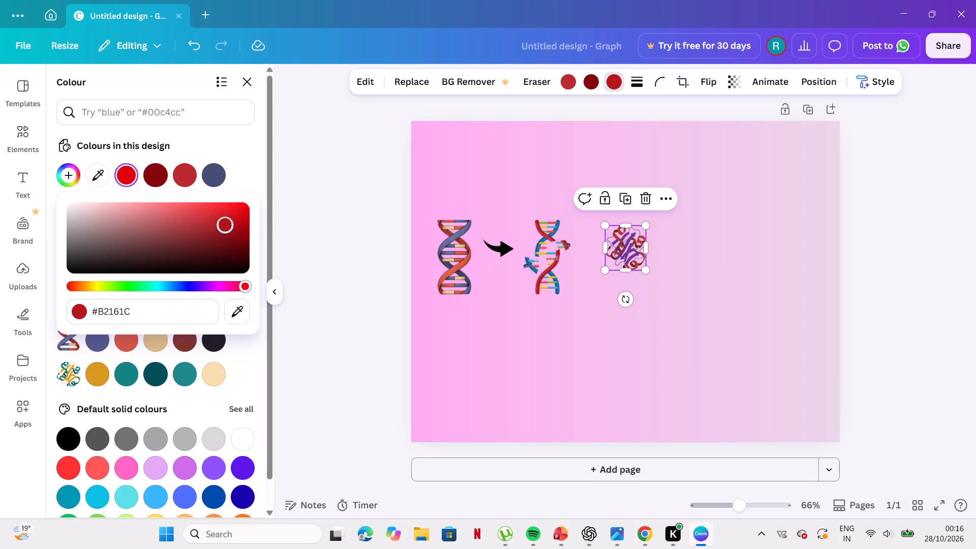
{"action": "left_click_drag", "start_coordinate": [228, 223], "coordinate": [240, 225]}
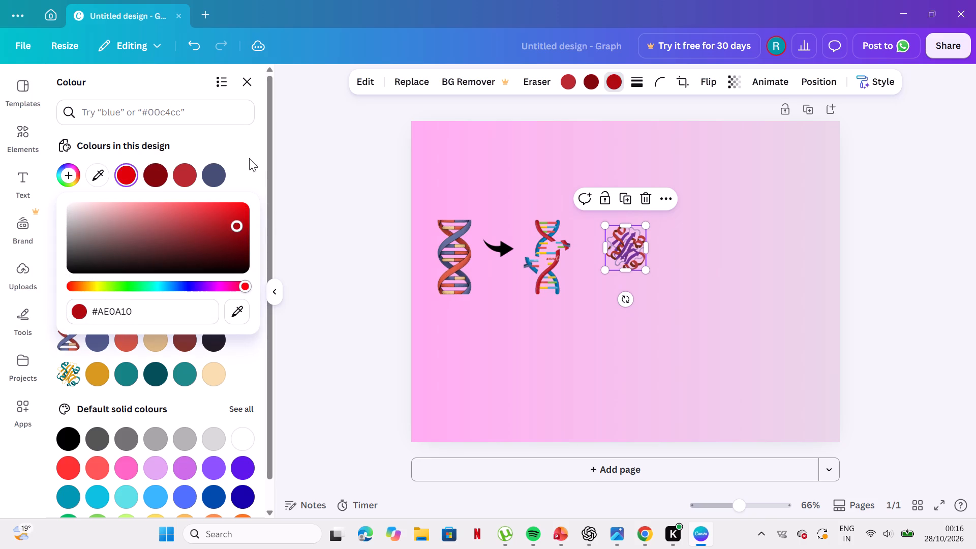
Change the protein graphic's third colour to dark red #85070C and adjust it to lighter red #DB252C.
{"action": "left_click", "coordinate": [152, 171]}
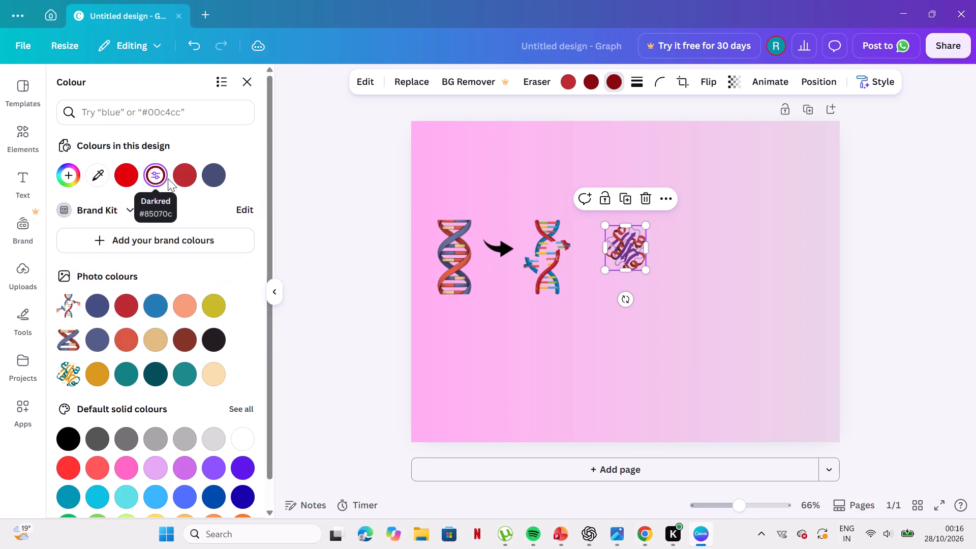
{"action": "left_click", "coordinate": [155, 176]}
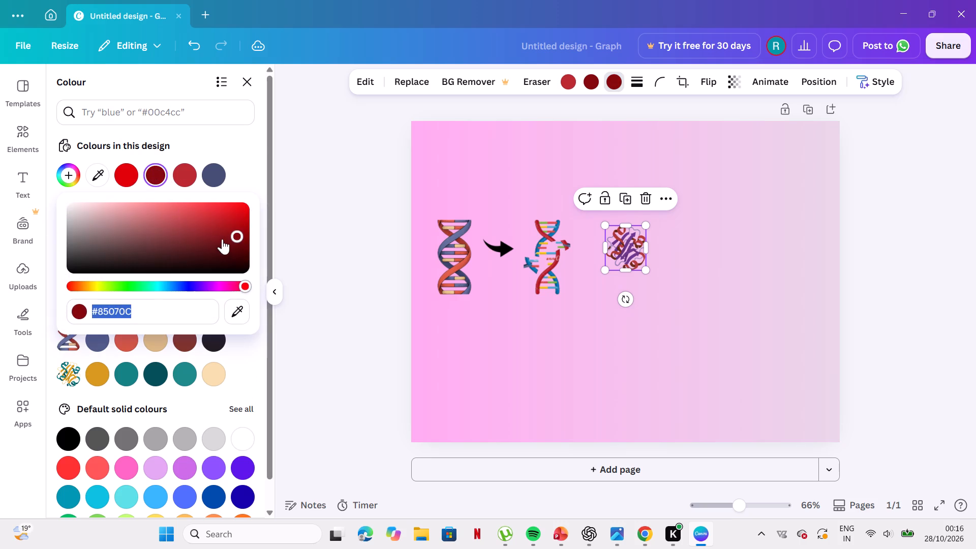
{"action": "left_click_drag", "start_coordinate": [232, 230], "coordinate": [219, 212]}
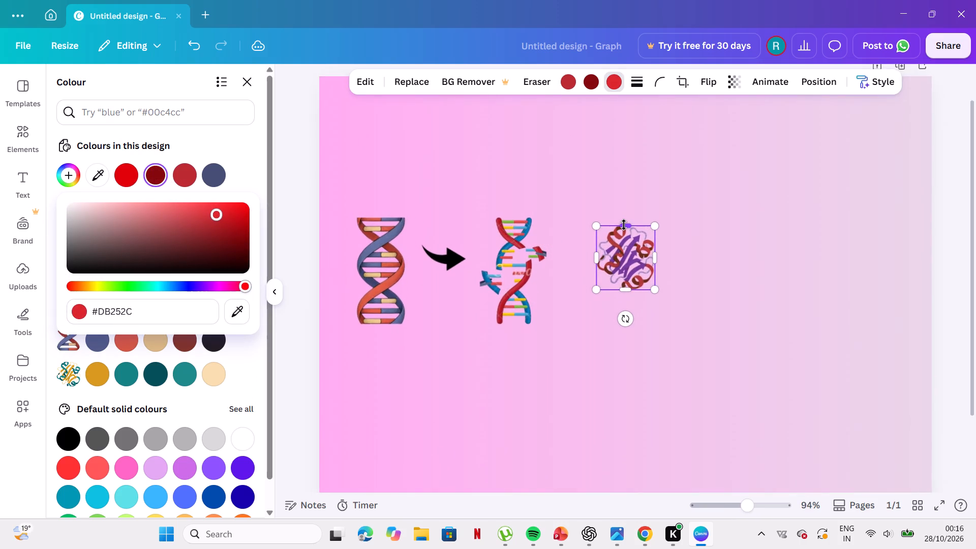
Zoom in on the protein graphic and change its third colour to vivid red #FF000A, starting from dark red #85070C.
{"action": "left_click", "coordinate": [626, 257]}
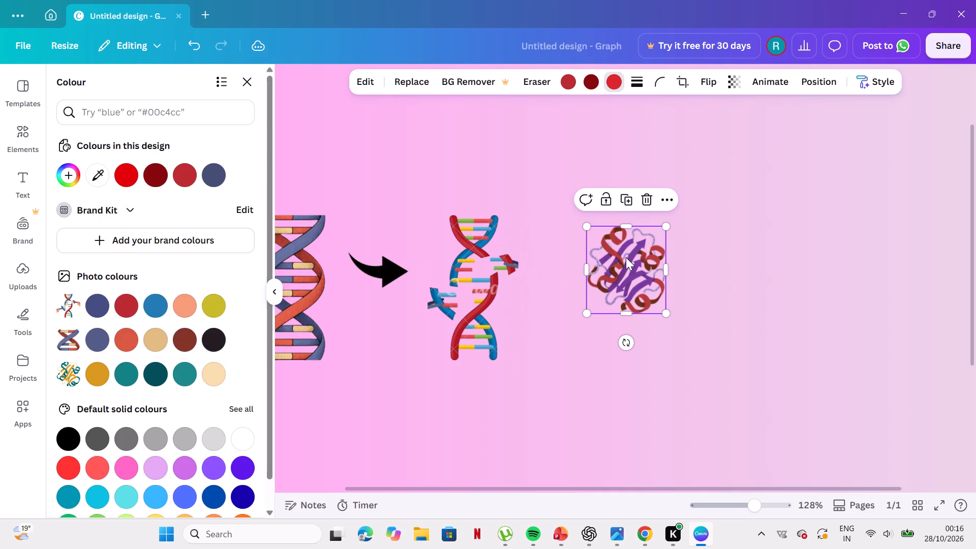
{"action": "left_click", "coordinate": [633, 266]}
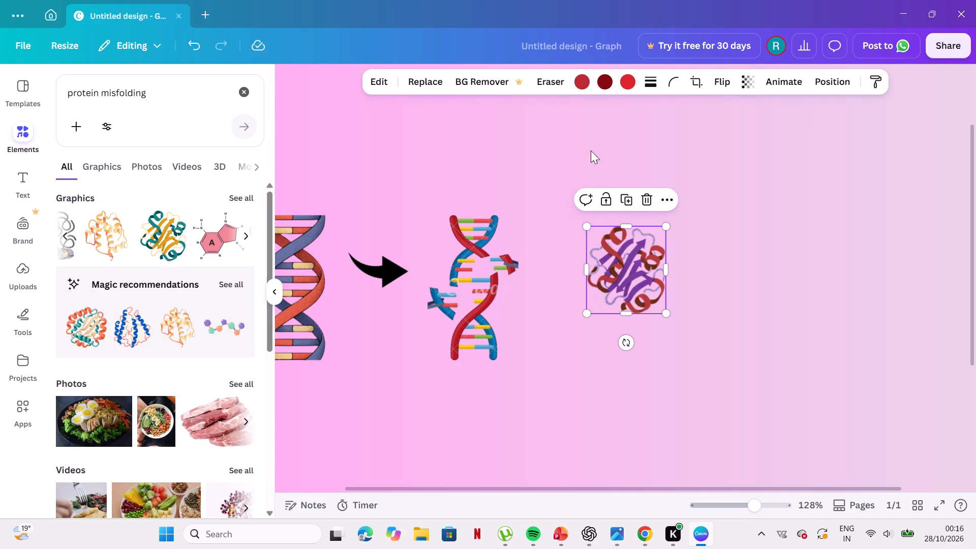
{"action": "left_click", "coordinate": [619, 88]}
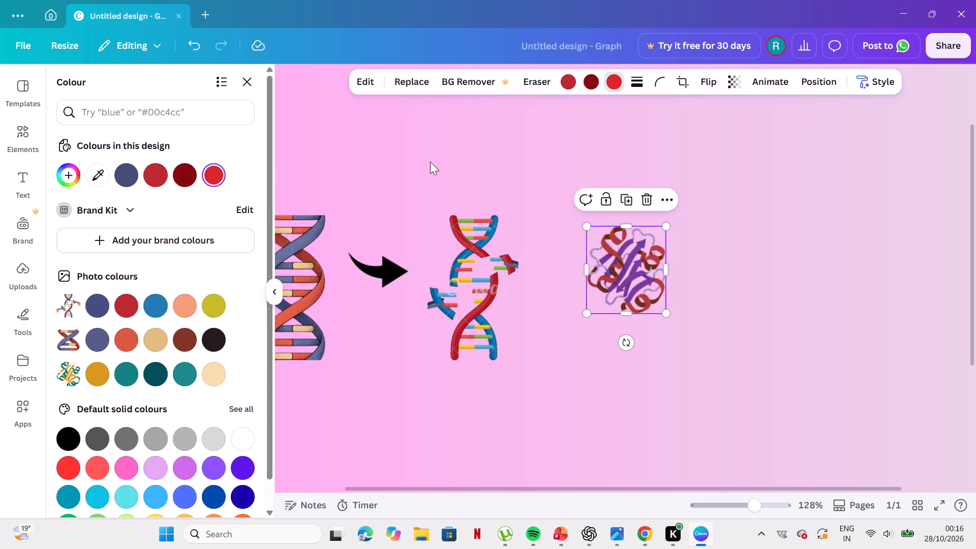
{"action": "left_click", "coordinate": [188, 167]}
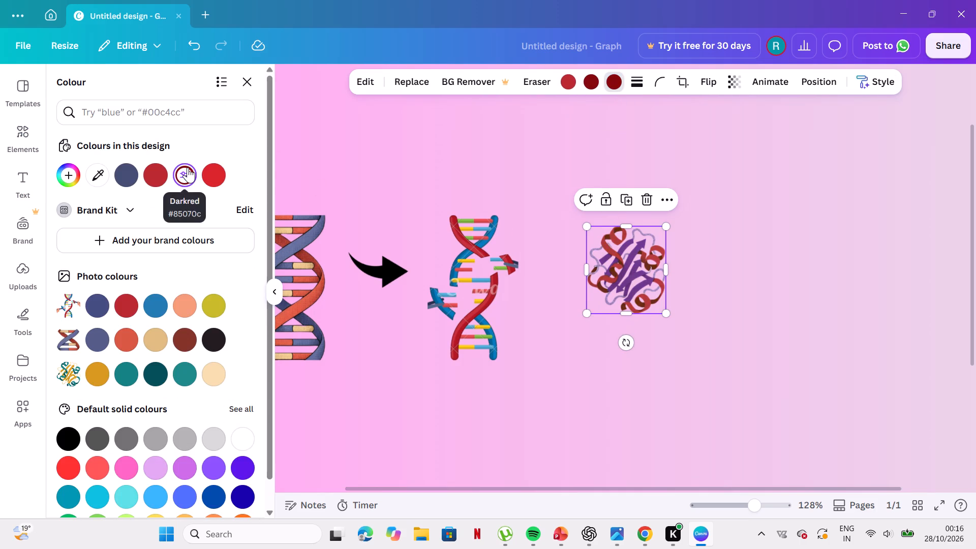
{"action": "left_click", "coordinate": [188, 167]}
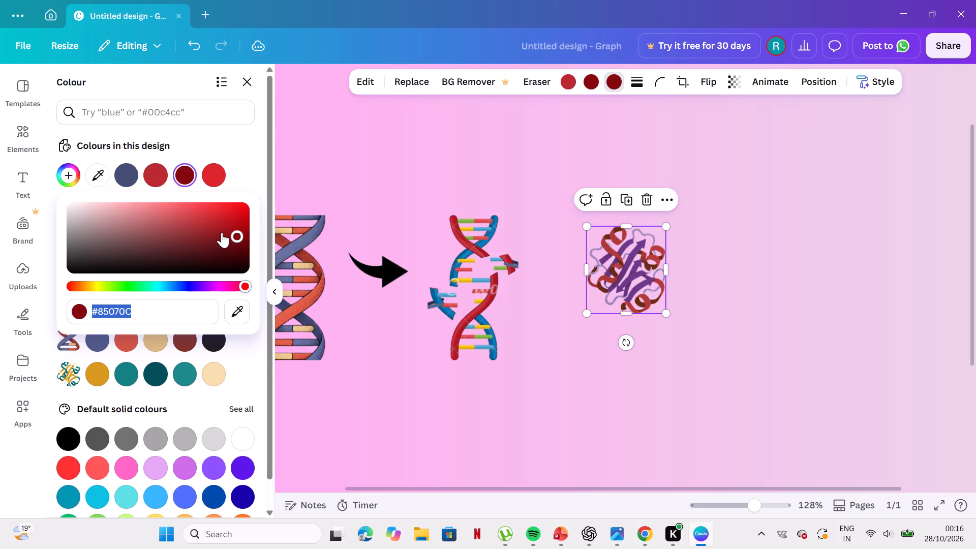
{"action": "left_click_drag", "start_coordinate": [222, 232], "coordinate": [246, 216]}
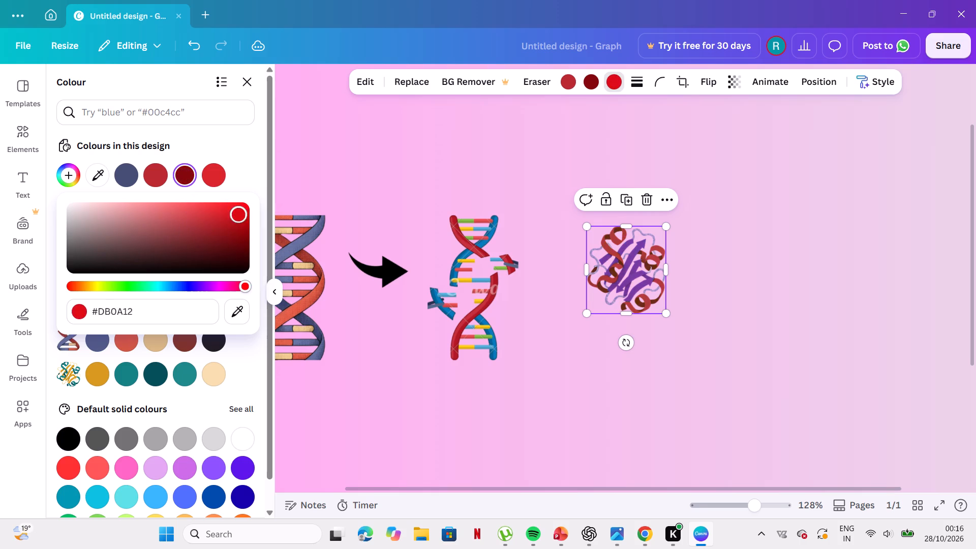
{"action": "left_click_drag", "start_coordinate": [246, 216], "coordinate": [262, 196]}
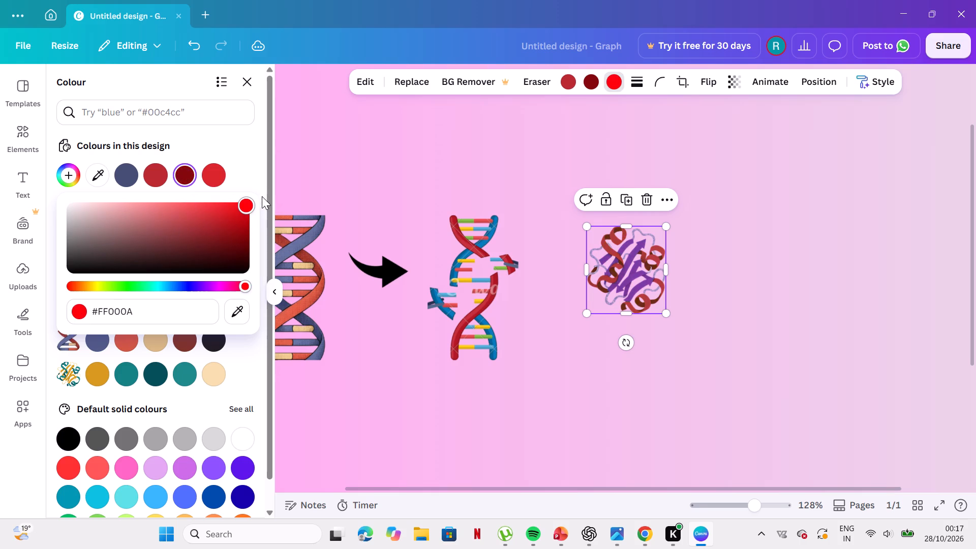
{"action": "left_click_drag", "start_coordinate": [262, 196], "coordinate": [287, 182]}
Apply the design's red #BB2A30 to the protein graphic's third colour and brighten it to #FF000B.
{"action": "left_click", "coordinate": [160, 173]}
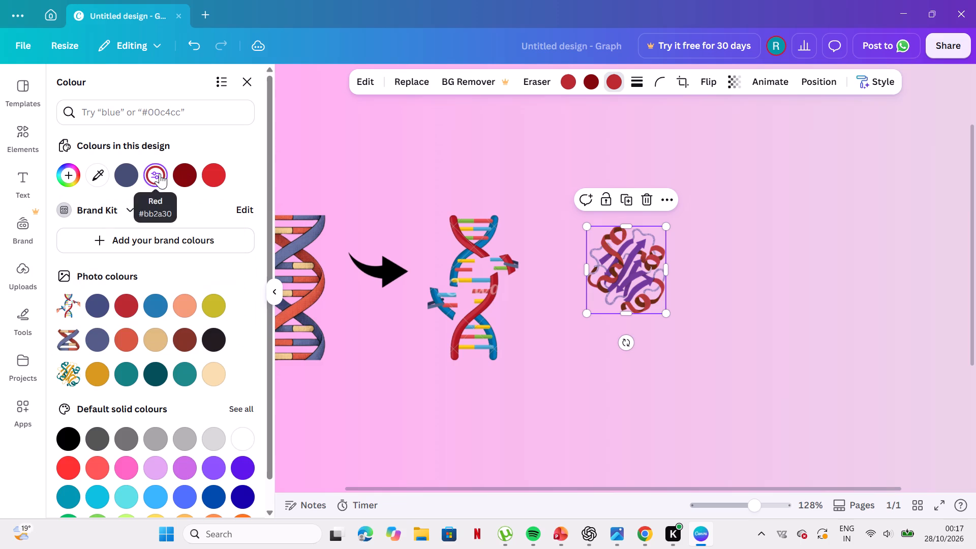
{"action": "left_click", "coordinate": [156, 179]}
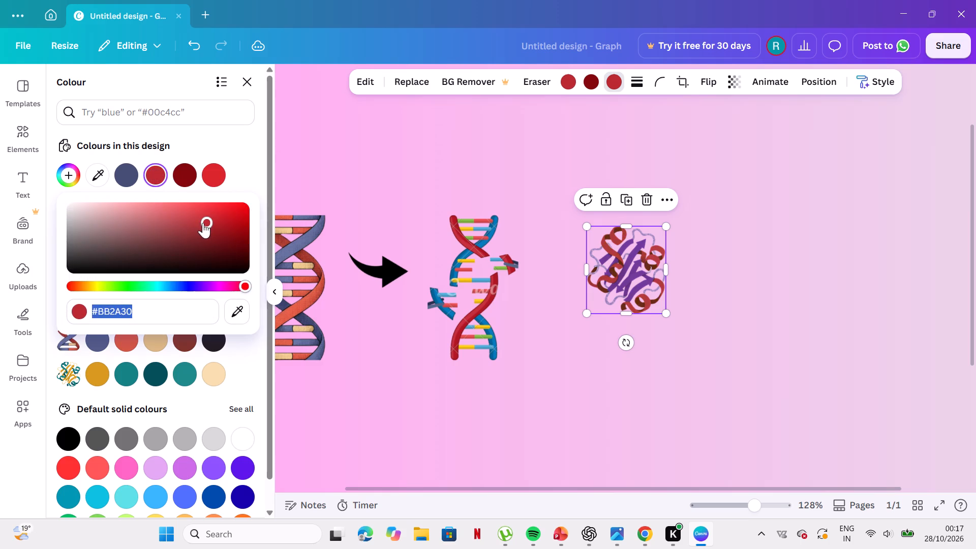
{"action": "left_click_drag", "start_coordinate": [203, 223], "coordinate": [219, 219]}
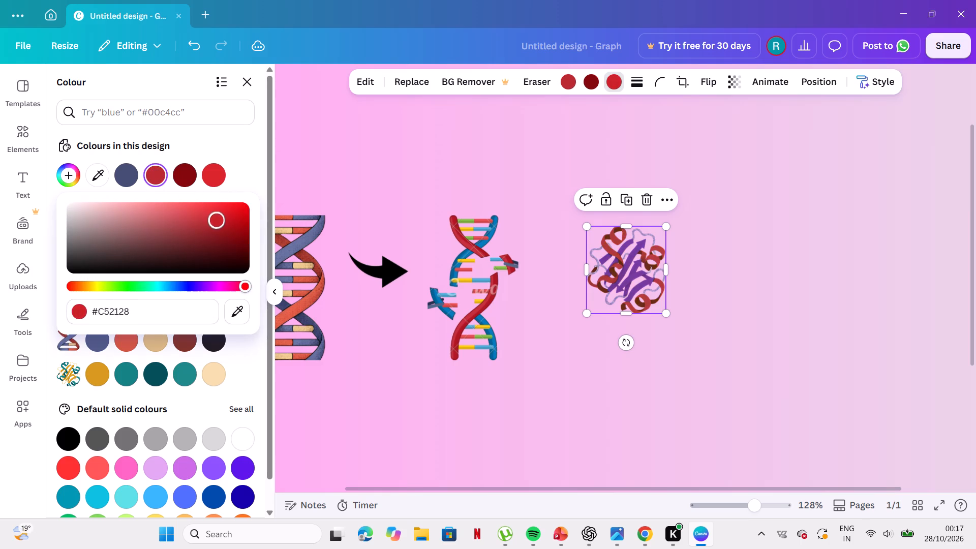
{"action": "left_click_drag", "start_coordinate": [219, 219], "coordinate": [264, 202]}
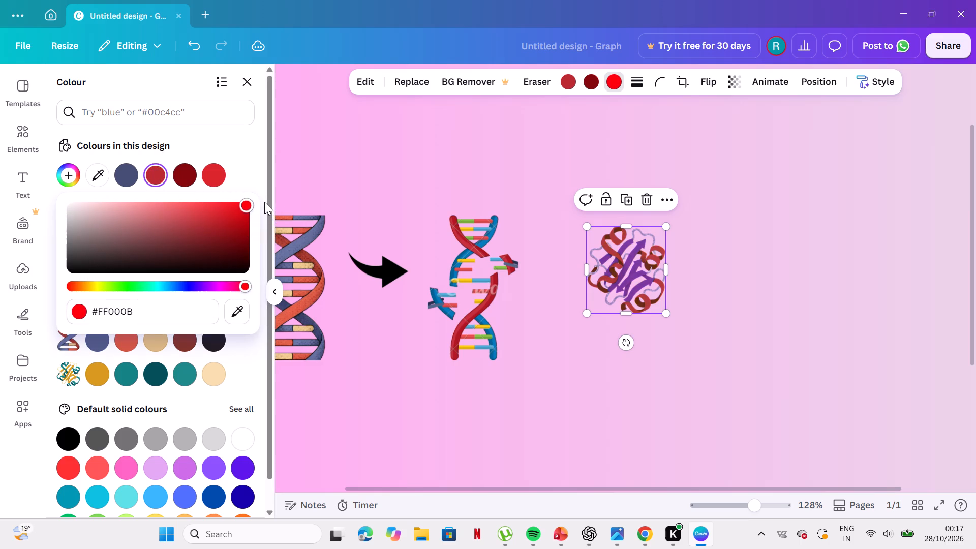
Recolour the protein graphic's third colour to strong red #CC0000, starting from the design's slate blue #464E73 and shifting its hue to red.
{"action": "left_click", "coordinate": [129, 173]}
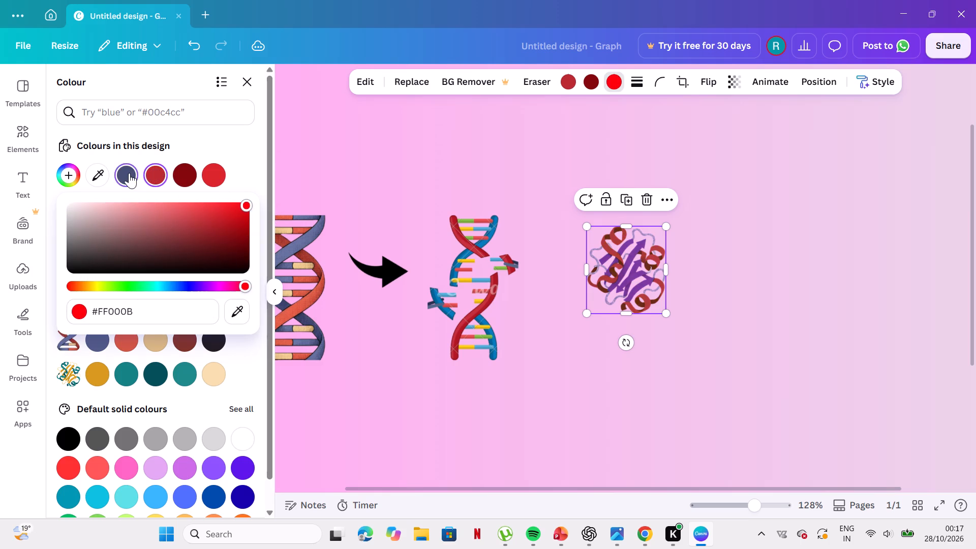
{"action": "left_click", "coordinate": [123, 176]}
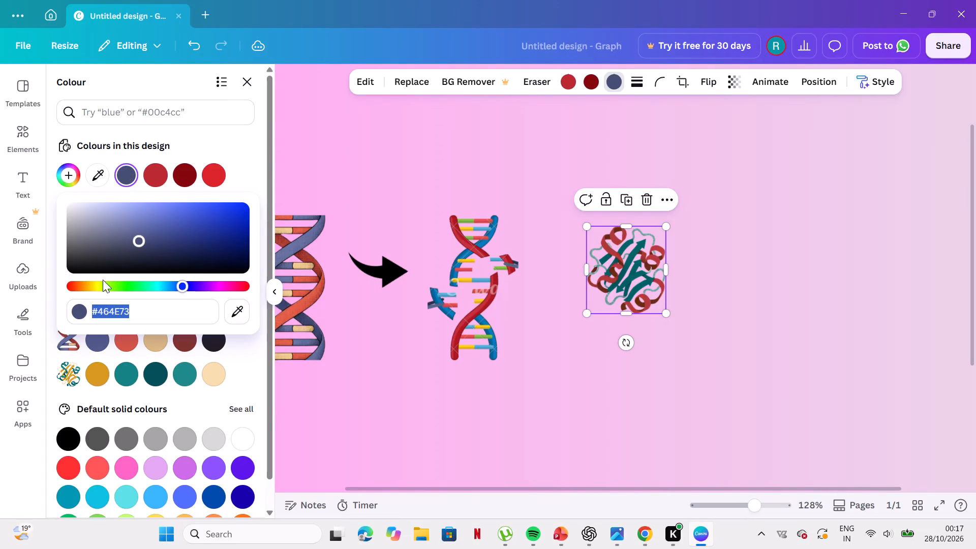
{"action": "left_click", "coordinate": [240, 284]}
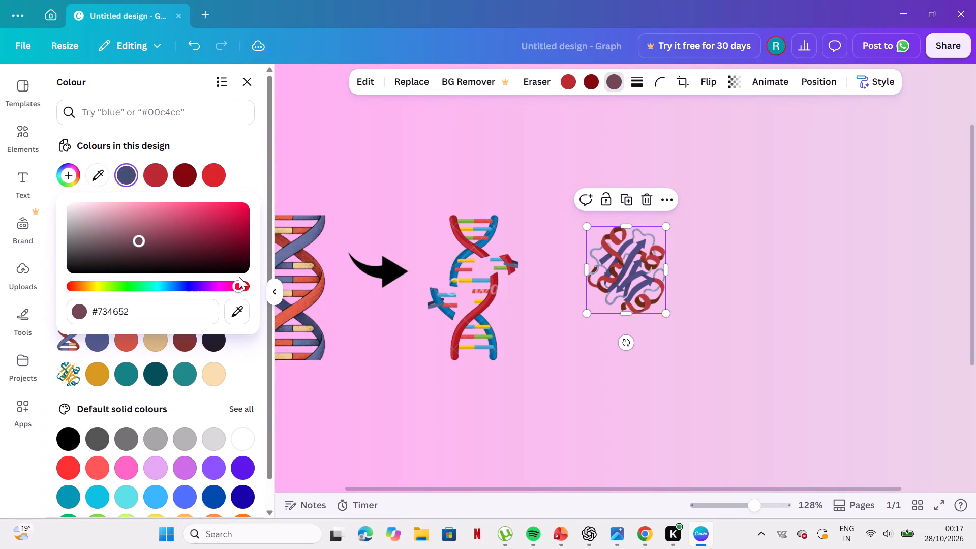
{"action": "left_click_drag", "start_coordinate": [241, 281], "coordinate": [248, 282]}
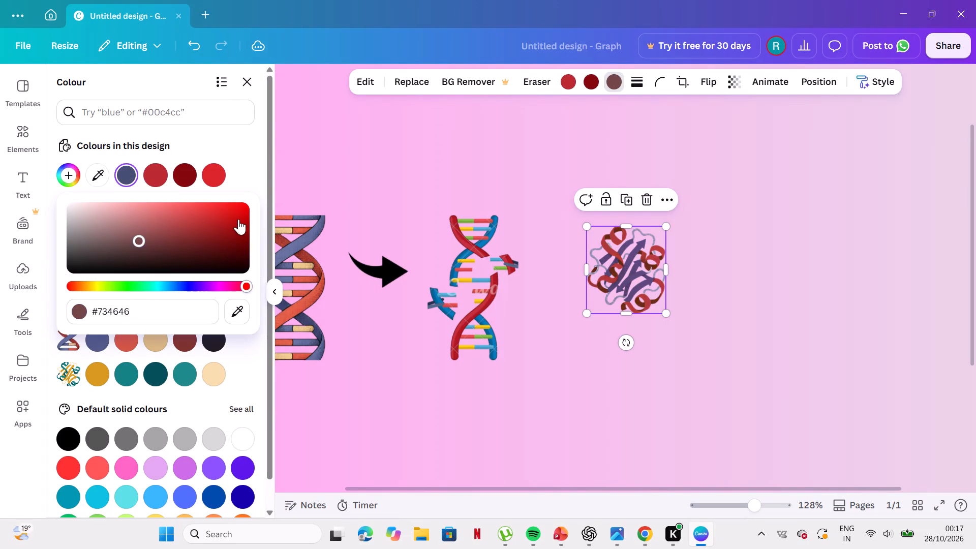
{"action": "left_click", "coordinate": [238, 219]}
{"action": "left_click", "coordinate": [238, 219]}
{"action": "left_click_drag", "start_coordinate": [238, 219], "coordinate": [186, 234]}
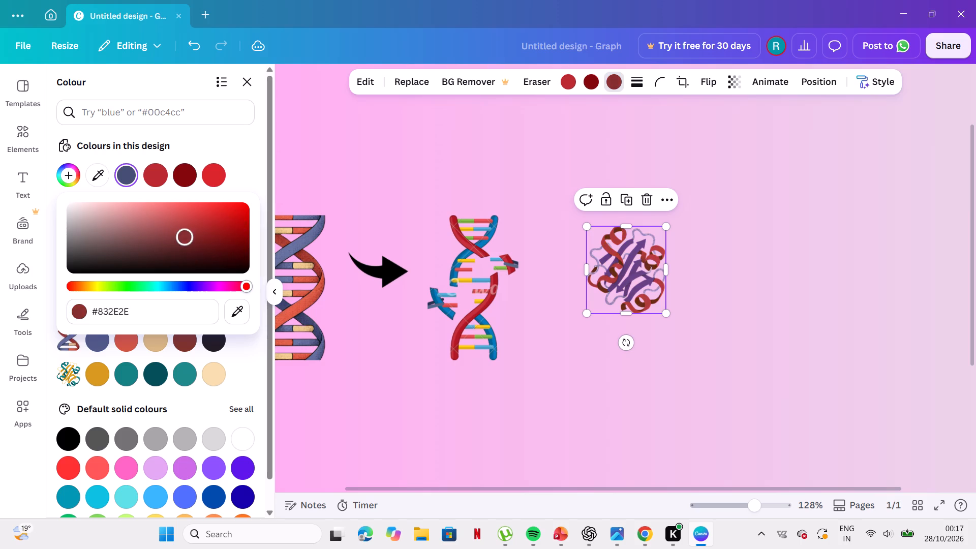
{"action": "left_click_drag", "start_coordinate": [186, 234], "coordinate": [252, 217]}
{"action": "left_click", "coordinate": [252, 217]}
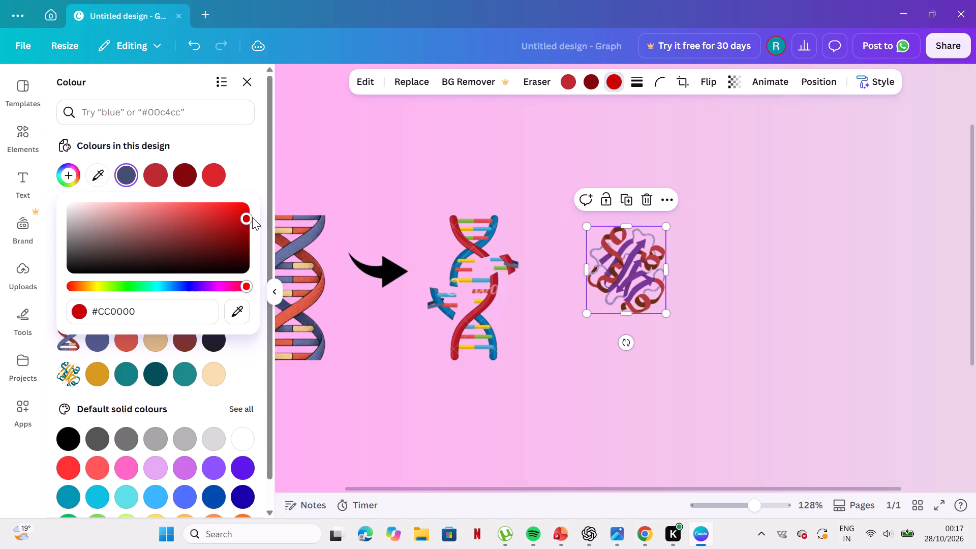
Move the protein graphic closer to the broken DNA helix and shrink it to a little over half its size.
{"action": "left_click", "coordinate": [646, 257]}
{"action": "right_click", "coordinate": [646, 257]}
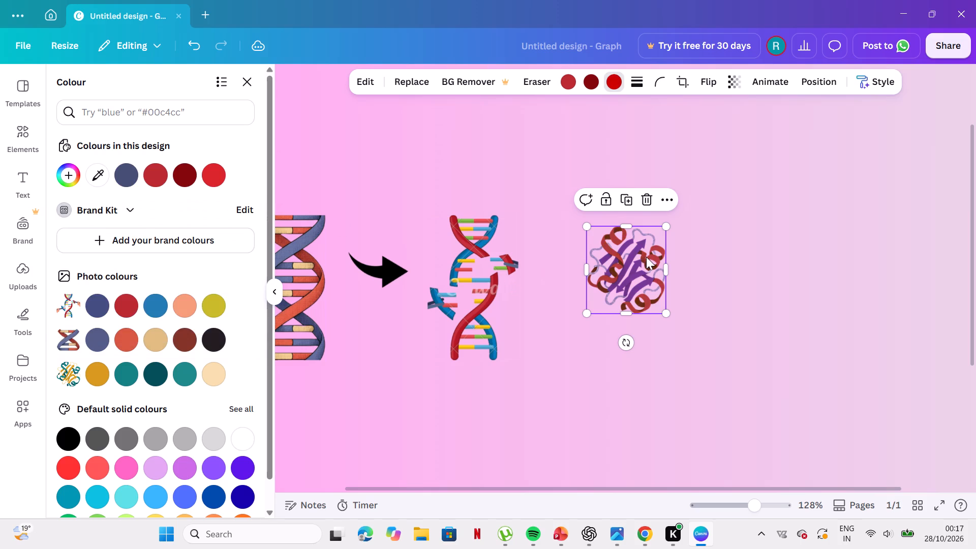
{"action": "left_click", "coordinate": [646, 257]}
{"action": "left_click_drag", "start_coordinate": [646, 257], "coordinate": [620, 264]}
{"action": "left_click_drag", "start_coordinate": [641, 232], "coordinate": [609, 263]}
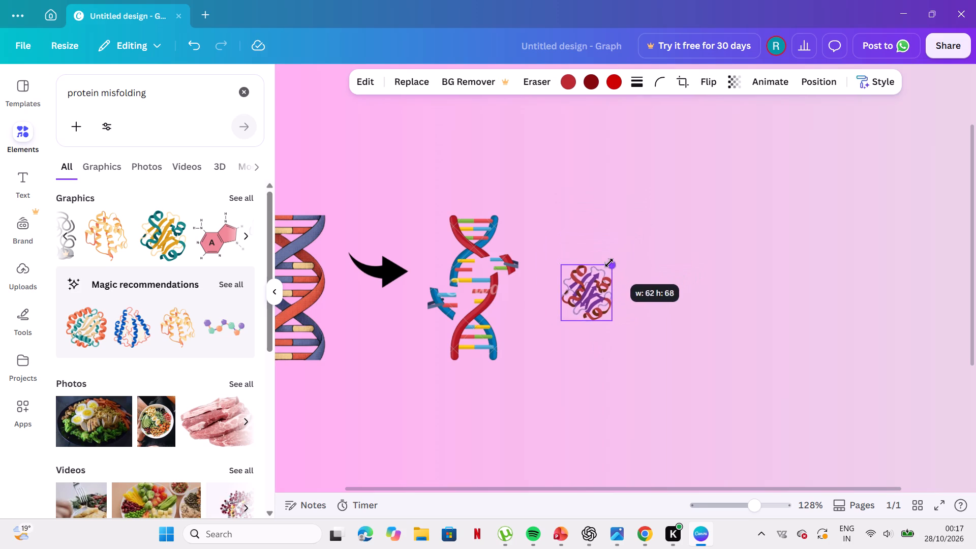
{"action": "left_click_drag", "start_coordinate": [609, 263], "coordinate": [608, 263]}
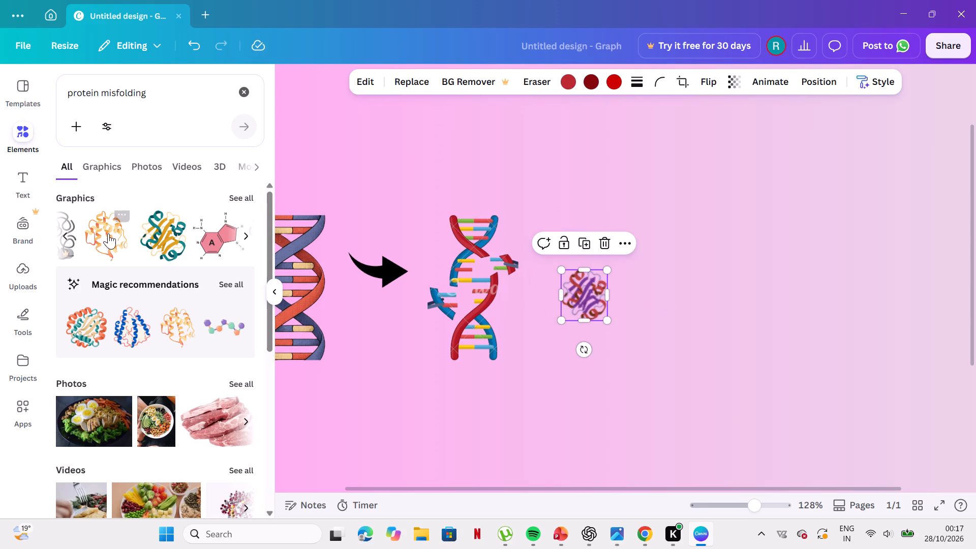
Add the orange ribbon protein graphic, shrink it to just under a fifth of its size, and place it directly above the purple-red protein.
{"action": "left_click", "coordinate": [107, 235]}
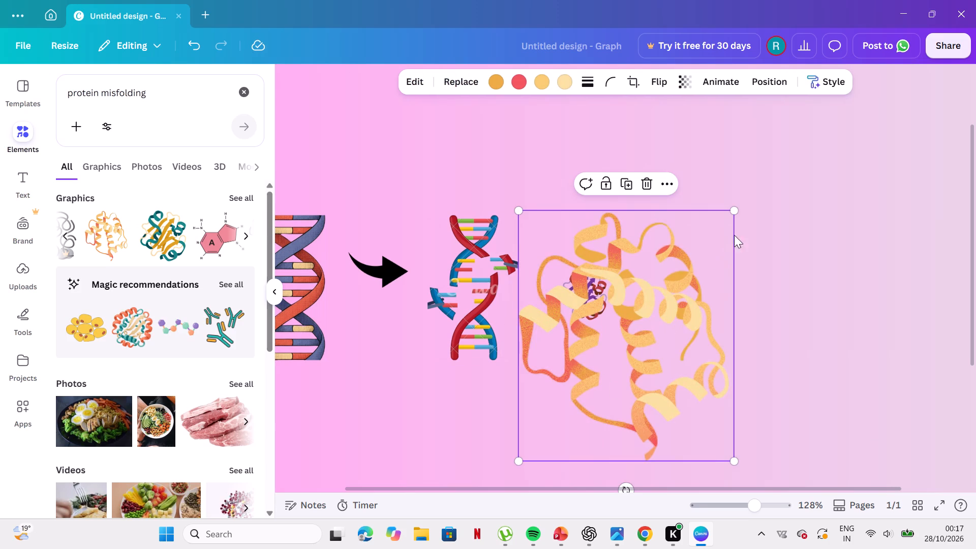
{"action": "left_click_drag", "start_coordinate": [729, 208], "coordinate": [577, 370]}
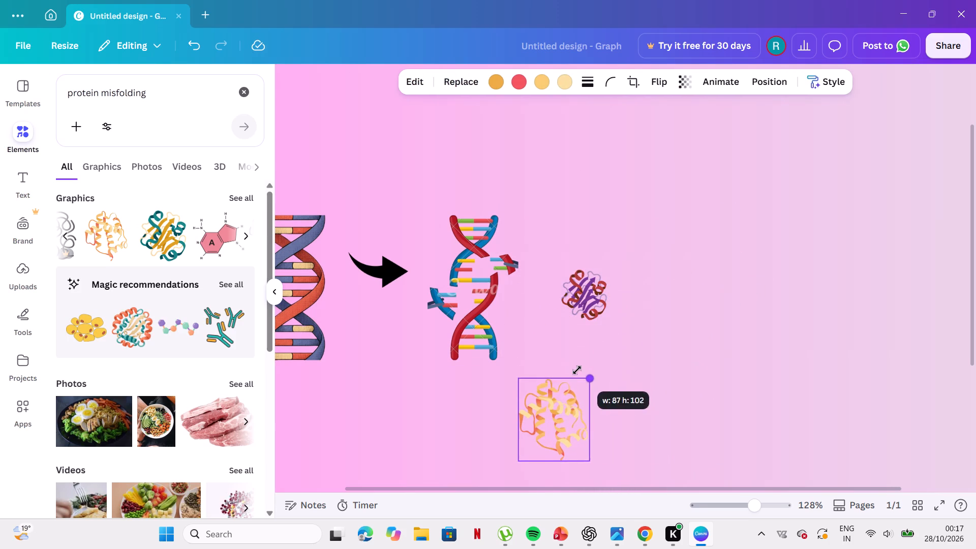
{"action": "left_click_drag", "start_coordinate": [577, 370], "coordinate": [577, 370]}
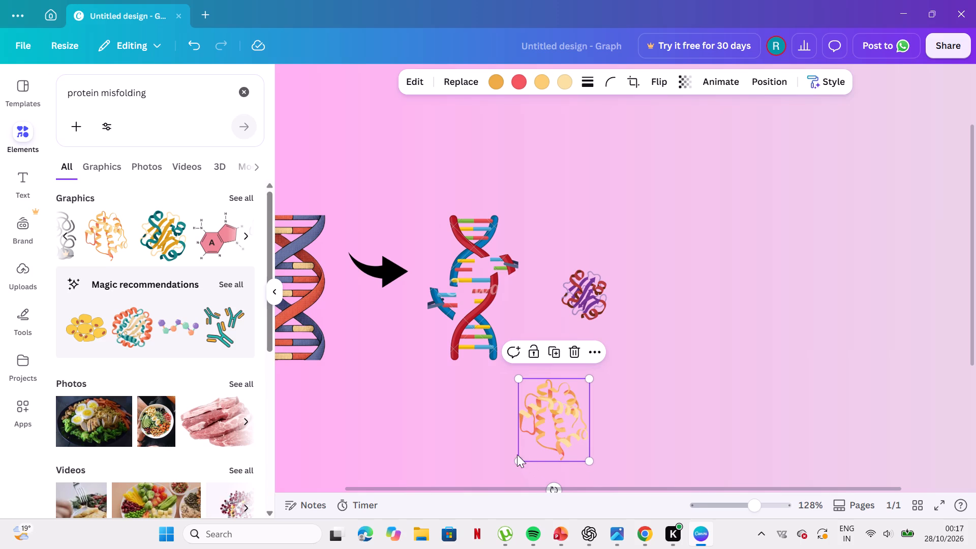
{"action": "left_click_drag", "start_coordinate": [517, 457], "coordinate": [546, 420]}
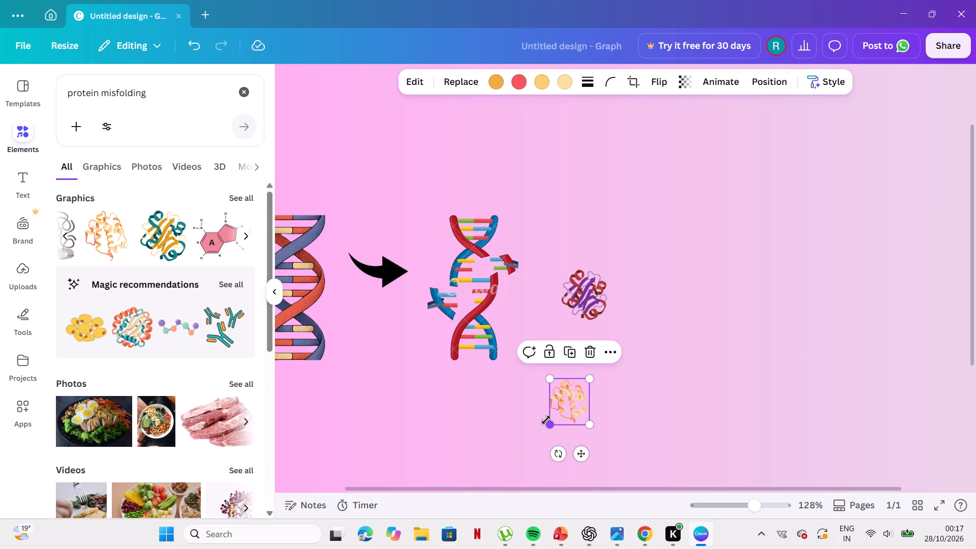
{"action": "left_click_drag", "start_coordinate": [574, 403], "coordinate": [596, 208]}
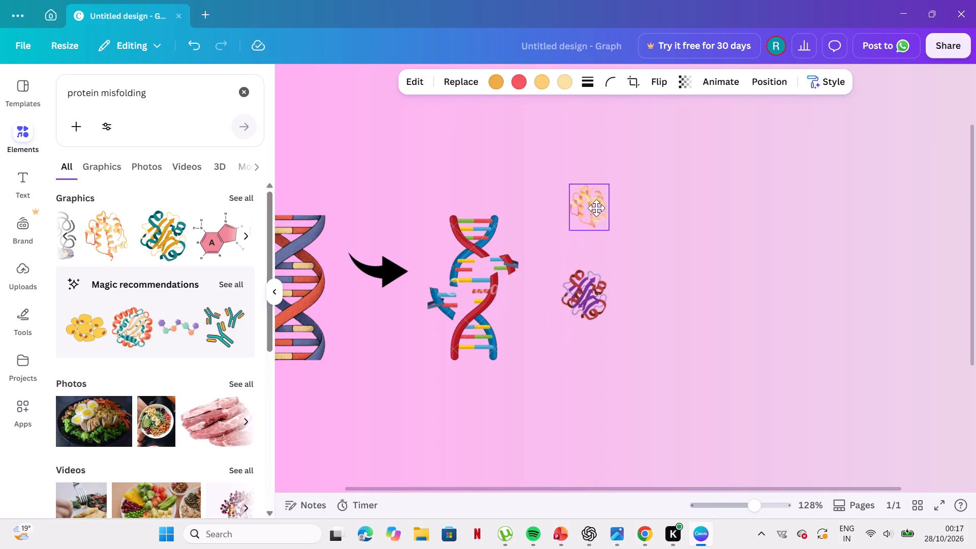
{"action": "left_click_drag", "start_coordinate": [596, 208], "coordinate": [616, 255]}
{"action": "left_click", "coordinate": [616, 255]}
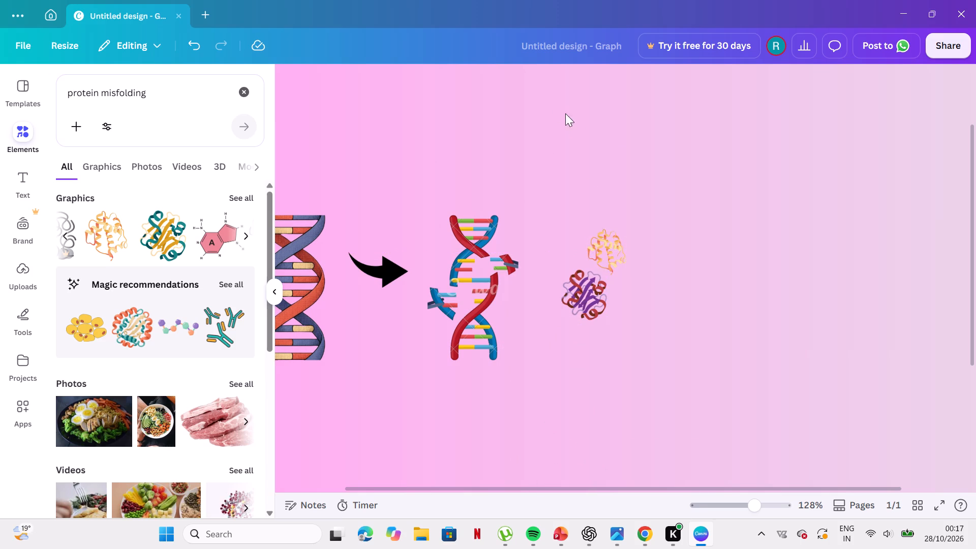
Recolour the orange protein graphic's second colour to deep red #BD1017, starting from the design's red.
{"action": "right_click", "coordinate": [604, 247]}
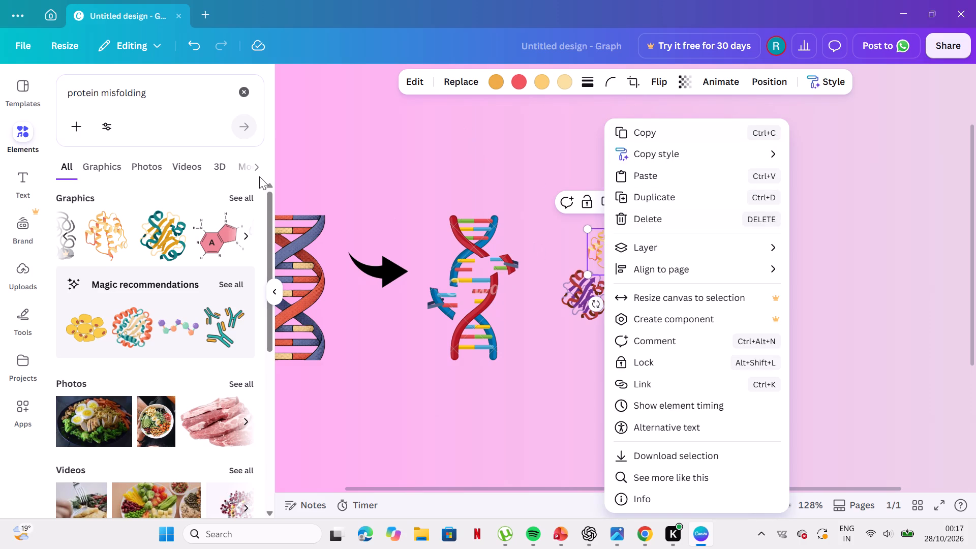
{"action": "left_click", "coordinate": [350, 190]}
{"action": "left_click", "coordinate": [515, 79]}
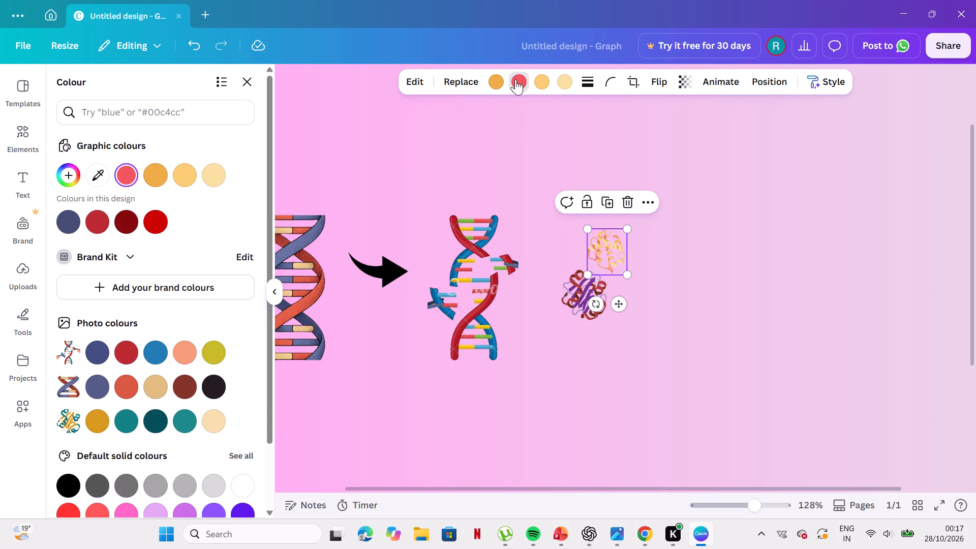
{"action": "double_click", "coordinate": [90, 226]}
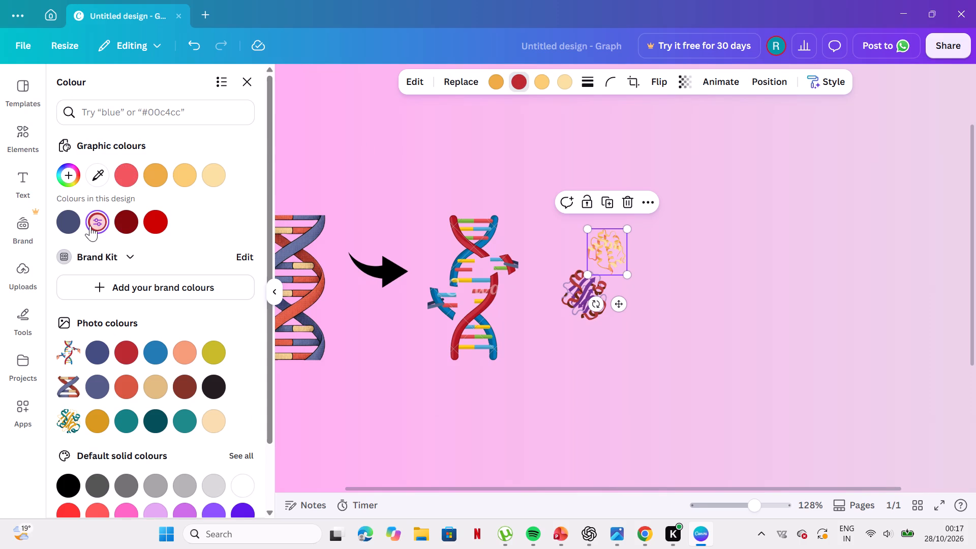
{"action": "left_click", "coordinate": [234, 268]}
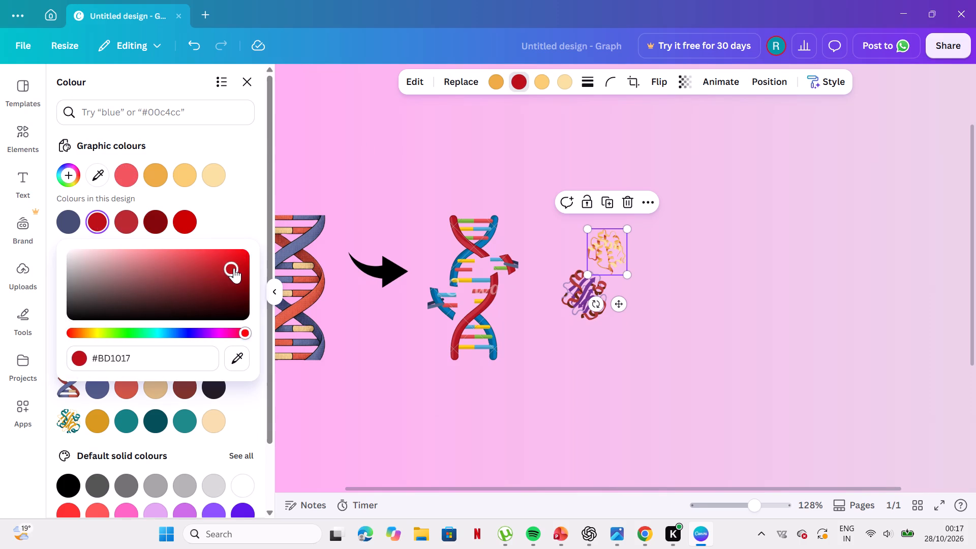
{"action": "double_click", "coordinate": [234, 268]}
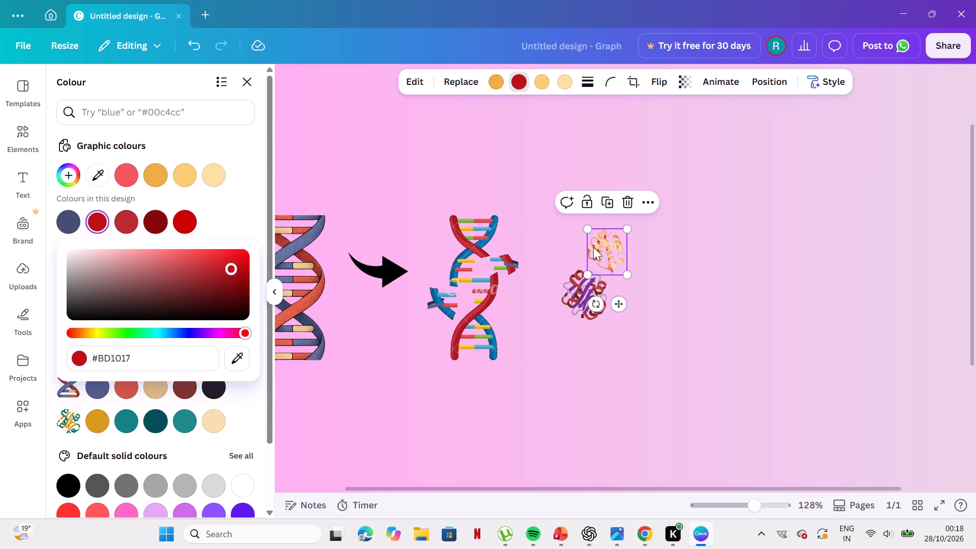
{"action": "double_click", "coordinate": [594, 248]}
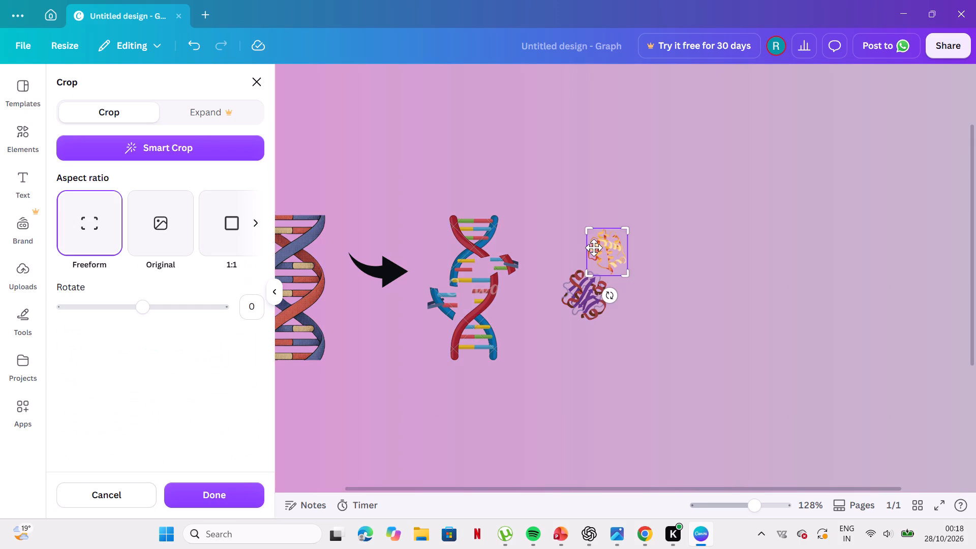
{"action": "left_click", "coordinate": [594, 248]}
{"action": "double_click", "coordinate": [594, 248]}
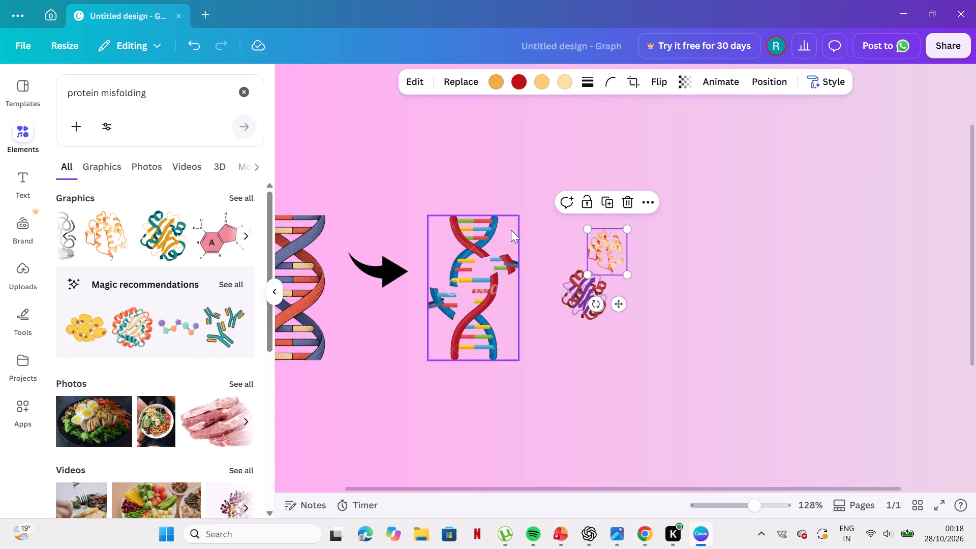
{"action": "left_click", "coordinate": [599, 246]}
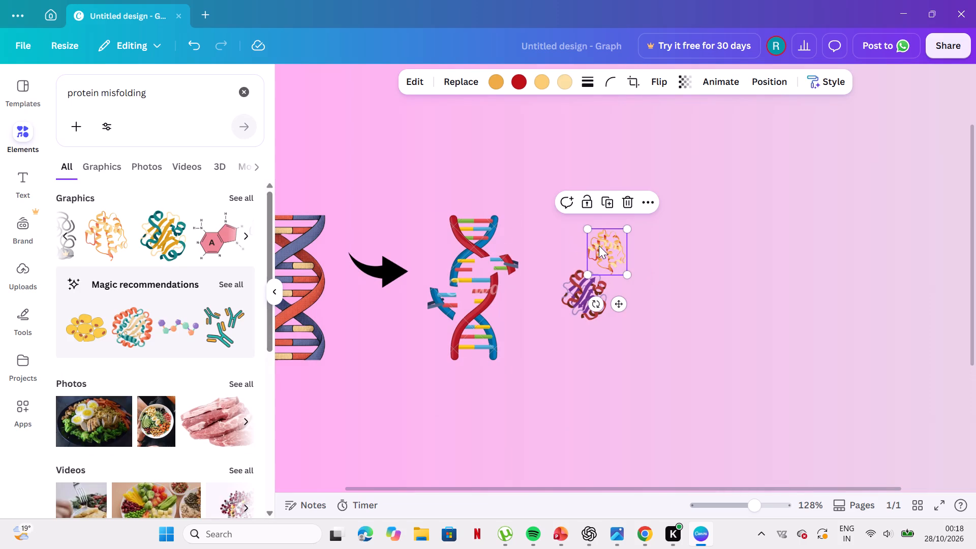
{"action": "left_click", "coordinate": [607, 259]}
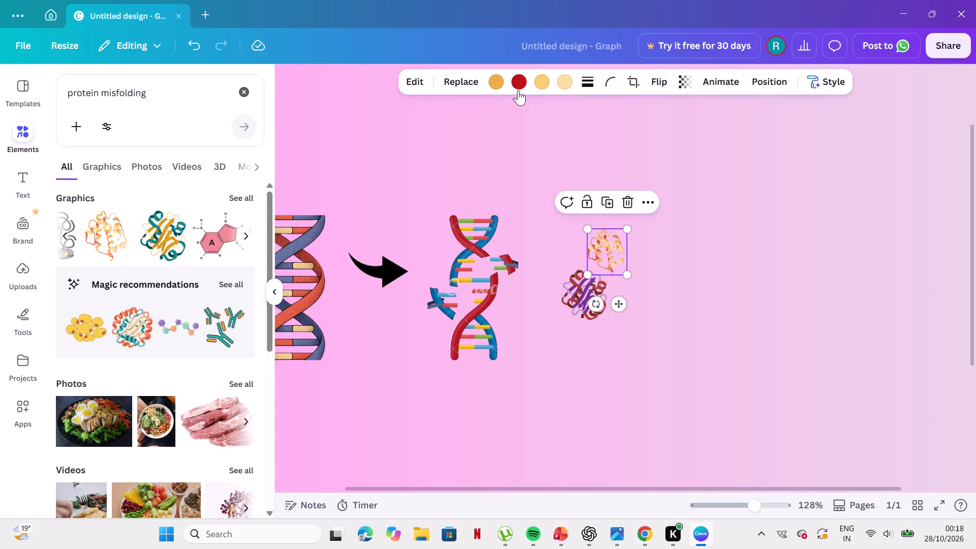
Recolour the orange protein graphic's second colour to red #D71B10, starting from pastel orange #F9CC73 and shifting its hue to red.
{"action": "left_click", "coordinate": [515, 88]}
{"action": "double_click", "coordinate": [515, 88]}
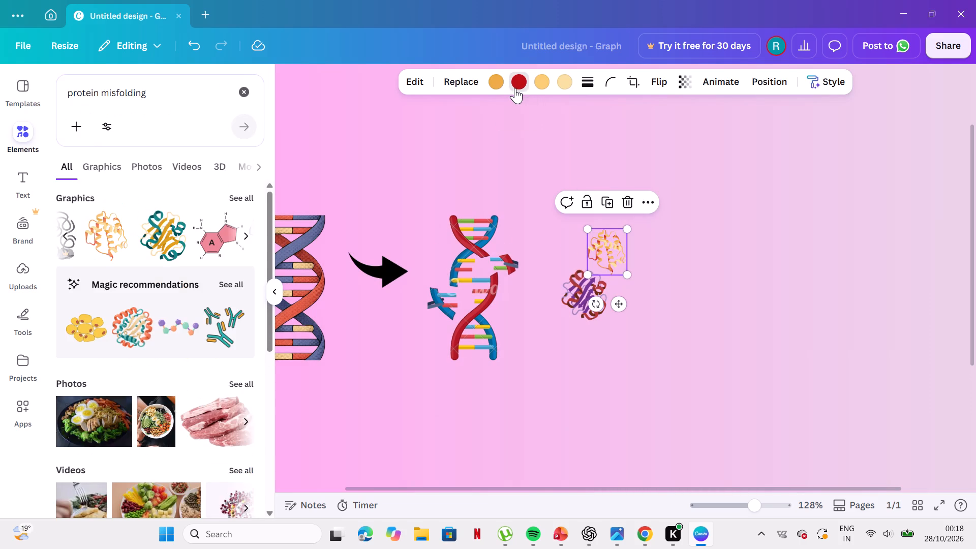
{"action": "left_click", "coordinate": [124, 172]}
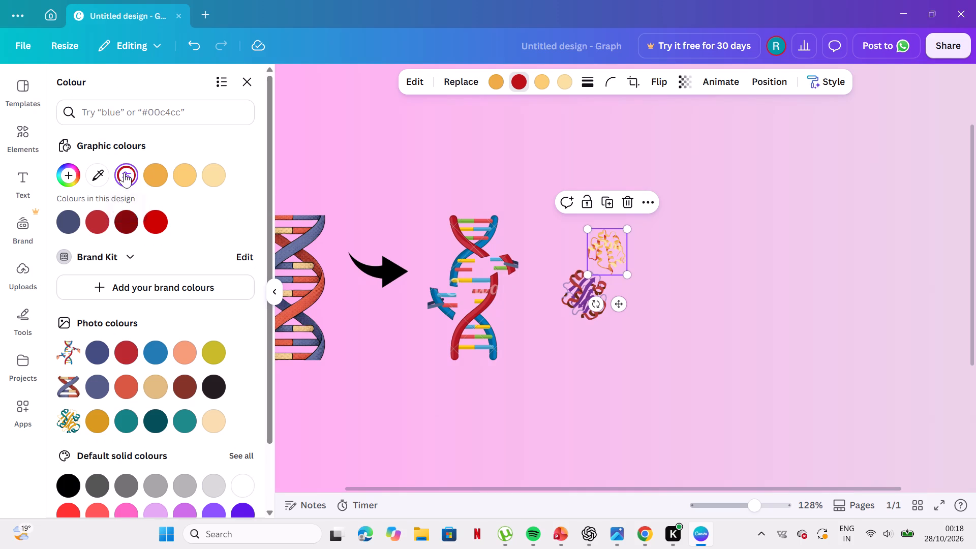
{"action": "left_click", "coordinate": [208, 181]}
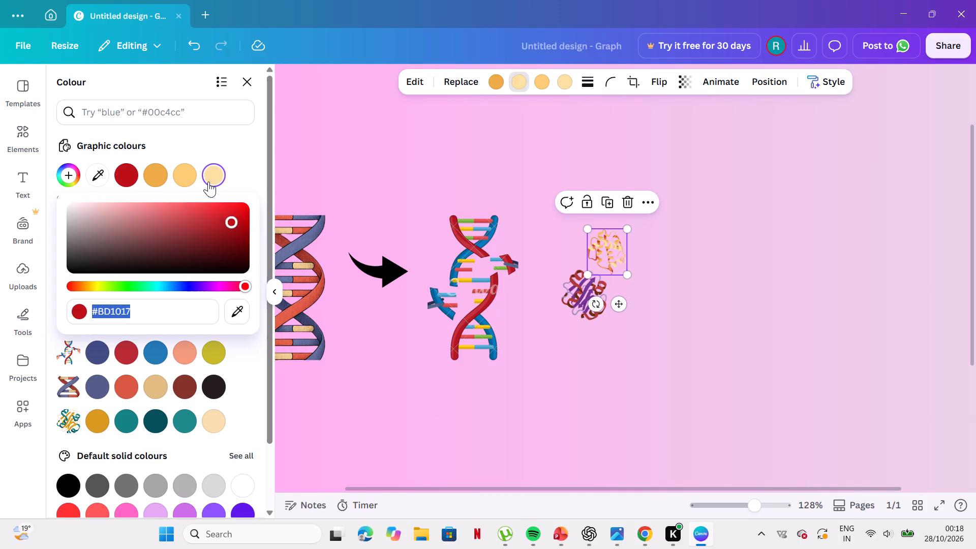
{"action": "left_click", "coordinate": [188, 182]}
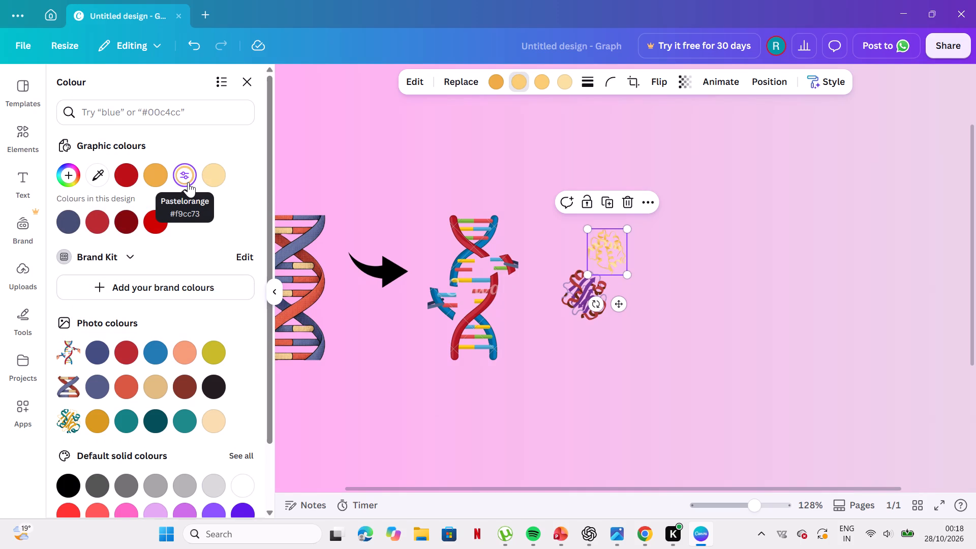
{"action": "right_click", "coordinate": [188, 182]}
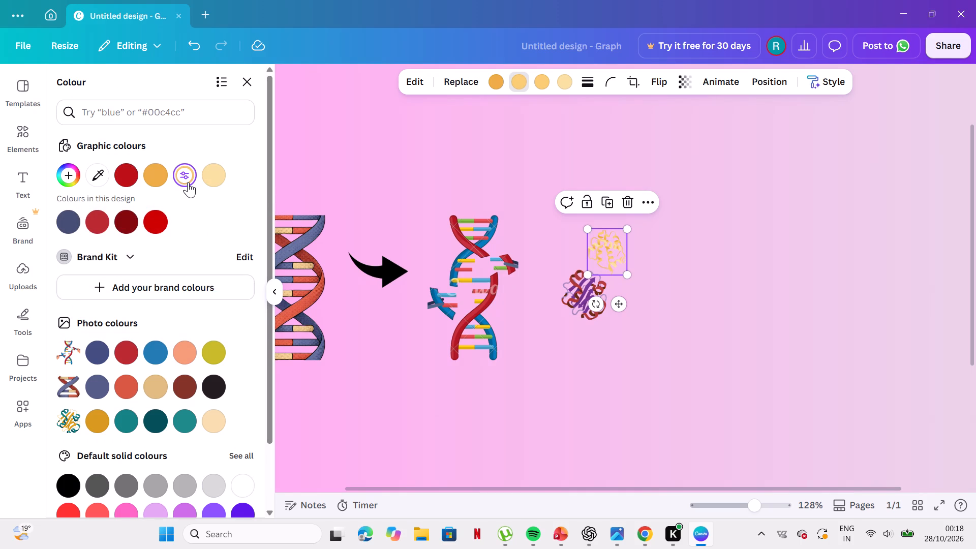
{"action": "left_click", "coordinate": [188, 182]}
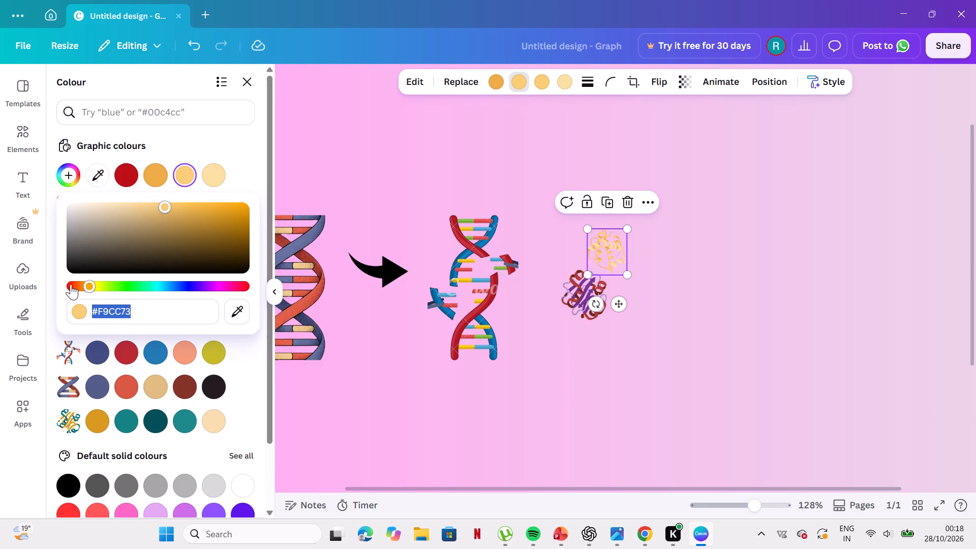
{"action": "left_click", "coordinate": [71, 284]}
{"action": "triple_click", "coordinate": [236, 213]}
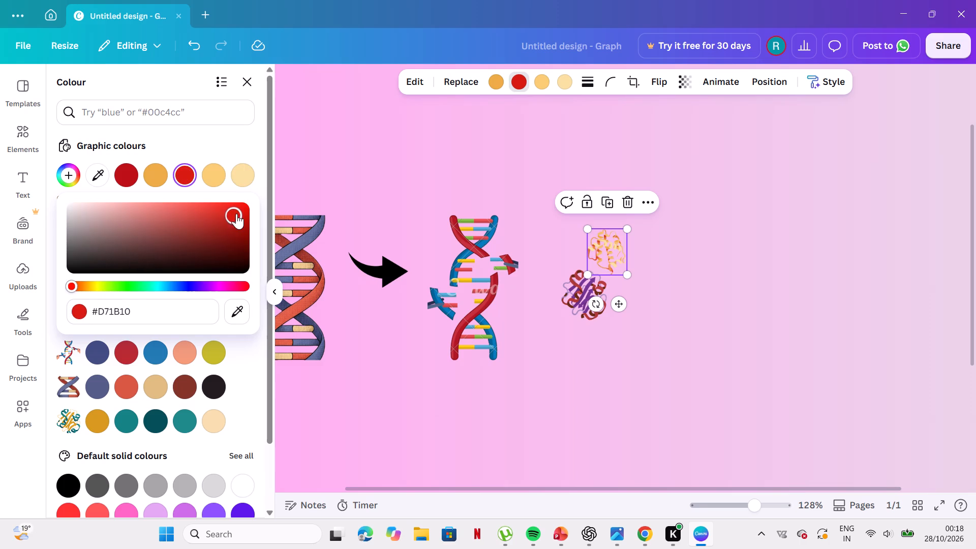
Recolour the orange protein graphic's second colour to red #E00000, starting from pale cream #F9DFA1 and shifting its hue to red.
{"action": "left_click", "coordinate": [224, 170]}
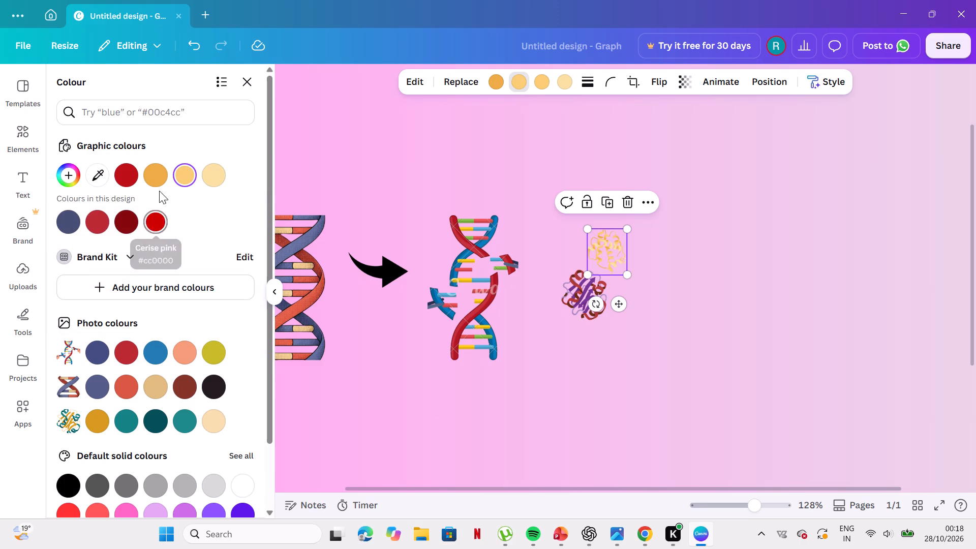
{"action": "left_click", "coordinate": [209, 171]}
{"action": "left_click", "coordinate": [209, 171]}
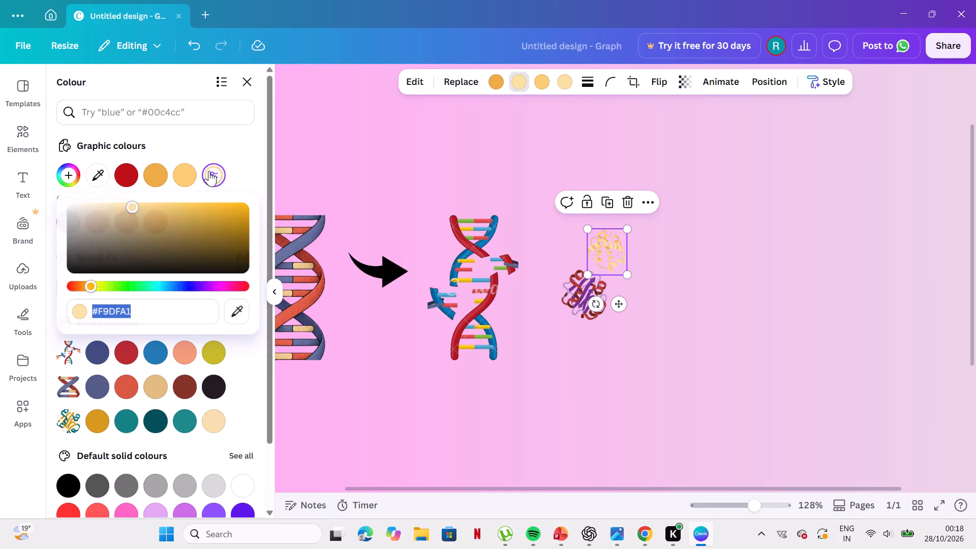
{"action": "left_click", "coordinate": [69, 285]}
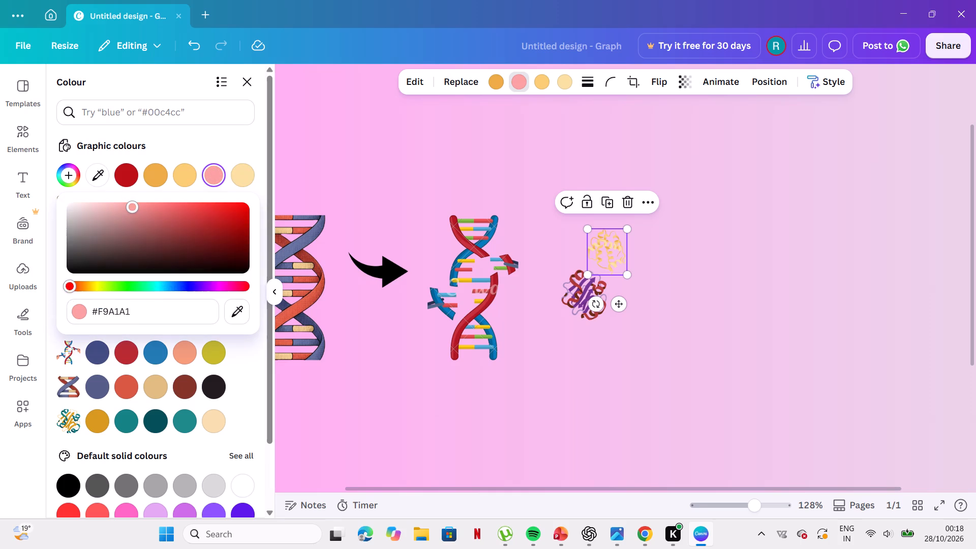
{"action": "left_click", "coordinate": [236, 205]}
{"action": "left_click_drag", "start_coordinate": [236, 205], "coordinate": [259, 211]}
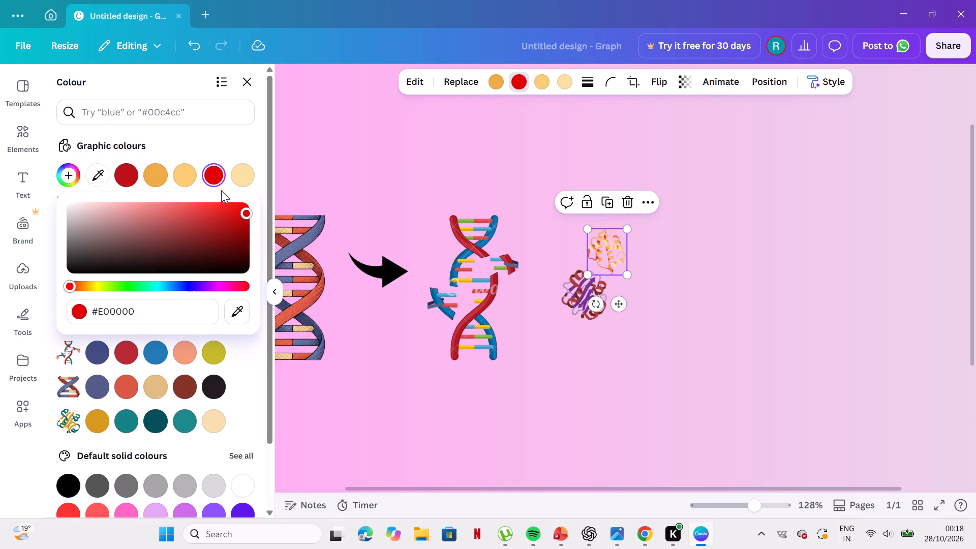
Recolour the orange protein graphic's second colour to vivid red #FF1F00, starting from pastel orange #F9CC73 and shifting its hue to red.
{"action": "left_click", "coordinate": [193, 177]}
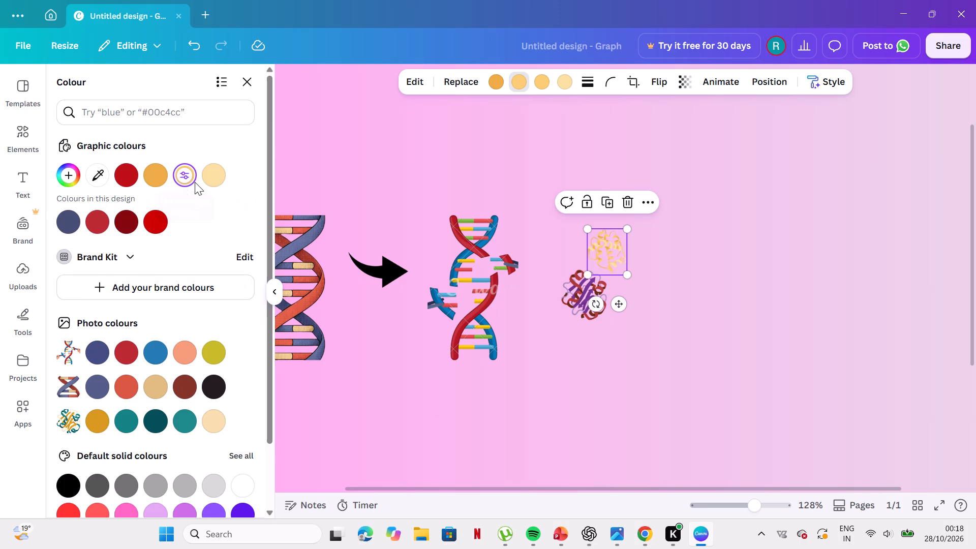
{"action": "left_click", "coordinate": [192, 181]}
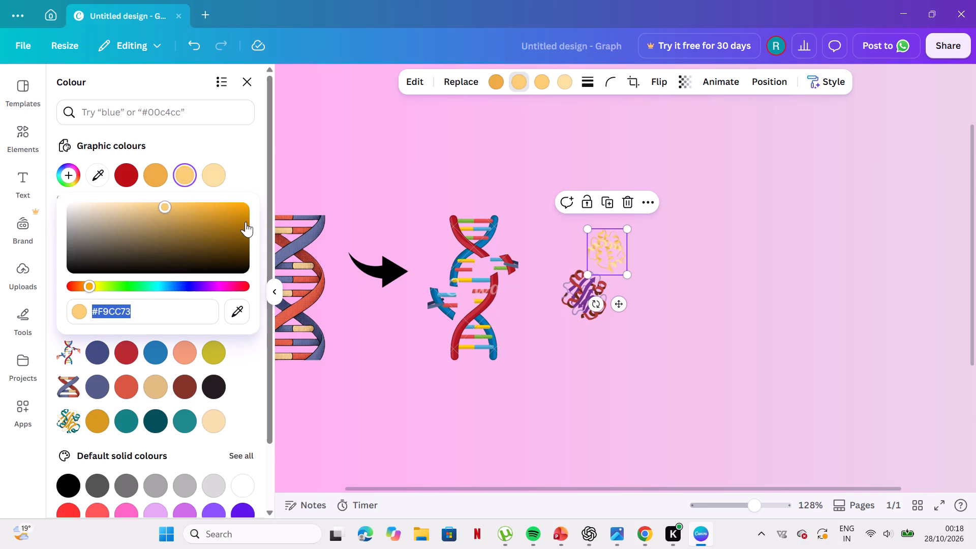
{"action": "left_click", "coordinate": [185, 168]}
{"action": "left_click", "coordinate": [185, 168]}
{"action": "left_click", "coordinate": [72, 286]}
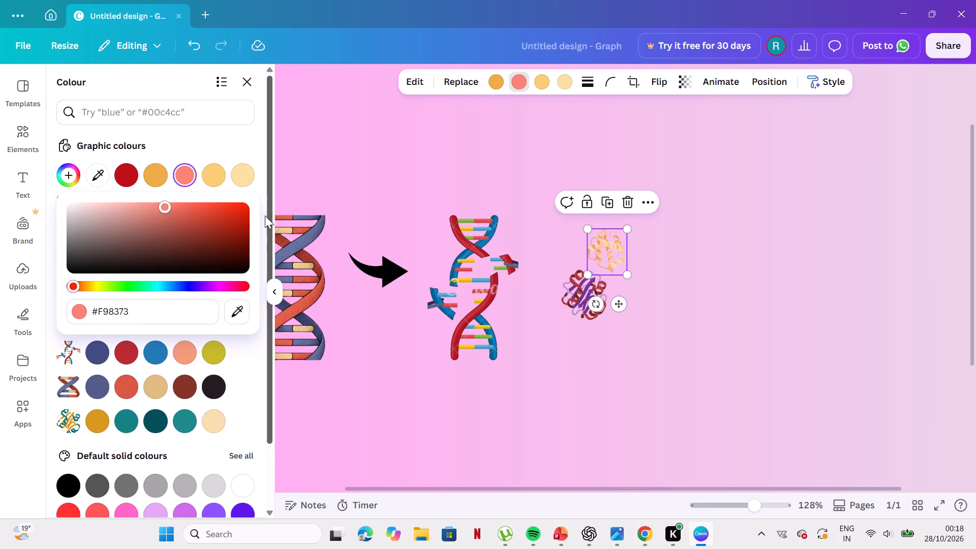
{"action": "left_click", "coordinate": [236, 213]}
{"action": "left_click_drag", "start_coordinate": [236, 213], "coordinate": [252, 207]}
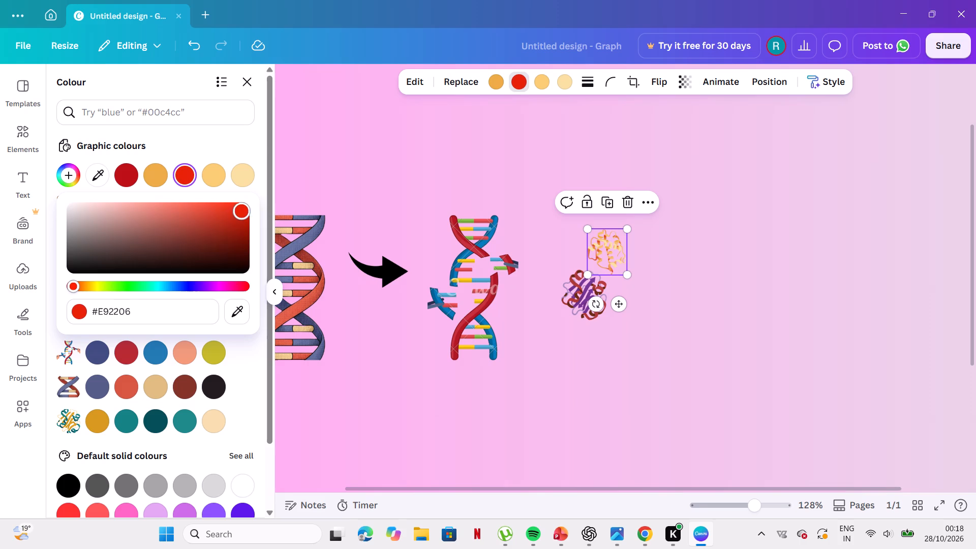
{"action": "left_click_drag", "start_coordinate": [252, 207], "coordinate": [272, 202]}
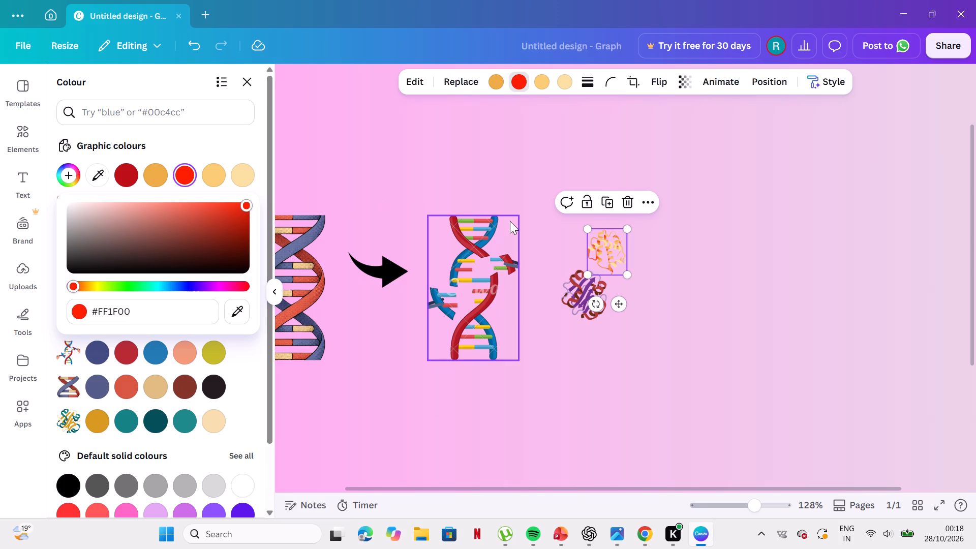
{"action": "left_click", "coordinate": [568, 229]}
{"action": "left_click", "coordinate": [607, 246]}
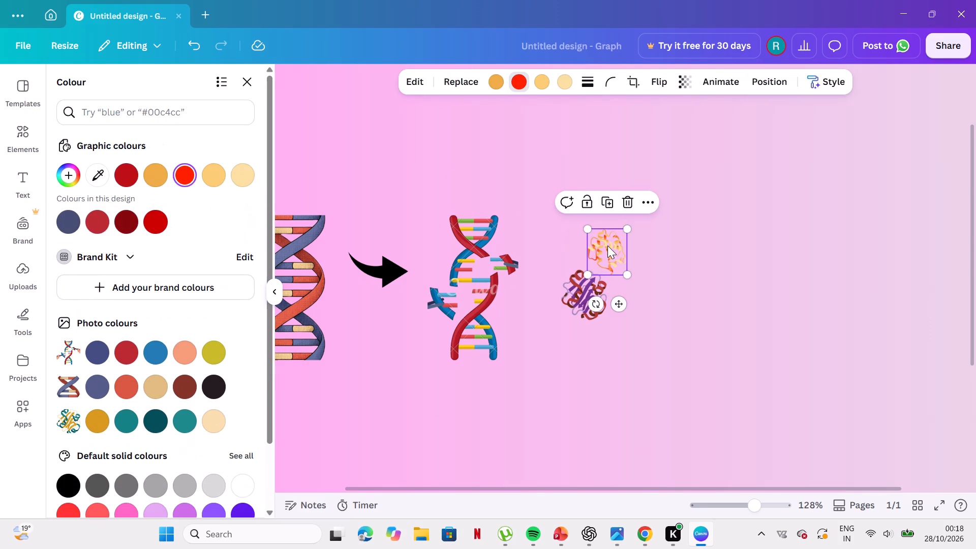
Recolour the orange protein graphic's third colour to red #F2280C, starting from pastel orange #F9CC73 and shifting its hue to red.
{"action": "left_click", "coordinate": [552, 77]}
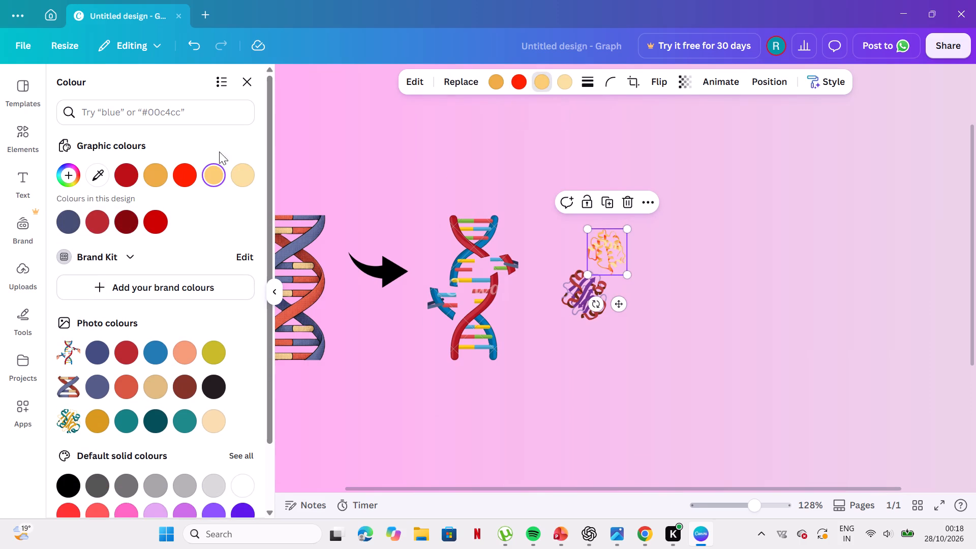
{"action": "left_click", "coordinate": [215, 175]}
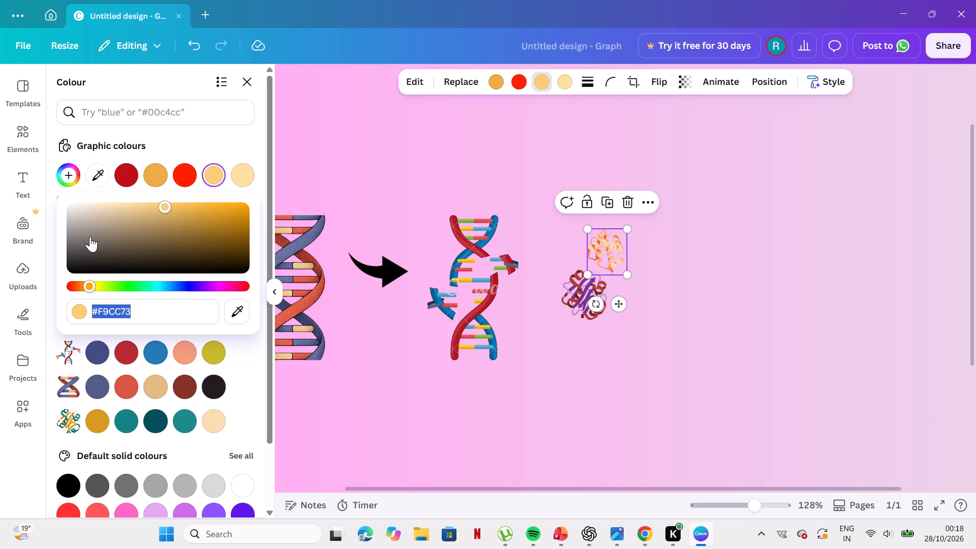
{"action": "left_click", "coordinate": [72, 285]}
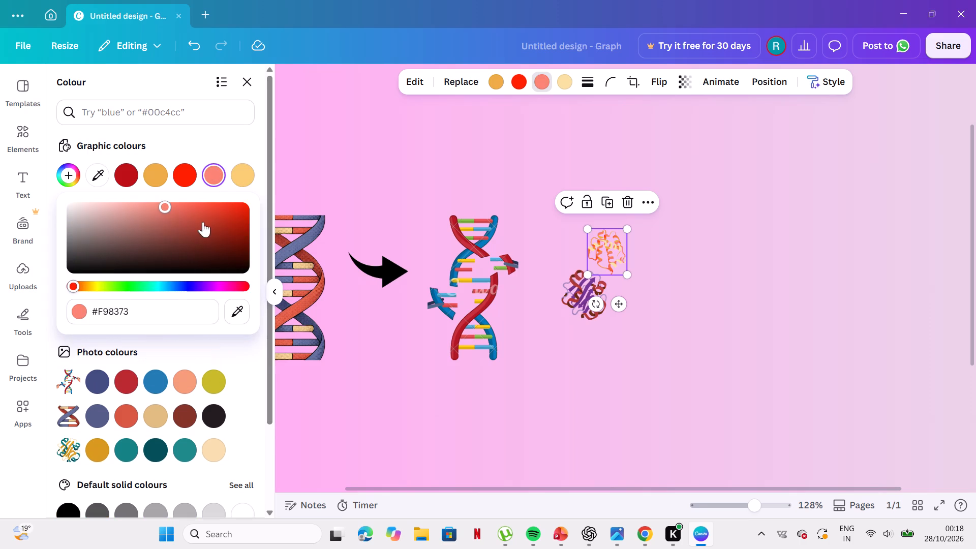
{"action": "left_click", "coordinate": [240, 206]}
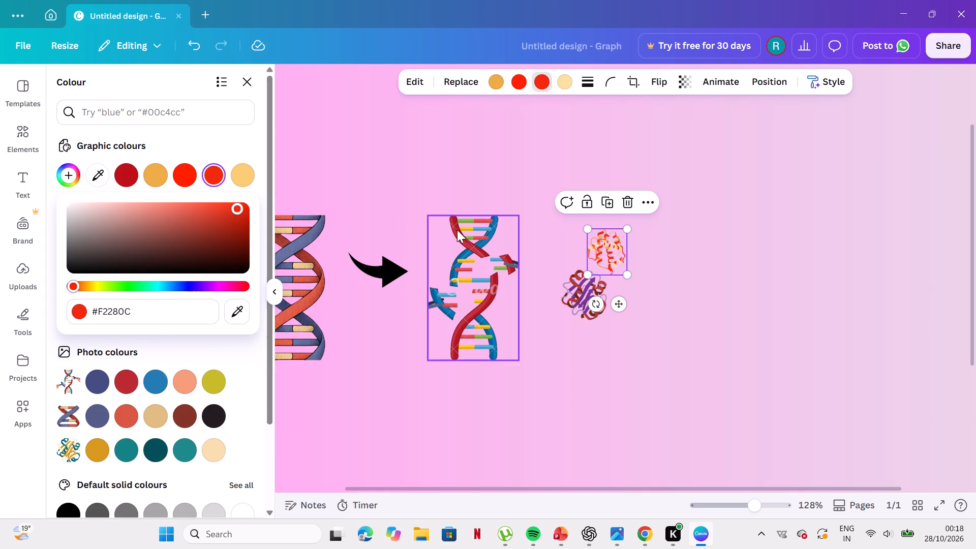
{"action": "left_click", "coordinate": [611, 252]}
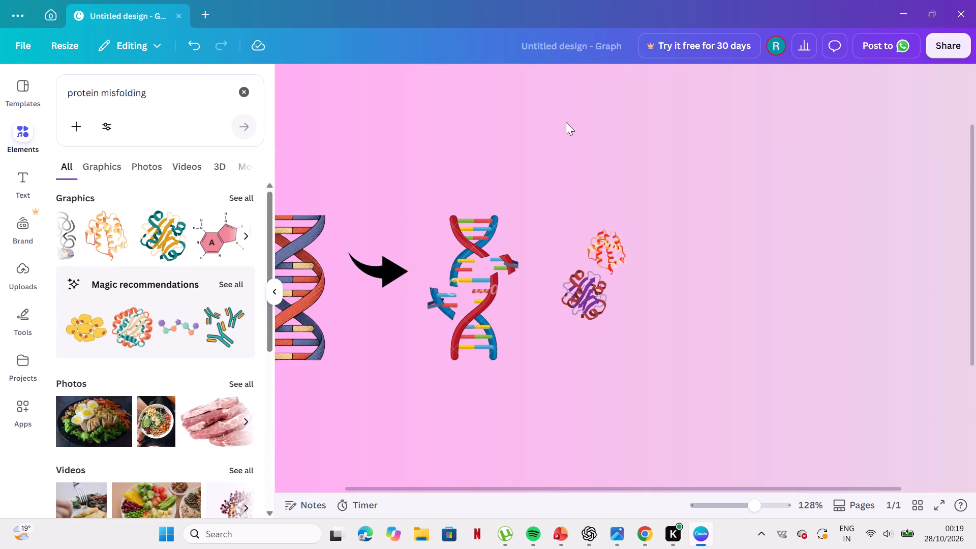
Recolour the same protein graphic's fourth colour to bright red #FB0505, starting from pale cream #F9DFA1 and shifting its hue to red.
{"action": "left_click", "coordinate": [604, 250]}
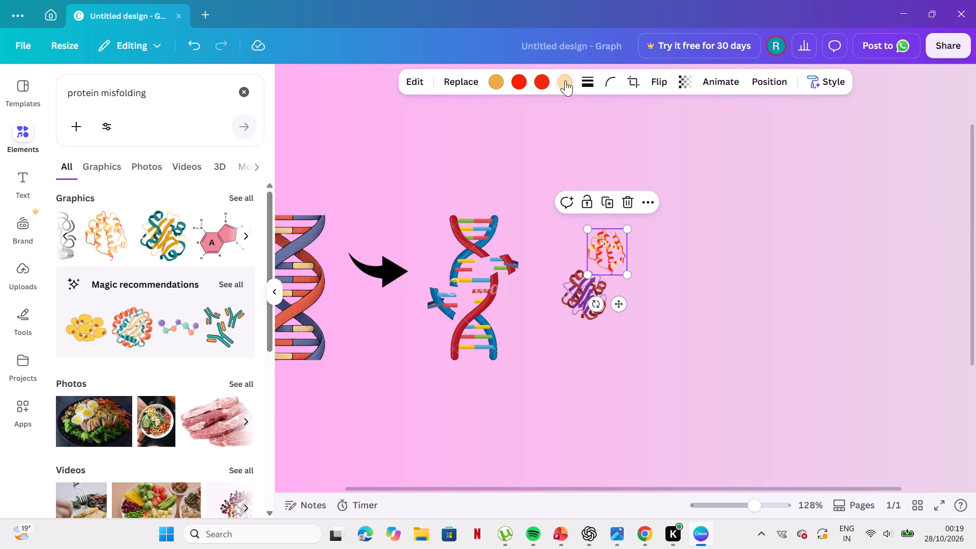
{"action": "left_click", "coordinate": [565, 80]}
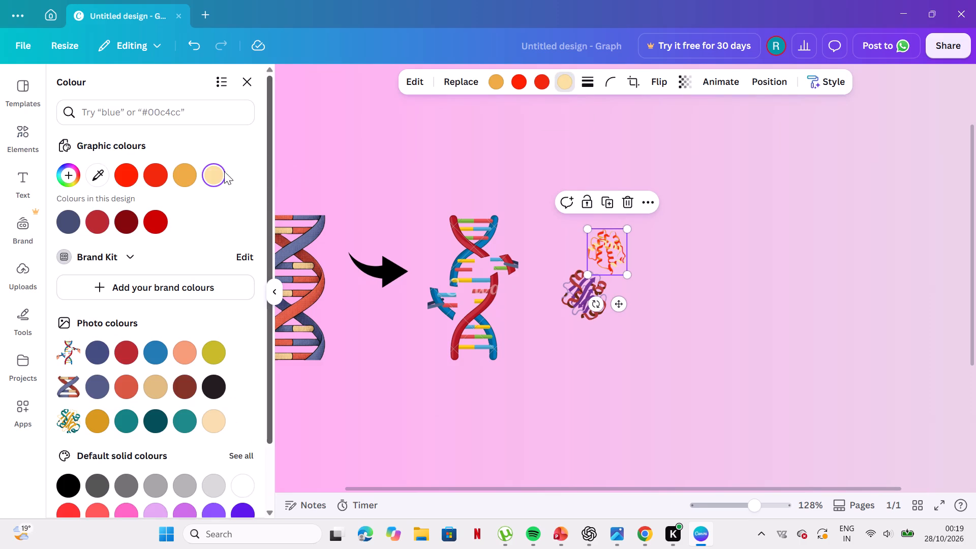
{"action": "left_click", "coordinate": [203, 172]}
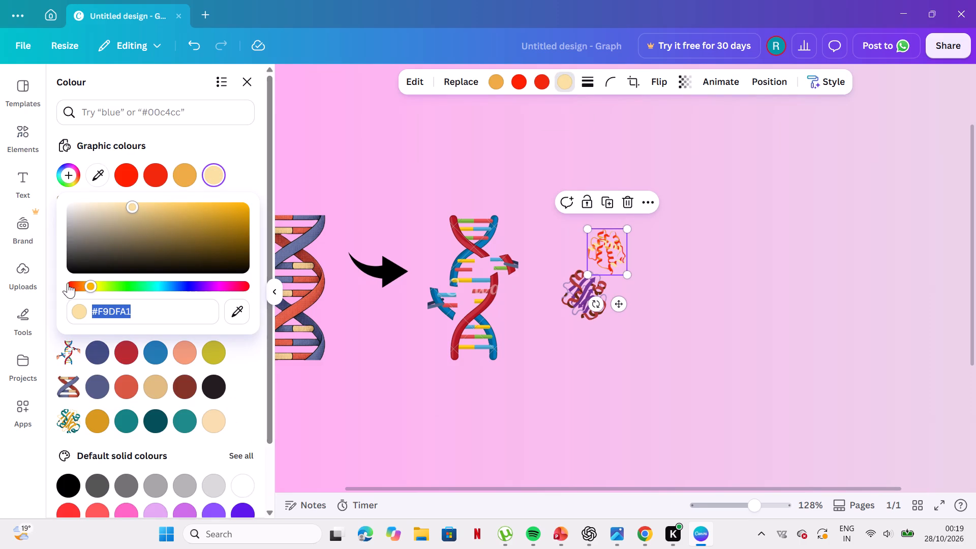
{"action": "left_click", "coordinate": [68, 283]}
{"action": "left_click", "coordinate": [246, 204]}
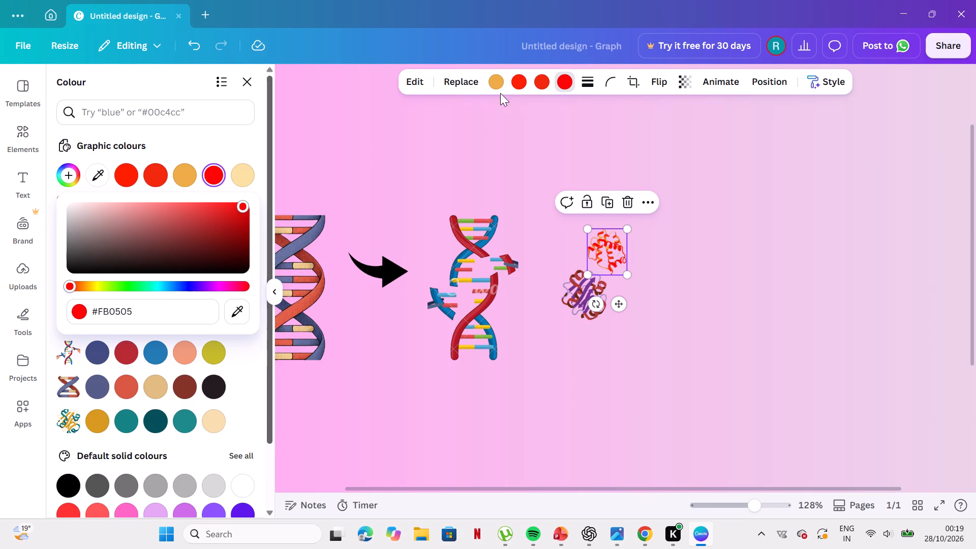
Shrink the red protein graphic slightly, keeping it just above the purple protein graphic.
{"action": "left_click", "coordinate": [624, 224]}
{"action": "left_click_drag", "start_coordinate": [624, 224], "coordinate": [622, 240]}
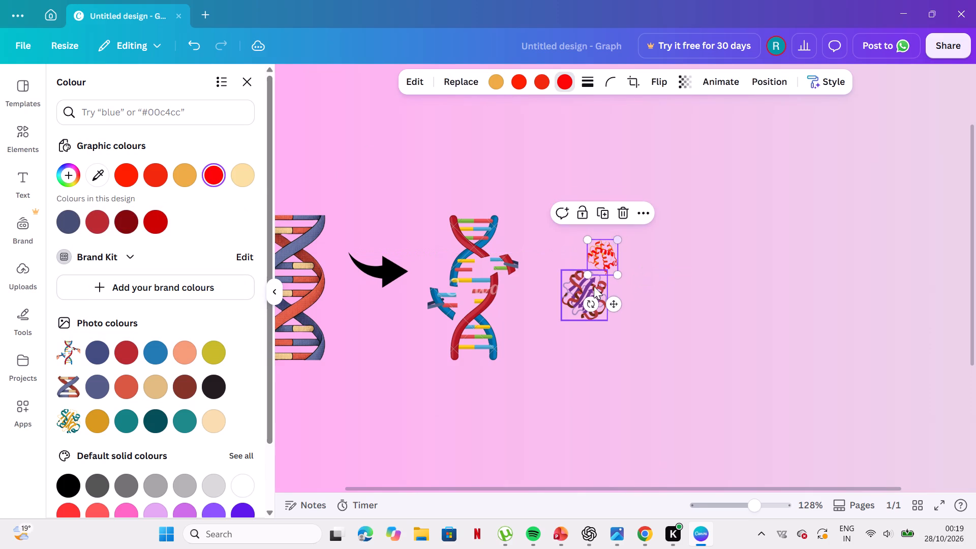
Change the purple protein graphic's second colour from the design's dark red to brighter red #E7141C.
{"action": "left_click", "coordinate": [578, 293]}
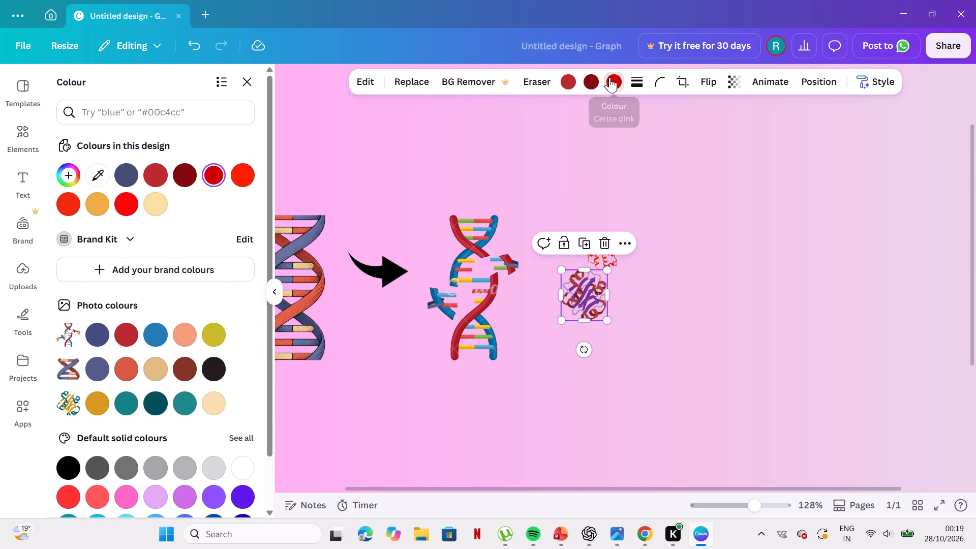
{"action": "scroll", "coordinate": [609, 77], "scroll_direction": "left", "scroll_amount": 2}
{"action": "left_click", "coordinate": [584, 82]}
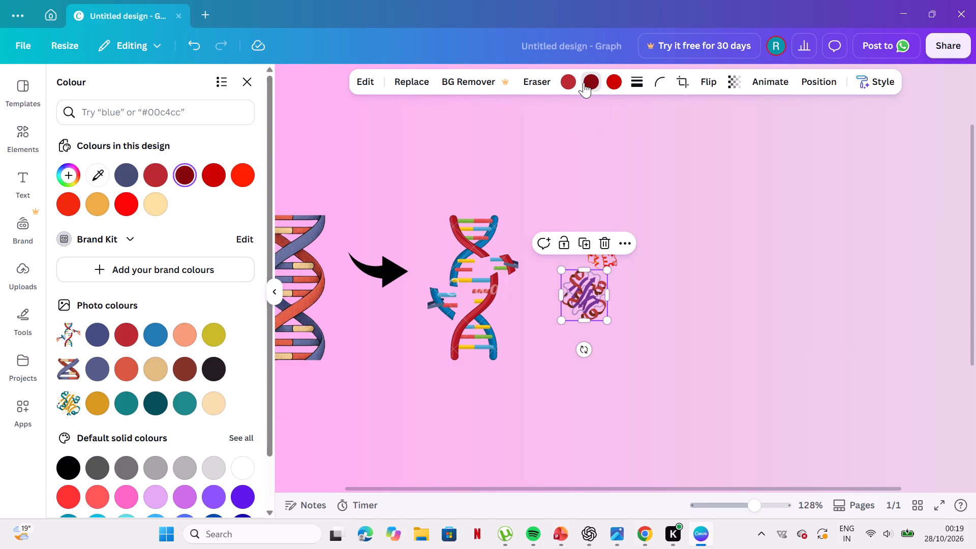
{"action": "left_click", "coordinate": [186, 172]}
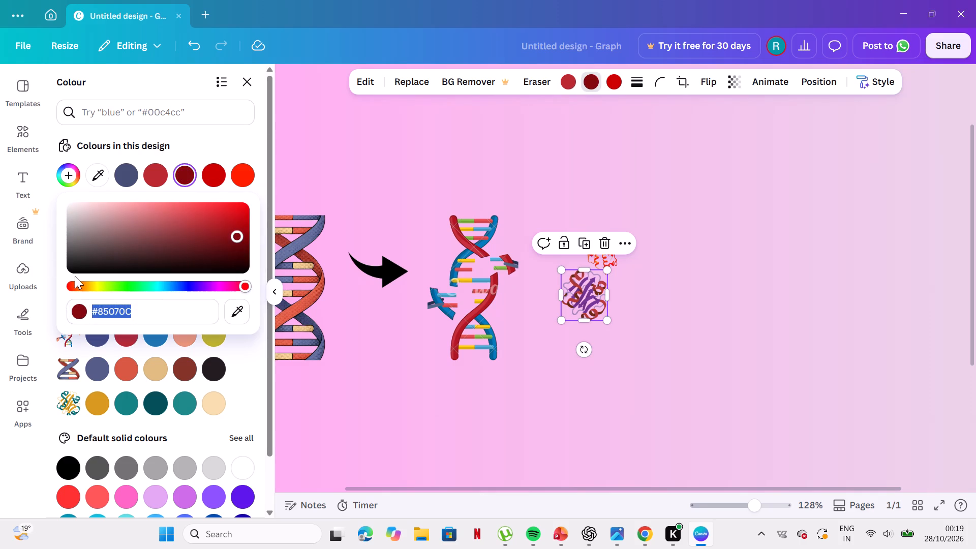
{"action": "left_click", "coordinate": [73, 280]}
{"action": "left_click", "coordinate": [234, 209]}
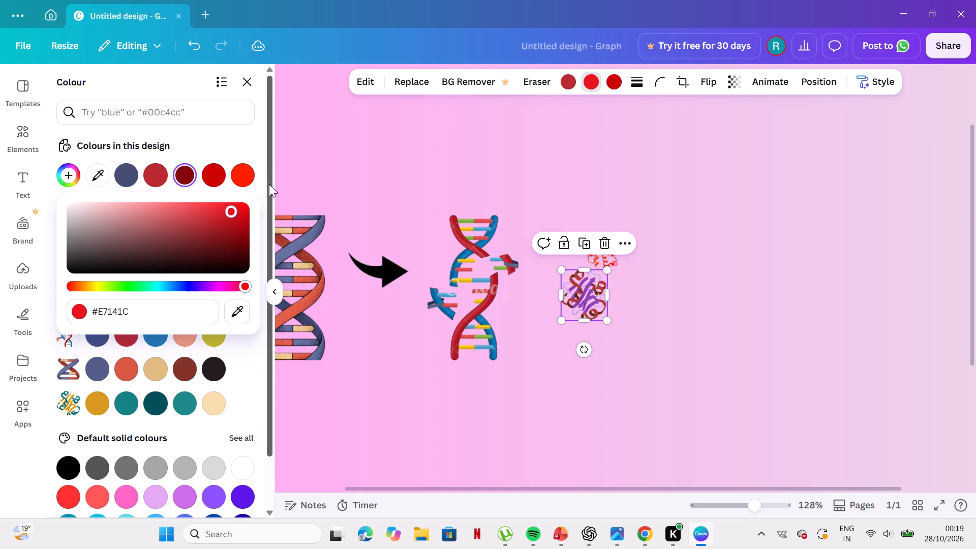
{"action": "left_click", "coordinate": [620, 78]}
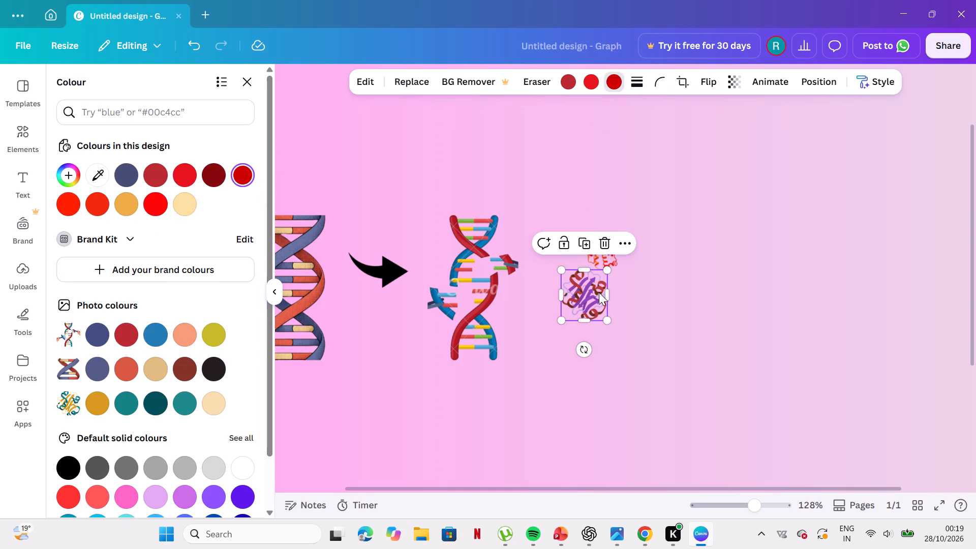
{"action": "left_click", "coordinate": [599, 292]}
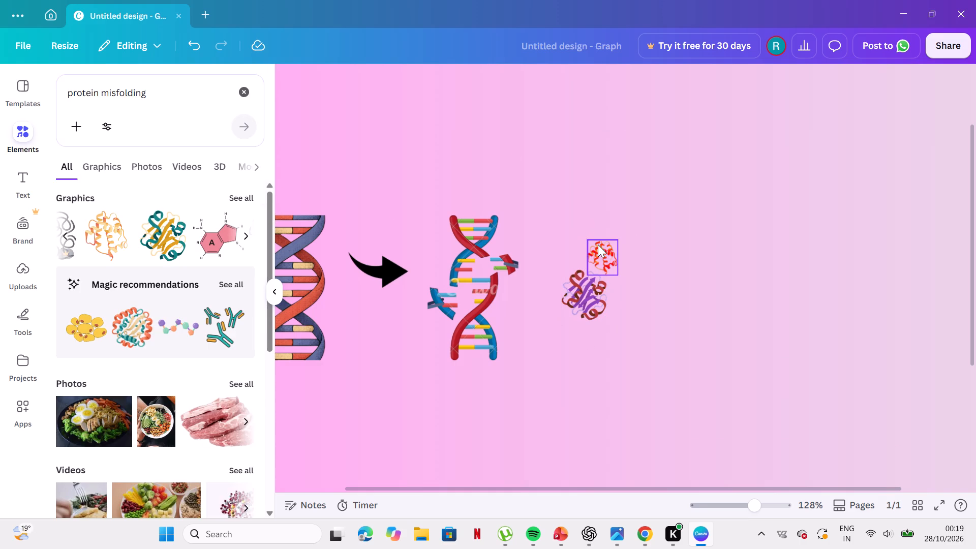
Recolour the small red protein graphic's remaining orange first colour to crimson red #F2032E.
{"action": "left_click", "coordinate": [598, 245]}
{"action": "left_click", "coordinate": [499, 87]}
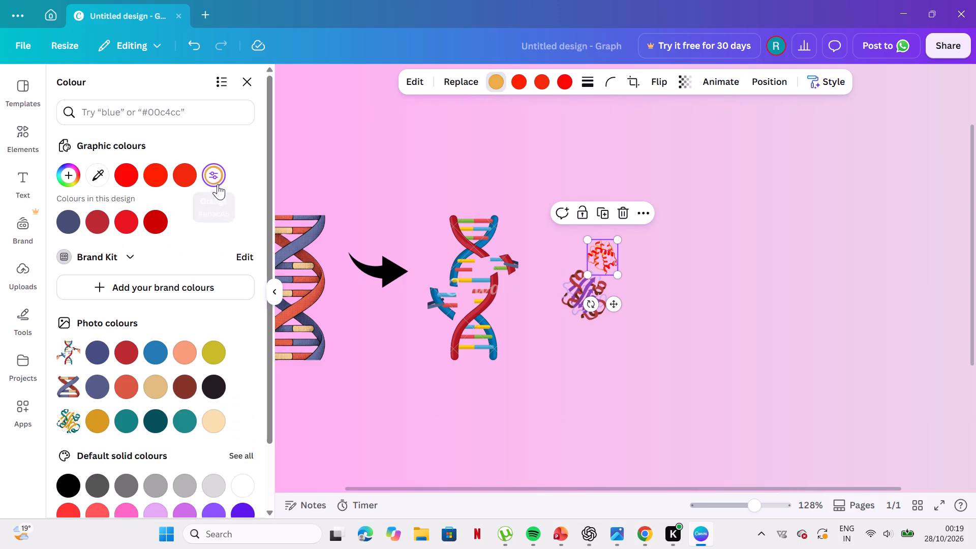
{"action": "left_click", "coordinate": [218, 184]}
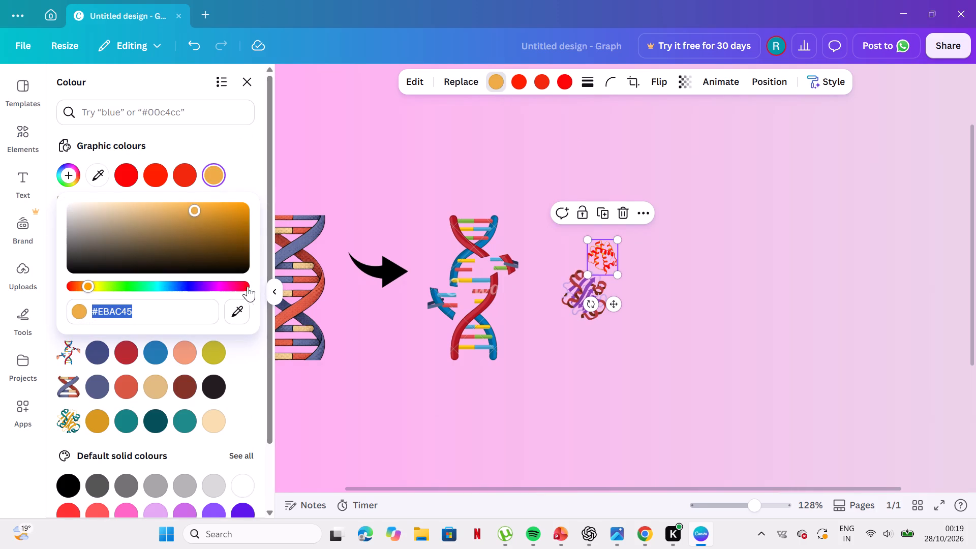
{"action": "left_click", "coordinate": [242, 287]}
{"action": "left_click", "coordinate": [232, 210]}
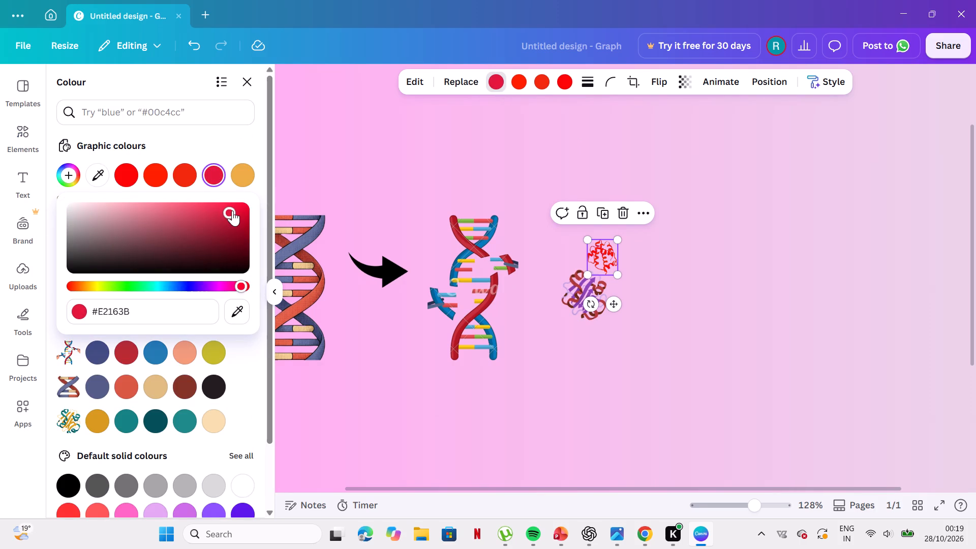
{"action": "left_click_drag", "start_coordinate": [232, 210], "coordinate": [248, 206]}
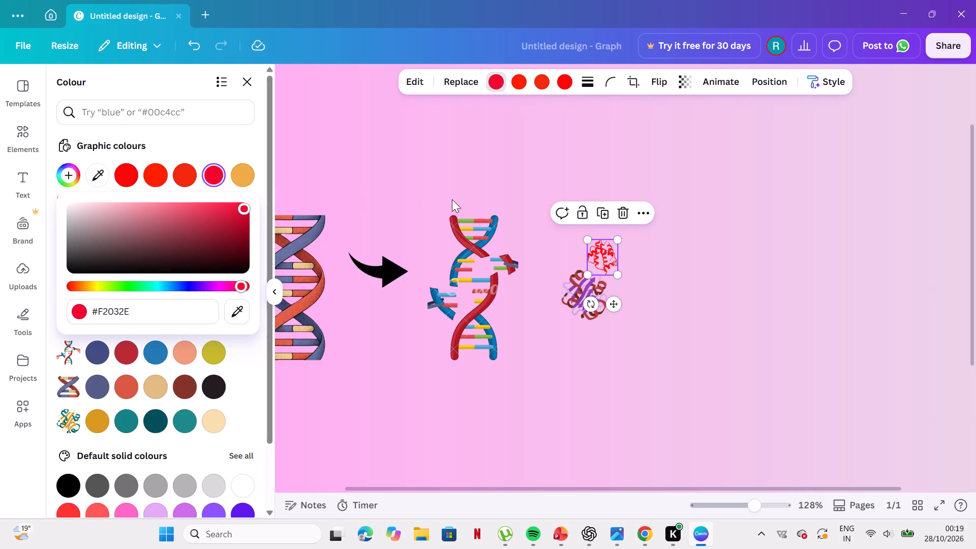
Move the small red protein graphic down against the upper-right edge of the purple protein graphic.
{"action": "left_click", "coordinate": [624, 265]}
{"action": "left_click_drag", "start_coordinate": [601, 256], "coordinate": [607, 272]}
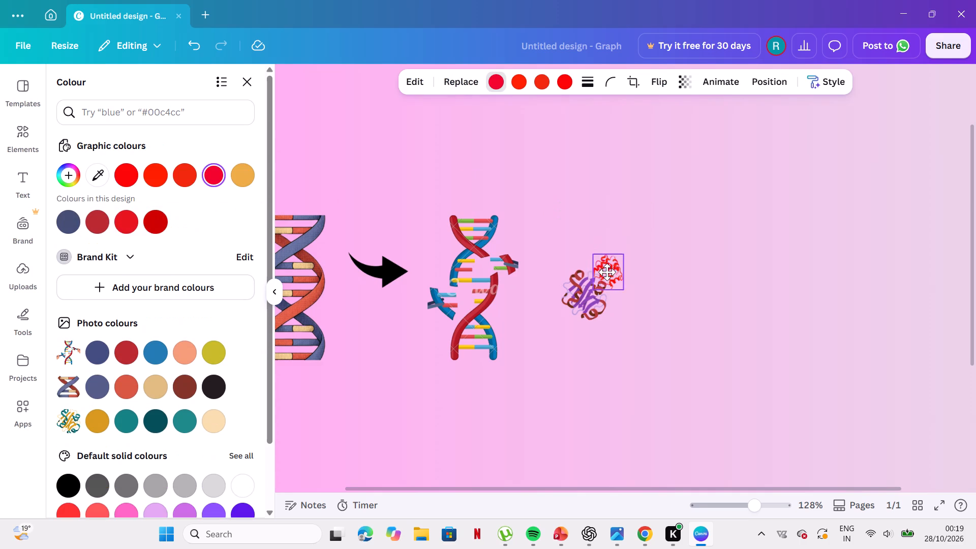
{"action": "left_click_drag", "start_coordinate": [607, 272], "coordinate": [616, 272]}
Delete the purple protein graphic beside the broken DNA.
{"action": "left_click", "coordinate": [572, 292]}
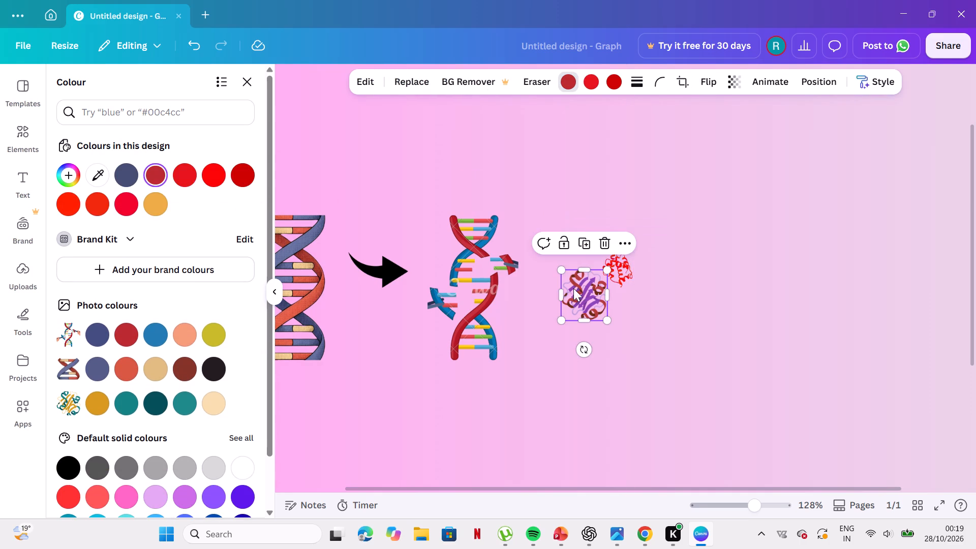
{"action": "left_click", "coordinate": [609, 240]}
Duplicate the red protein graphic and overlap the two copies into one dense cluster to the right of the broken DNA.
{"action": "left_click", "coordinate": [612, 256]}
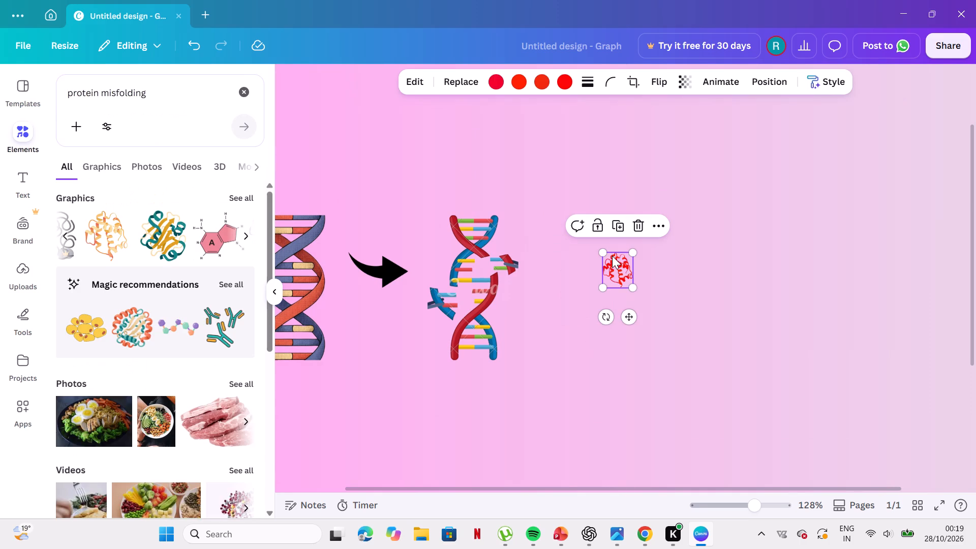
{"action": "left_click", "coordinate": [619, 221]}
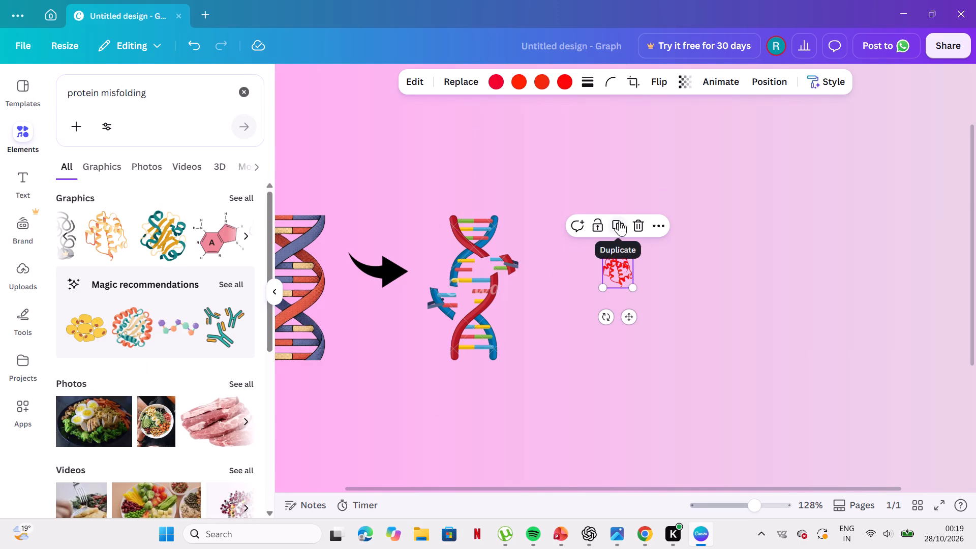
{"action": "left_click_drag", "start_coordinate": [626, 285], "coordinate": [613, 273]}
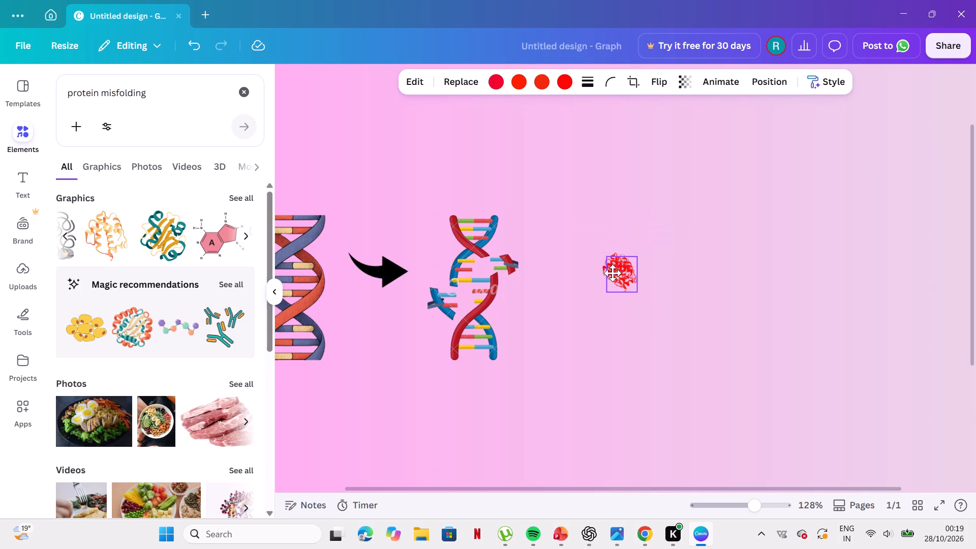
{"action": "left_click_drag", "start_coordinate": [613, 273], "coordinate": [609, 279]}
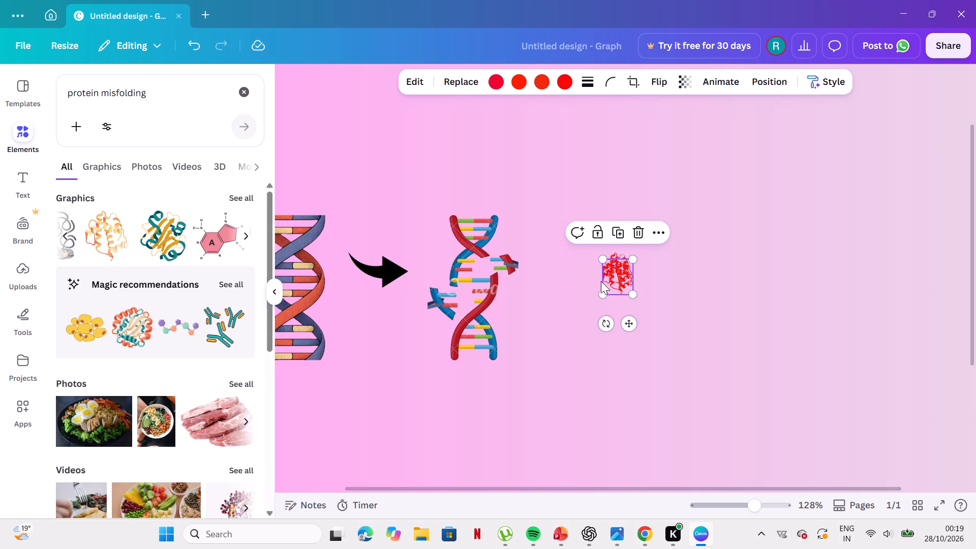
{"action": "left_click", "coordinate": [614, 274]}
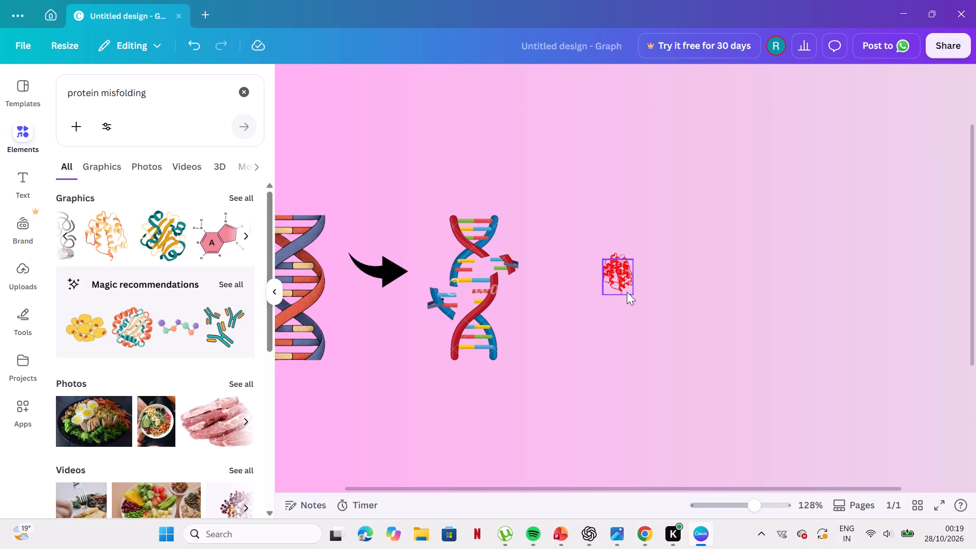
{"action": "left_click_drag", "start_coordinate": [614, 269], "coordinate": [579, 274]}
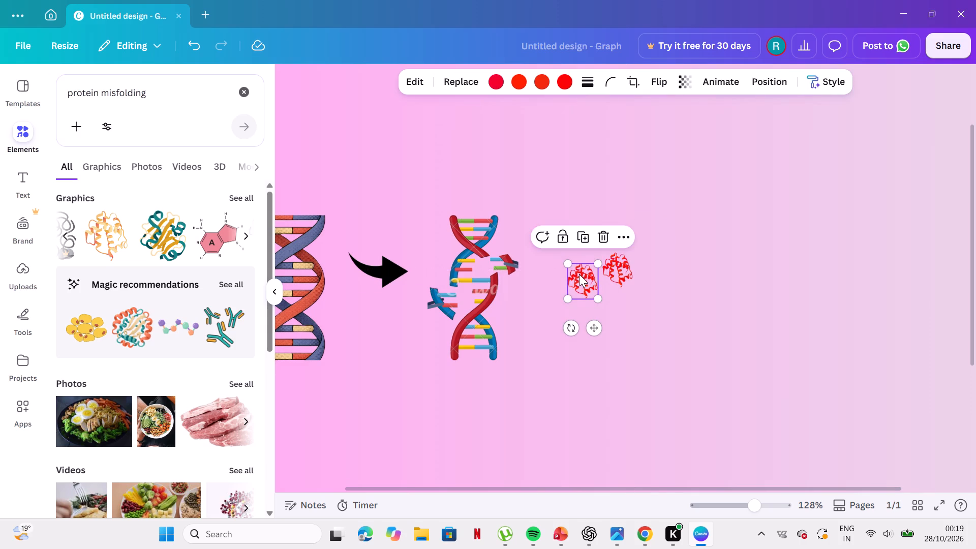
{"action": "left_click_drag", "start_coordinate": [616, 269], "coordinate": [586, 283]}
{"action": "left_click", "coordinate": [556, 326]}
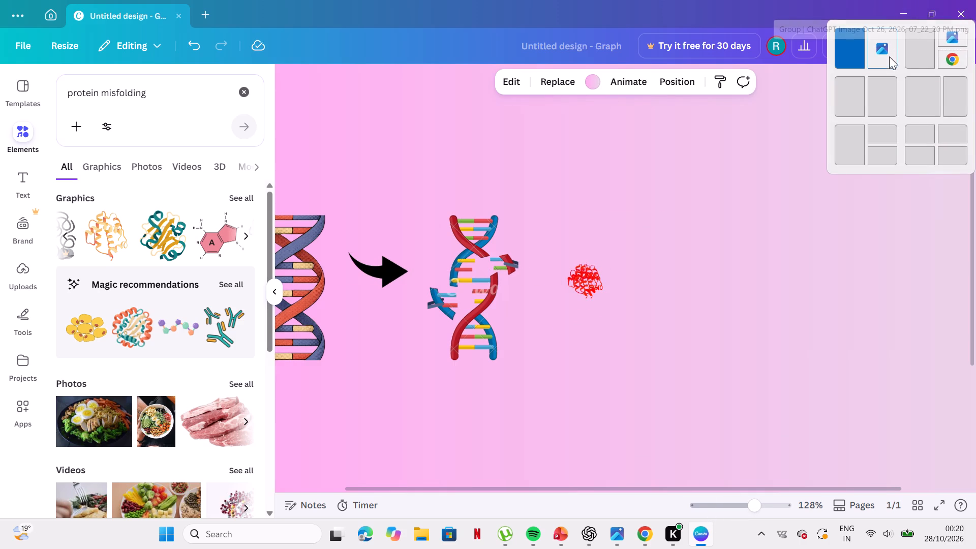
Show the design side by side with the reference image, bring the red protein cluster into view and widen the design's window.
{"action": "left_click", "coordinate": [858, 59]}
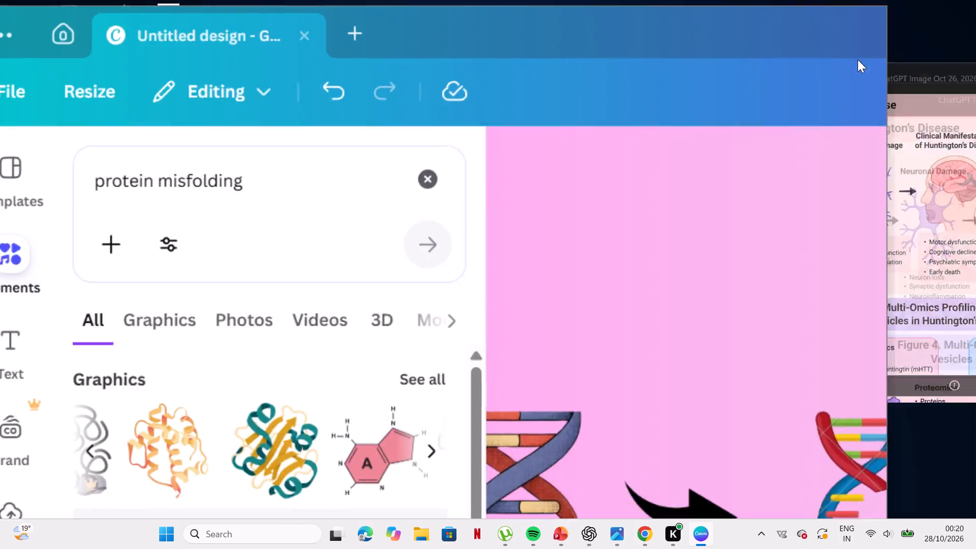
{"action": "scroll", "coordinate": [769, 97], "scroll_direction": "right", "scroll_amount": 1}
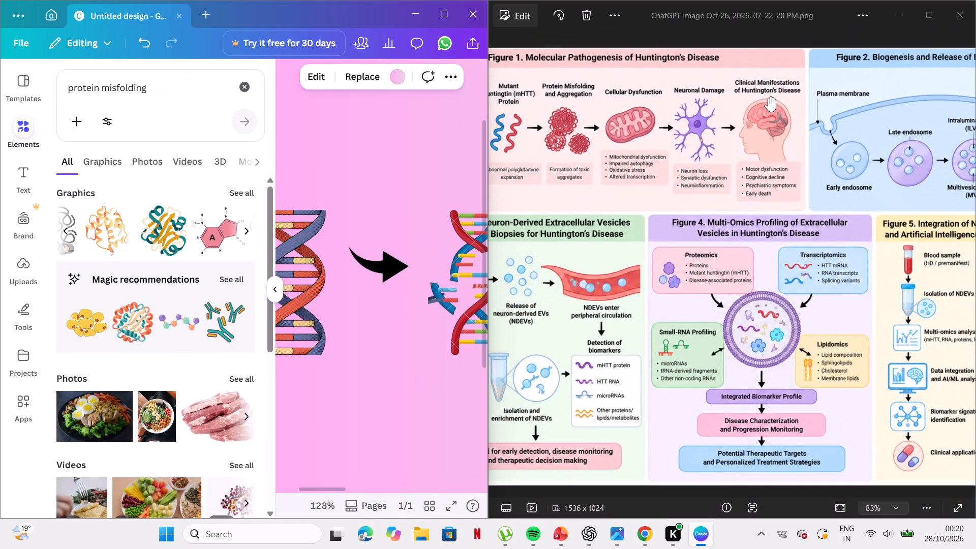
{"action": "scroll", "coordinate": [769, 97], "scroll_direction": "right", "scroll_amount": 1}
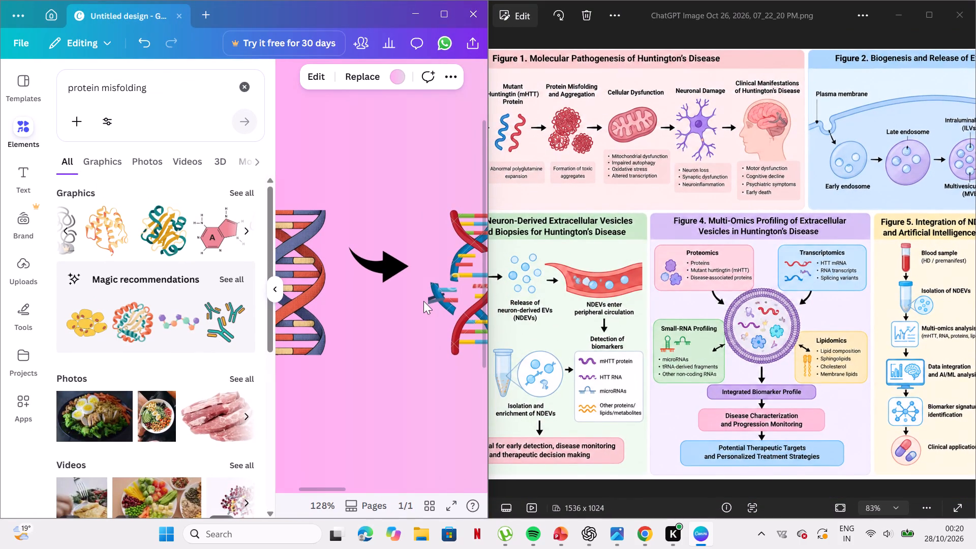
{"action": "scroll", "coordinate": [423, 301], "scroll_direction": "left", "scroll_amount": 4}
{"action": "scroll", "coordinate": [423, 301], "scroll_direction": "right", "scroll_amount": 1}
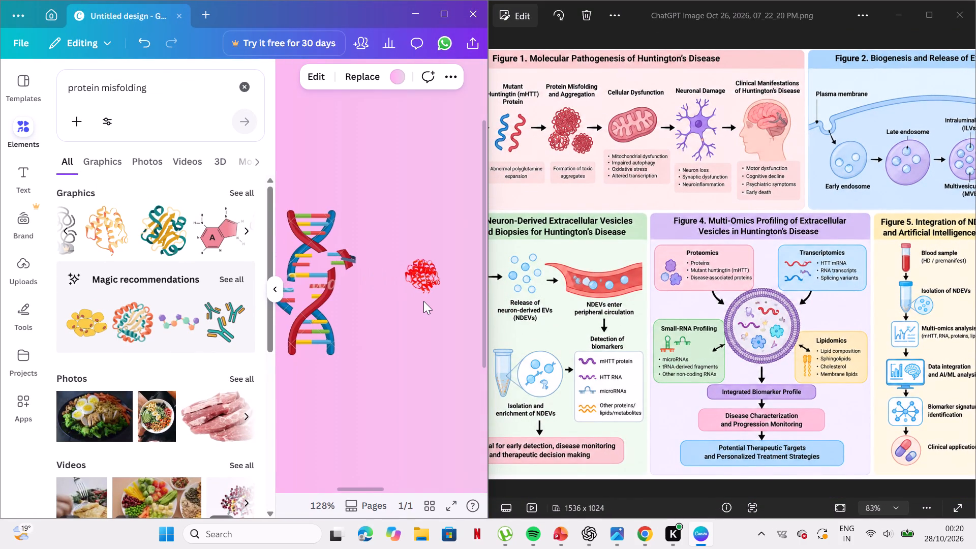
{"action": "scroll", "coordinate": [423, 301], "scroll_direction": "right", "scroll_amount": 1}
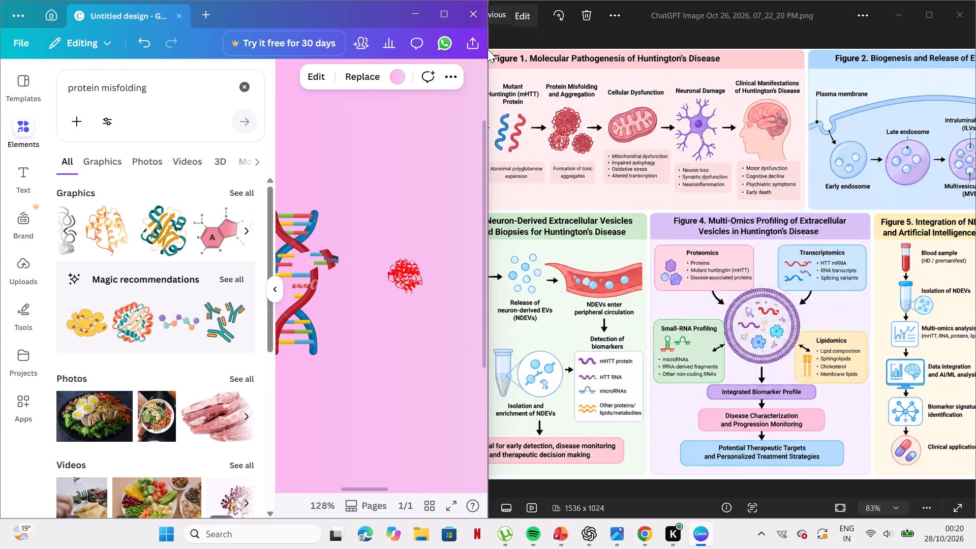
{"action": "left_click_drag", "start_coordinate": [489, 49], "coordinate": [537, 45]}
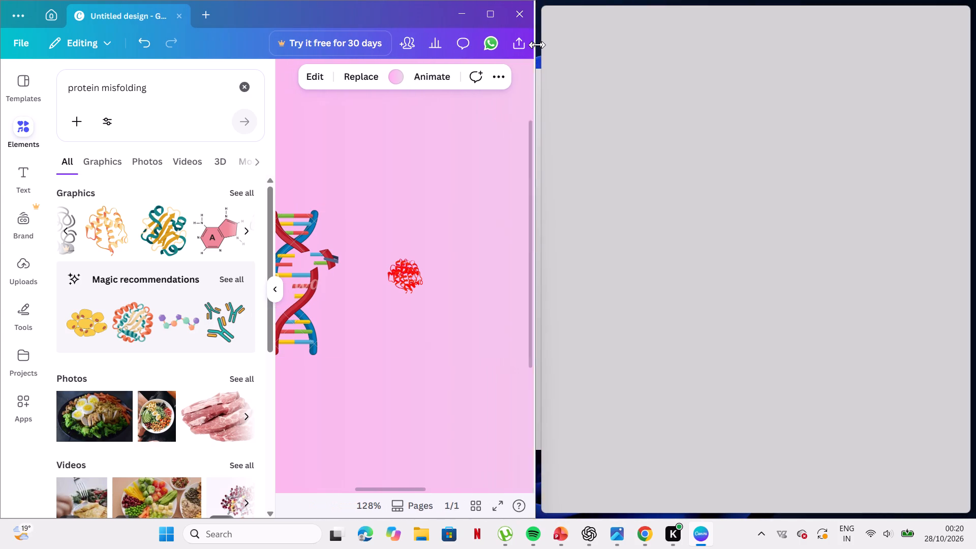
Widen the design's window slightly and look through the protein misfolding results for a suitable aggregate graphic.
{"action": "left_click_drag", "start_coordinate": [537, 45], "coordinate": [545, 43]}
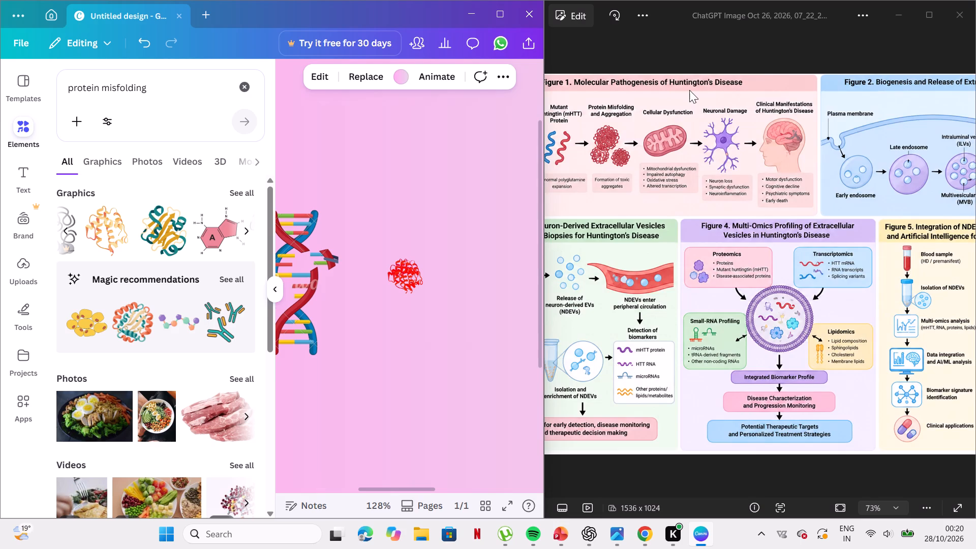
{"action": "scroll", "coordinate": [689, 90], "scroll_direction": "right", "scroll_amount": 1}
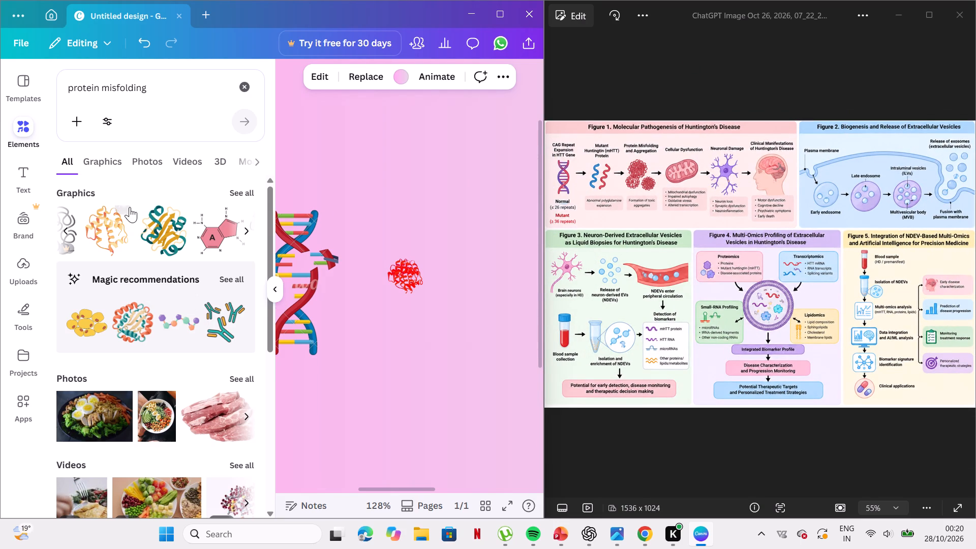
{"action": "scroll", "coordinate": [130, 206], "scroll_direction": "right", "scroll_amount": 6}
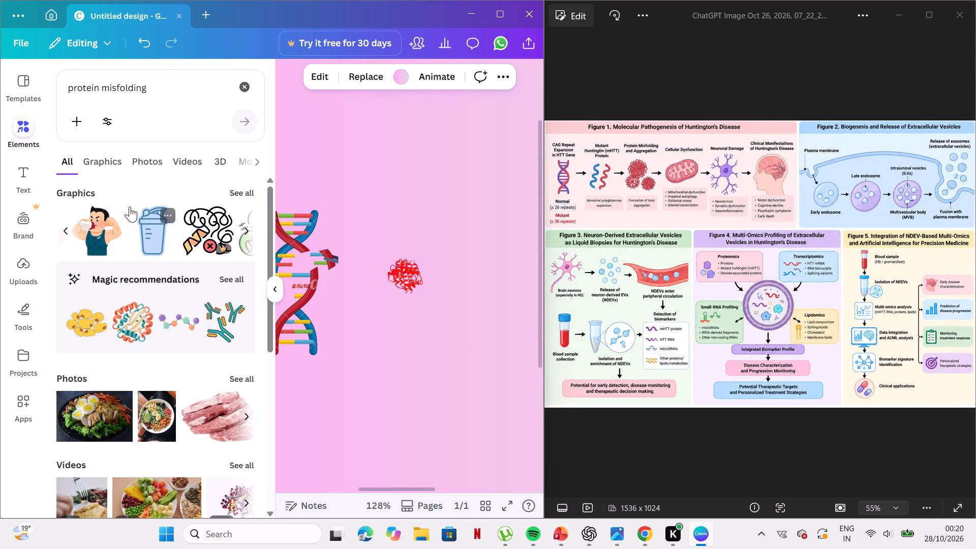
{"action": "scroll", "coordinate": [130, 206], "scroll_direction": "right", "scroll_amount": 3}
{"action": "scroll", "coordinate": [118, 290], "scroll_direction": "left", "scroll_amount": 2}
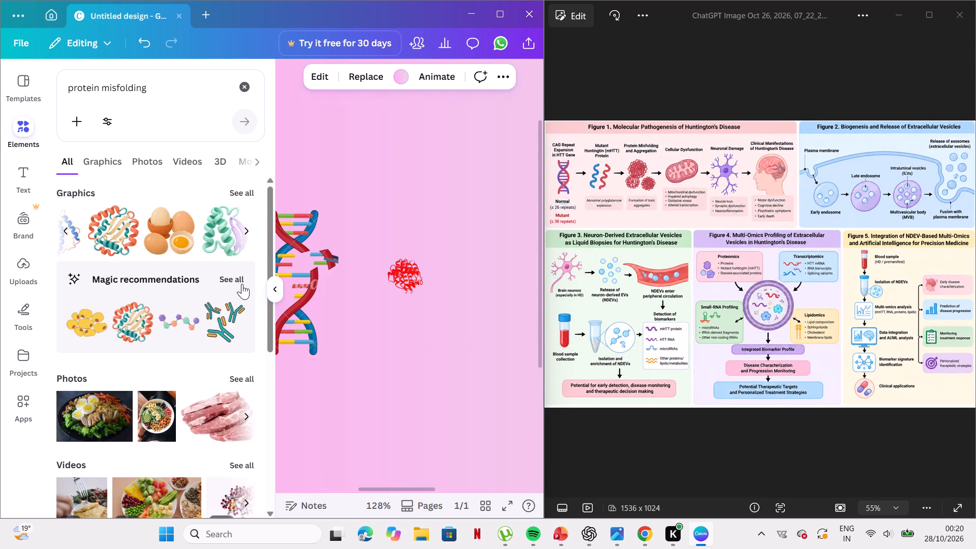
{"action": "scroll", "coordinate": [154, 391], "scroll_direction": "down", "scroll_amount": 6}
{"action": "scroll", "coordinate": [154, 391], "scroll_direction": "up", "scroll_amount": 3}
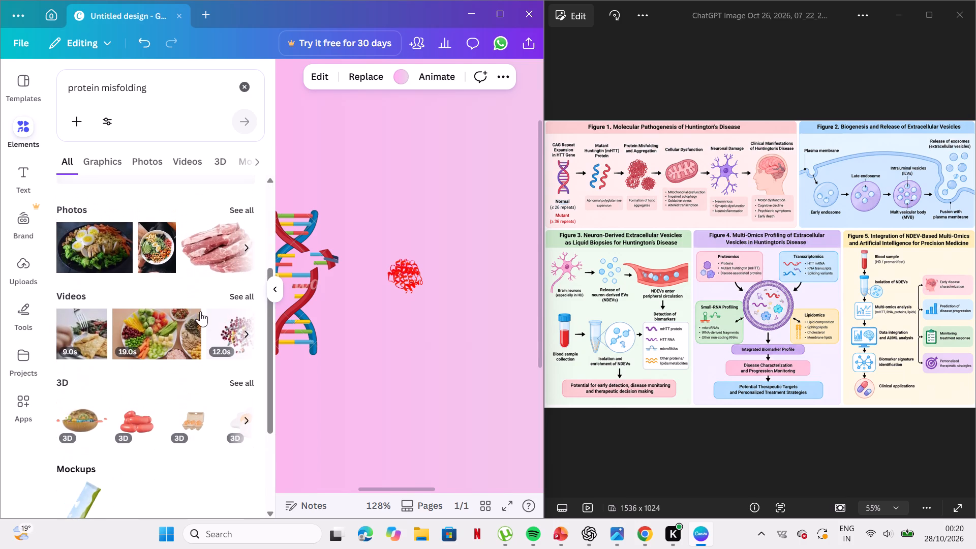
Search the photo library for protein structure and look through the results for a misfolded protein image.
{"action": "left_click", "coordinate": [248, 209]}
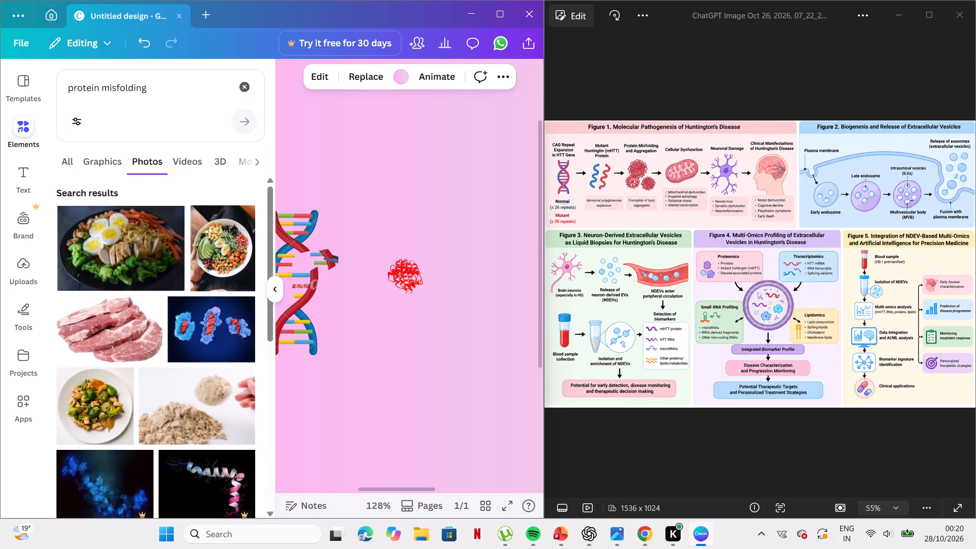
{"action": "left_click", "coordinate": [152, 85]}
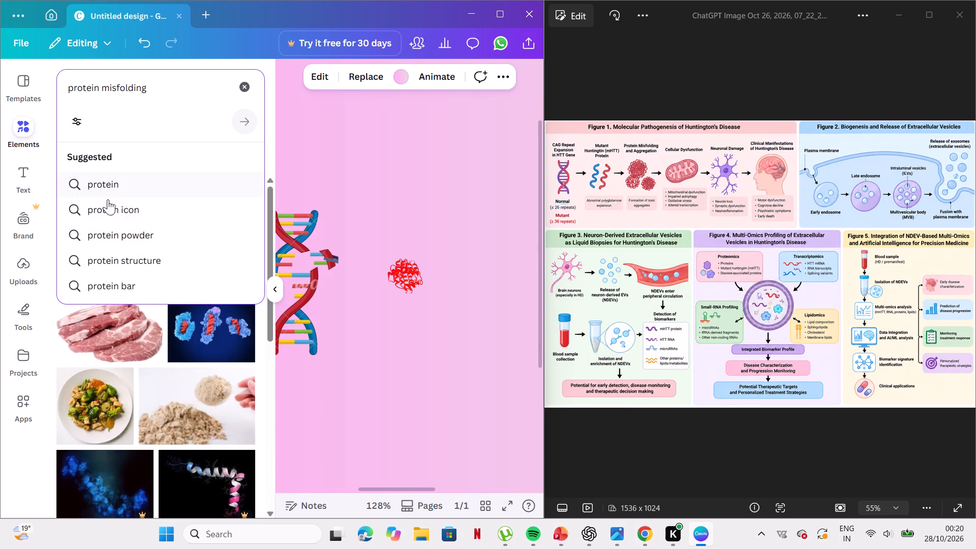
{"action": "left_click", "coordinate": [136, 272]}
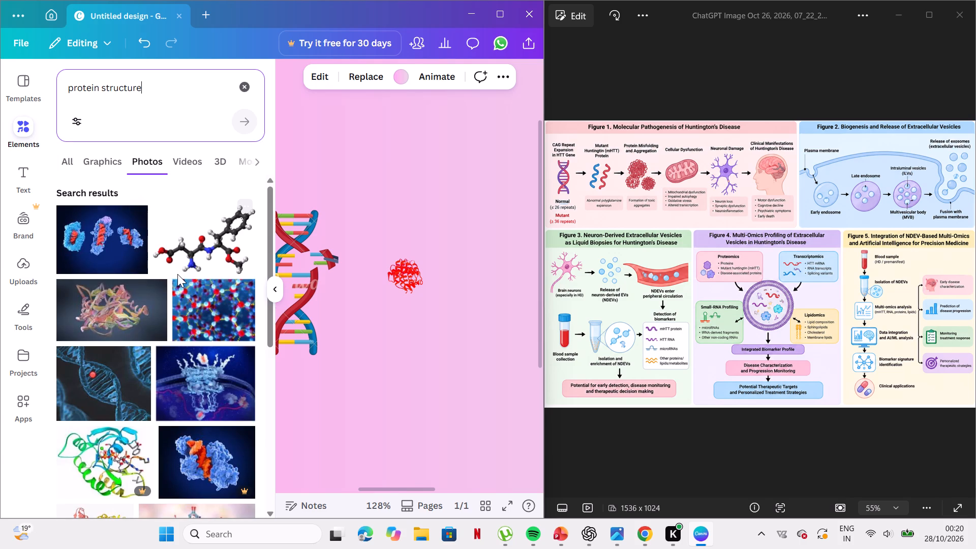
{"action": "scroll", "coordinate": [157, 195], "scroll_direction": "down", "scroll_amount": 4}
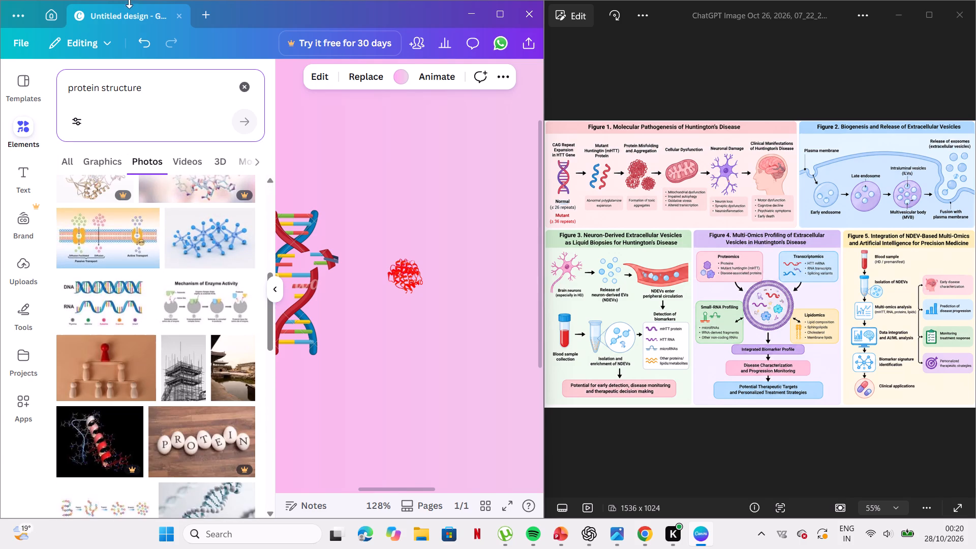
Refine the photo search to protein misfolding structure.
{"action": "left_click", "coordinate": [99, 97]}
{"action": "left_click", "coordinate": [96, 91]}
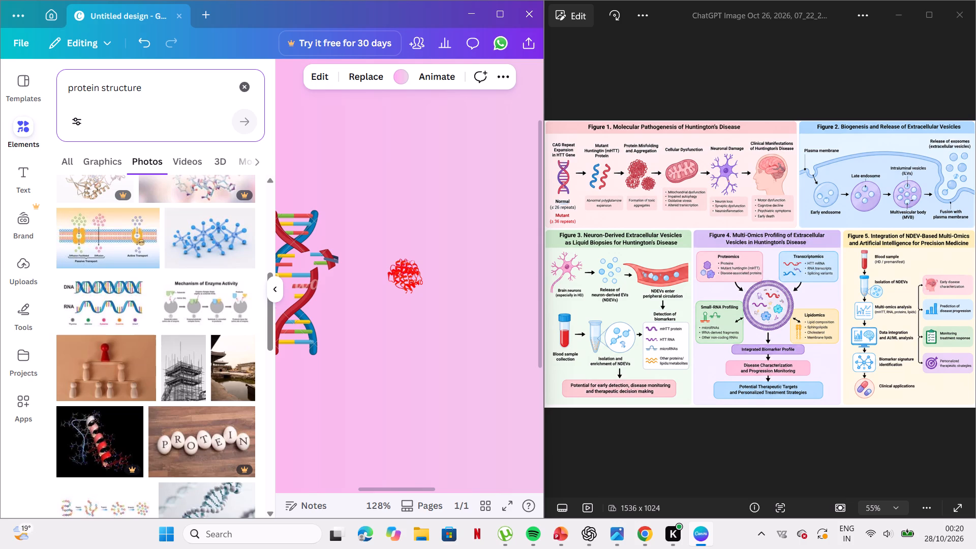
{"action": "left_click", "coordinate": [100, 91]}
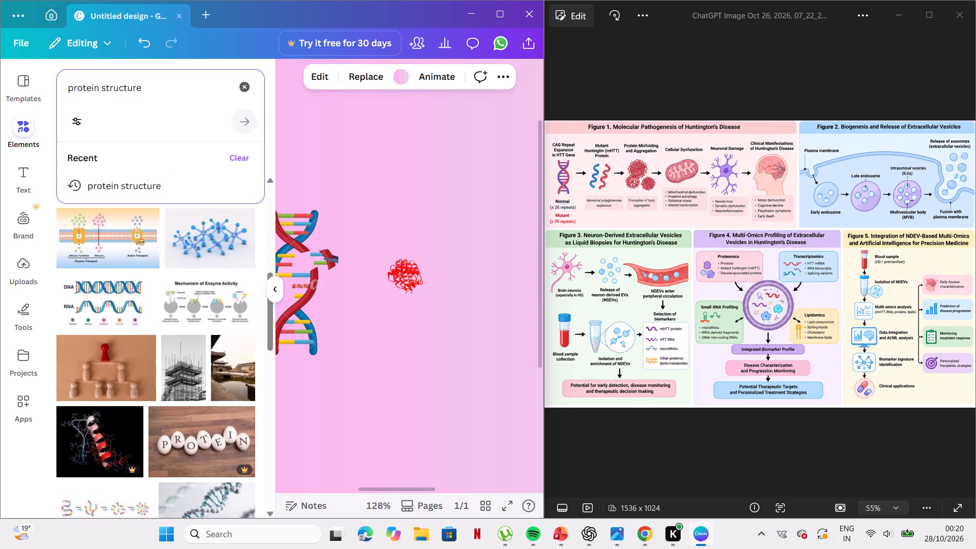
{"action": "key", "text": "space"}
{"action": "type", "text": "mis"}
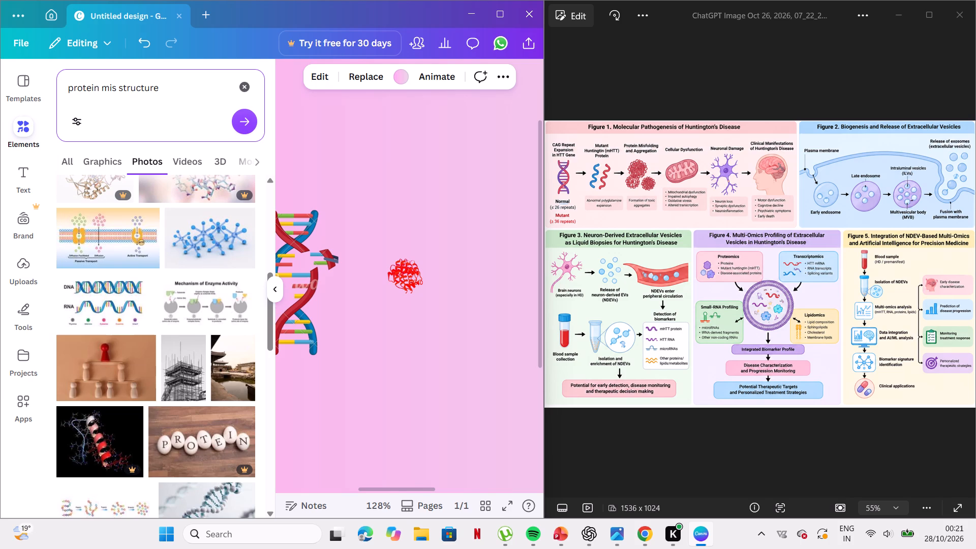
{"action": "type", "text": "fl"}
{"action": "key", "text": "BackSpace"}
{"action": "type", "text": "olding"}
{"action": "key", "text": "Return"}
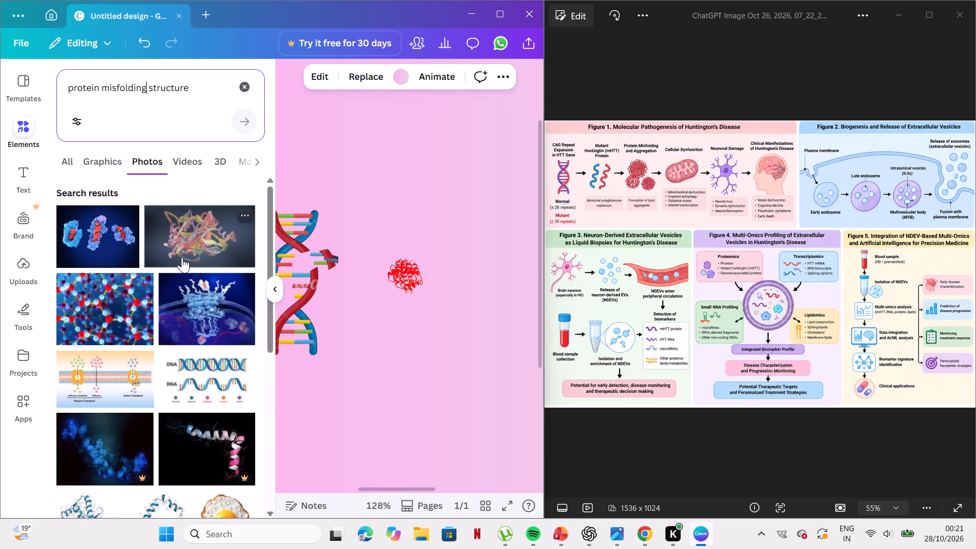
Examine the protein misfolding structure photos for an image resembling the reference figure's red protein aggregates.
{"action": "scroll", "coordinate": [201, 269], "scroll_direction": "down", "scroll_amount": 5}
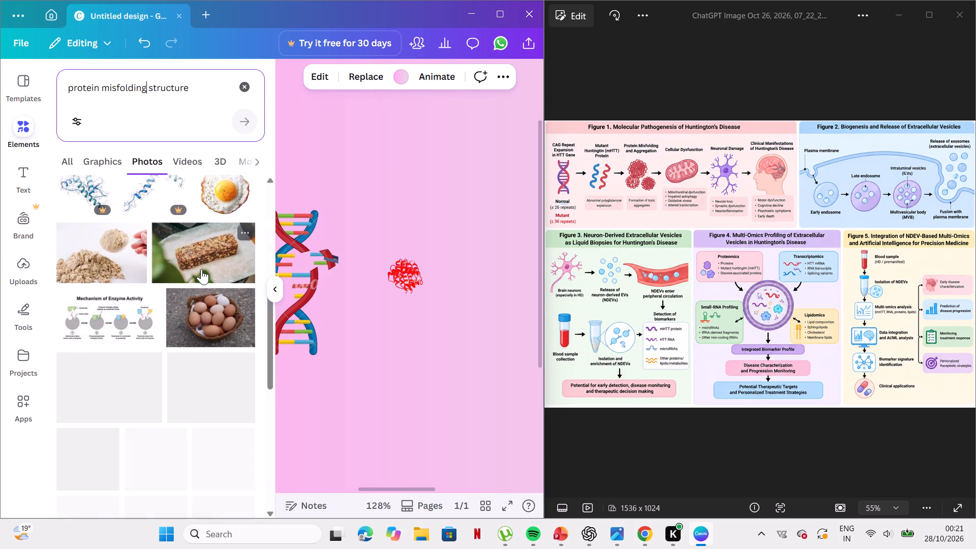
{"action": "scroll", "coordinate": [201, 269], "scroll_direction": "down", "scroll_amount": 1}
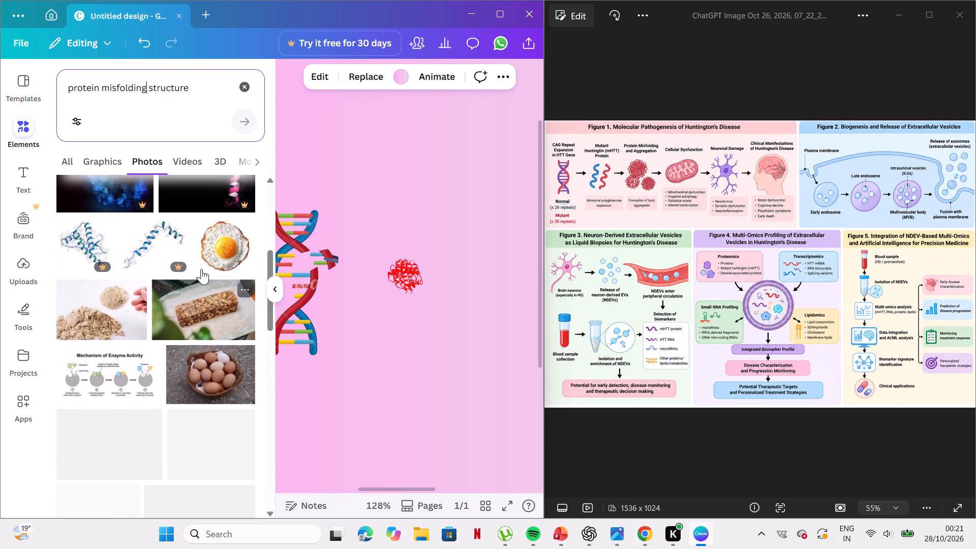
{"action": "scroll", "coordinate": [201, 269], "scroll_direction": "down", "scroll_amount": 1}
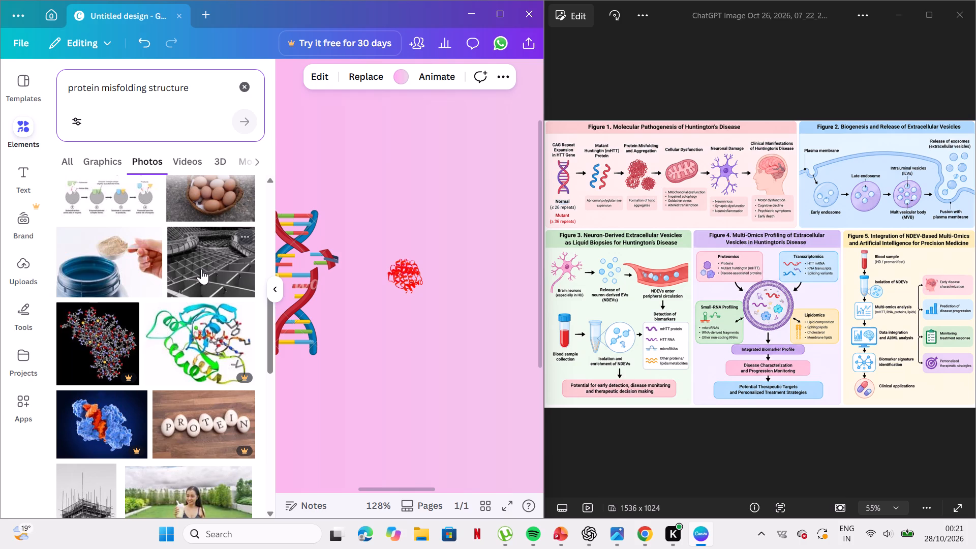
{"action": "scroll", "coordinate": [201, 269], "scroll_direction": "down", "scroll_amount": 9}
{"action": "scroll", "coordinate": [201, 269], "scroll_direction": "up", "scroll_amount": 5}
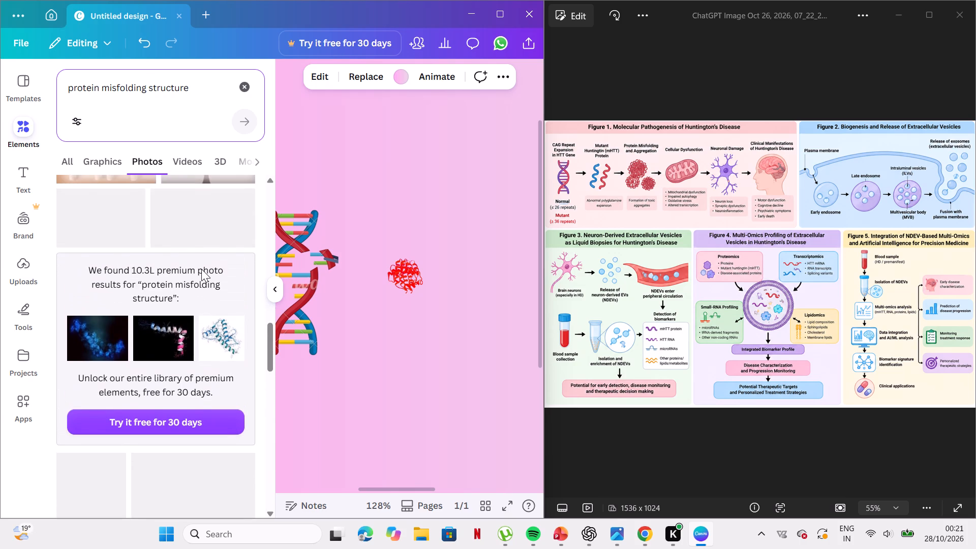
{"action": "scroll", "coordinate": [201, 269], "scroll_direction": "down", "scroll_amount": 1}
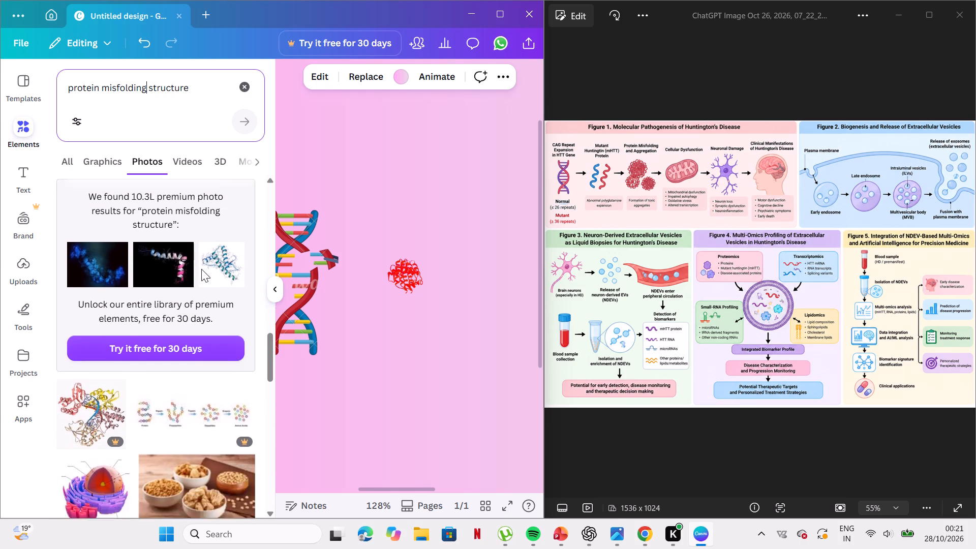
{"action": "scroll", "coordinate": [201, 269], "scroll_direction": "down", "scroll_amount": 5}
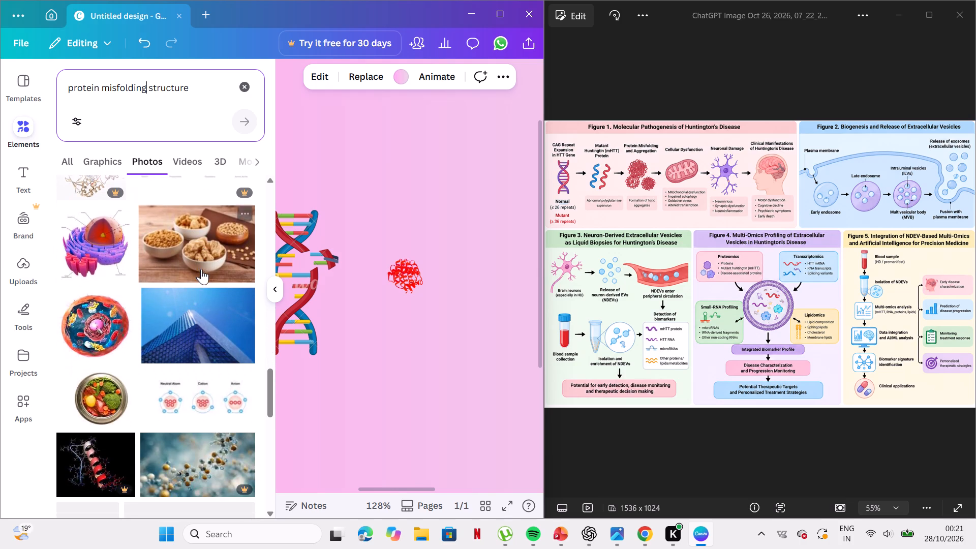
{"action": "scroll", "coordinate": [201, 269], "scroll_direction": "down", "scroll_amount": 3}
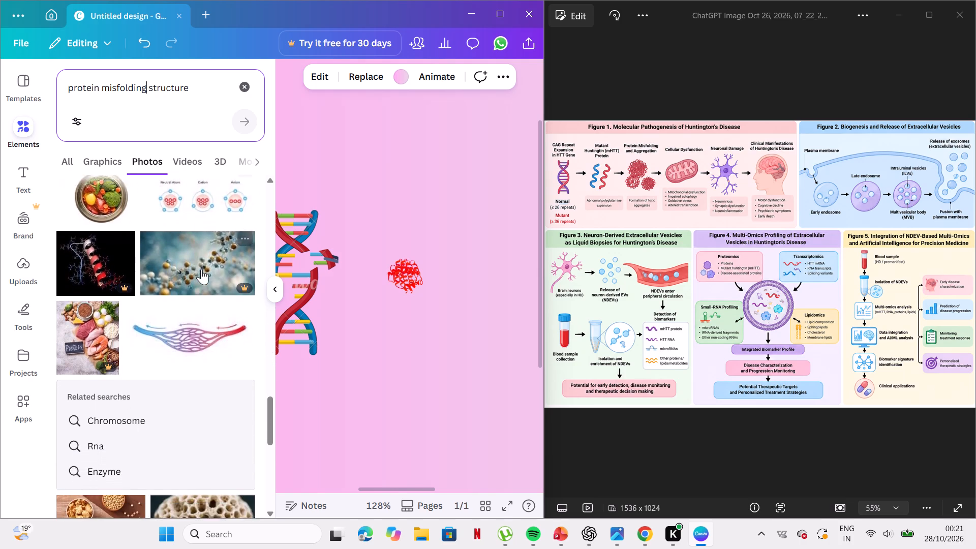
{"action": "scroll", "coordinate": [201, 269], "scroll_direction": "down", "scroll_amount": 6}
{"action": "scroll", "coordinate": [201, 269], "scroll_direction": "up", "scroll_amount": 1}
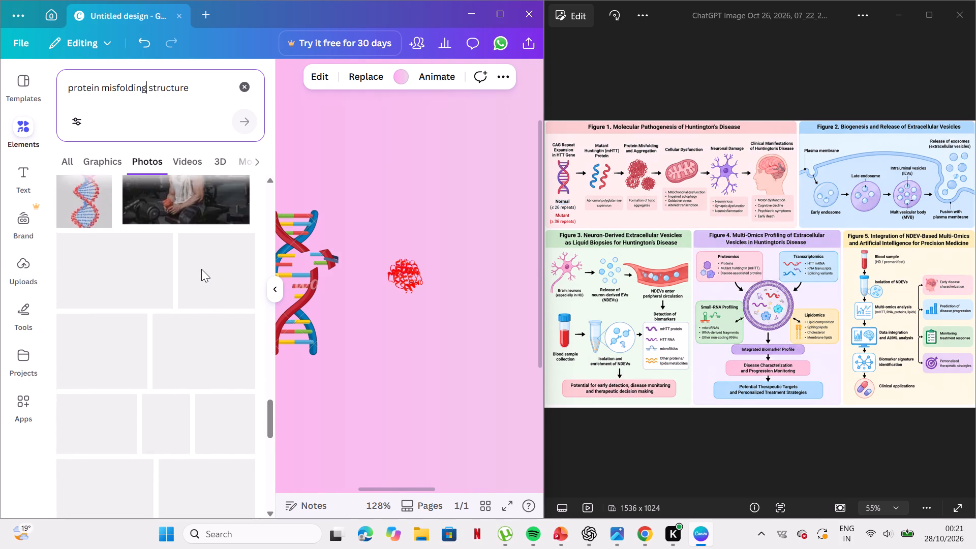
{"action": "scroll", "coordinate": [201, 269], "scroll_direction": "up", "scroll_amount": 3}
{"action": "scroll", "coordinate": [201, 269], "scroll_direction": "down", "scroll_amount": 5}
{"action": "scroll", "coordinate": [201, 269], "scroll_direction": "up", "scroll_amount": 2}
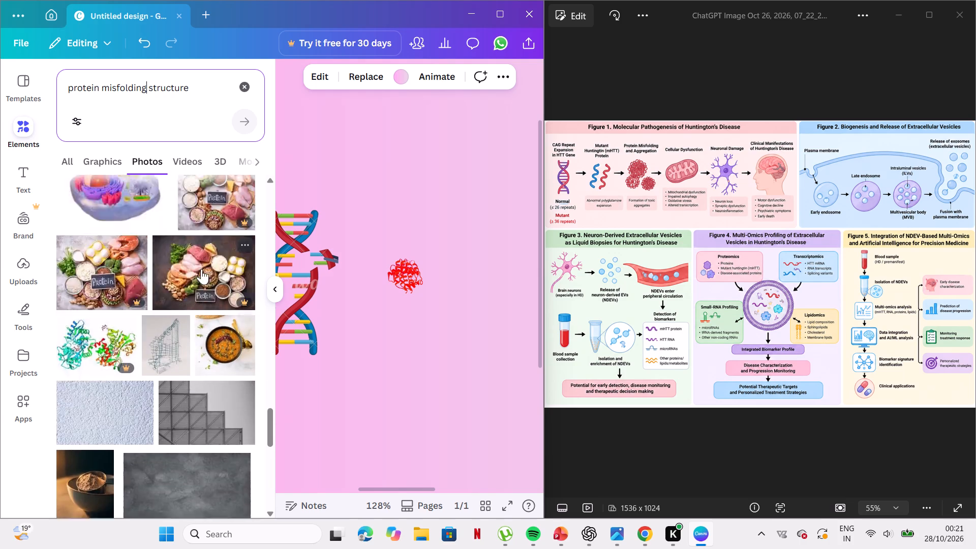
{"action": "scroll", "coordinate": [201, 269], "scroll_direction": "up", "scroll_amount": 16}
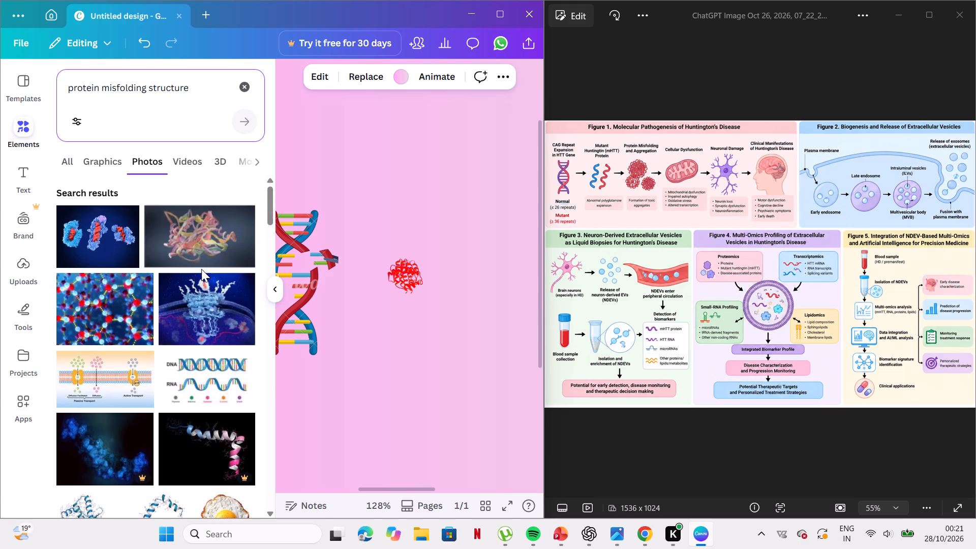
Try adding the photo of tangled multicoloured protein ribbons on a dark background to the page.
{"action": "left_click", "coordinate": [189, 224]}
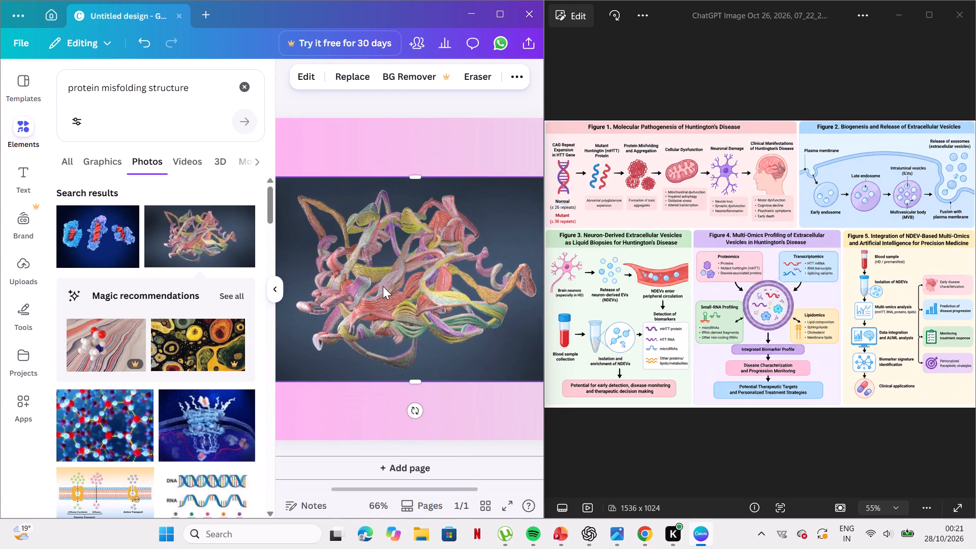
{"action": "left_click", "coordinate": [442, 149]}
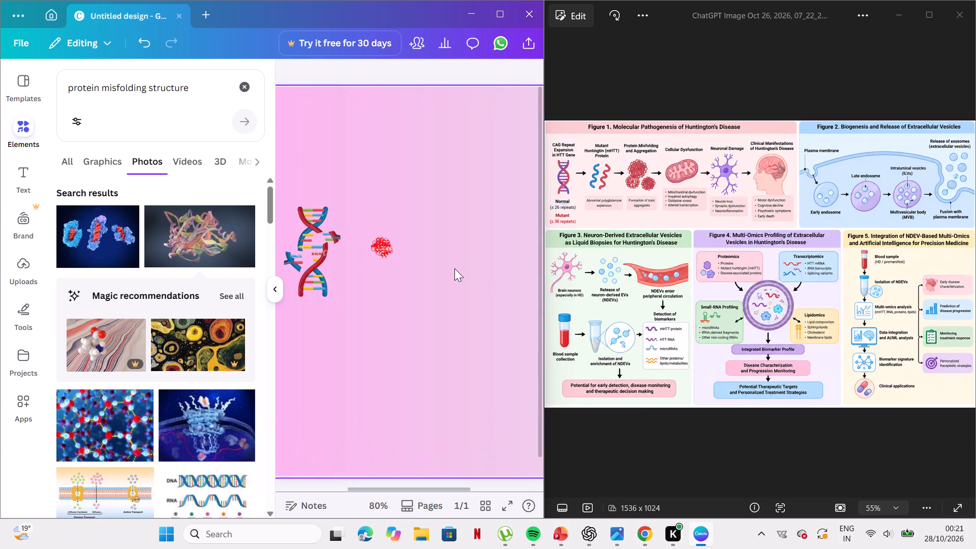
Duplicate a red protein graphic in the cluster, enlarge the copy slightly and overlap it on the cluster's upper-left side.
{"action": "right_click", "coordinate": [388, 245]}
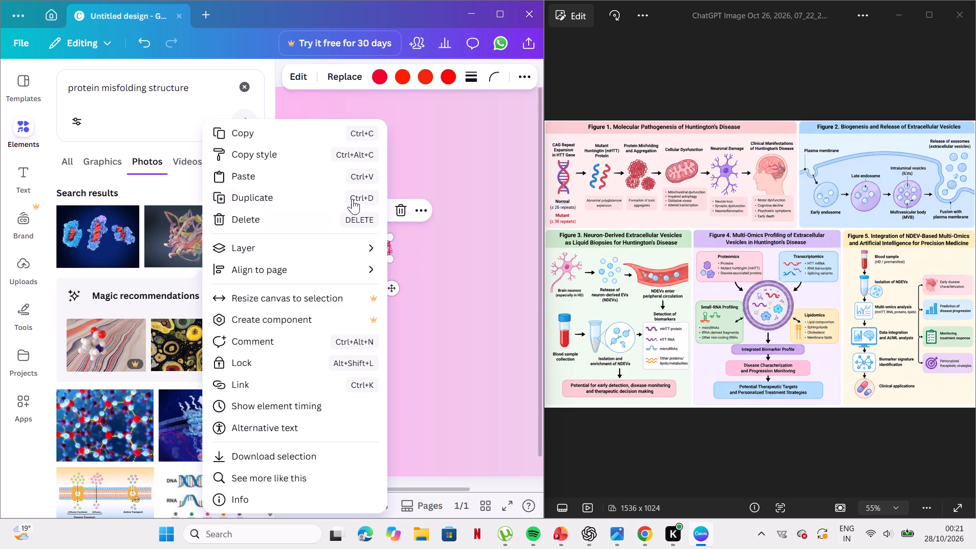
{"action": "left_click", "coordinate": [338, 194]}
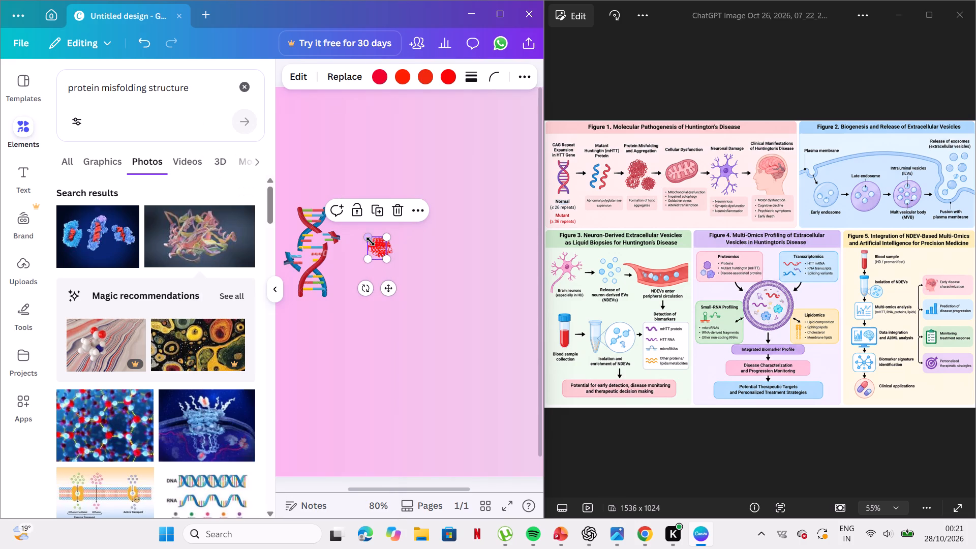
{"action": "left_click_drag", "start_coordinate": [371, 241], "coordinate": [364, 232]}
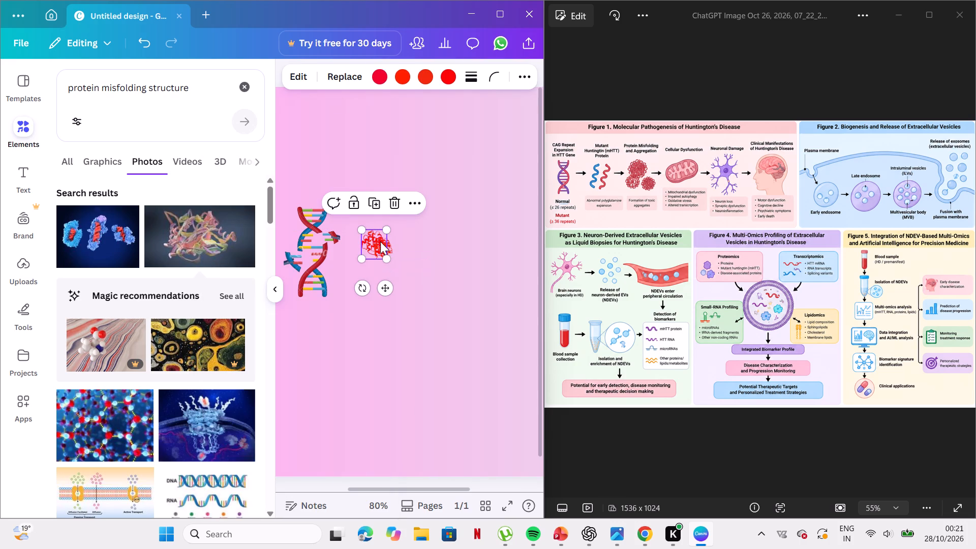
{"action": "left_click_drag", "start_coordinate": [383, 245], "coordinate": [380, 235]}
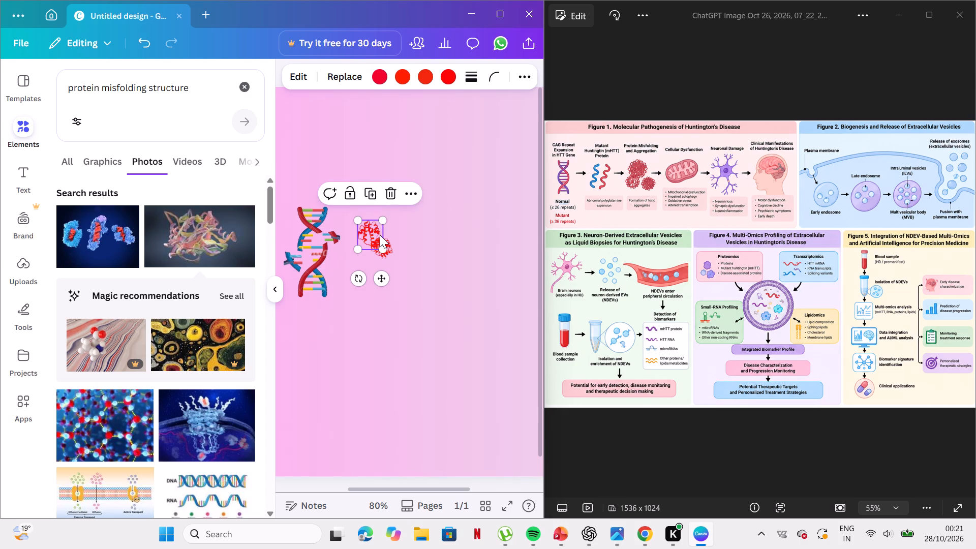
Duplicate the enlarged red protein graphic and arrange the red pieces into one wider overlapping cluster beside the broken DNA.
{"action": "left_click", "coordinate": [373, 197]}
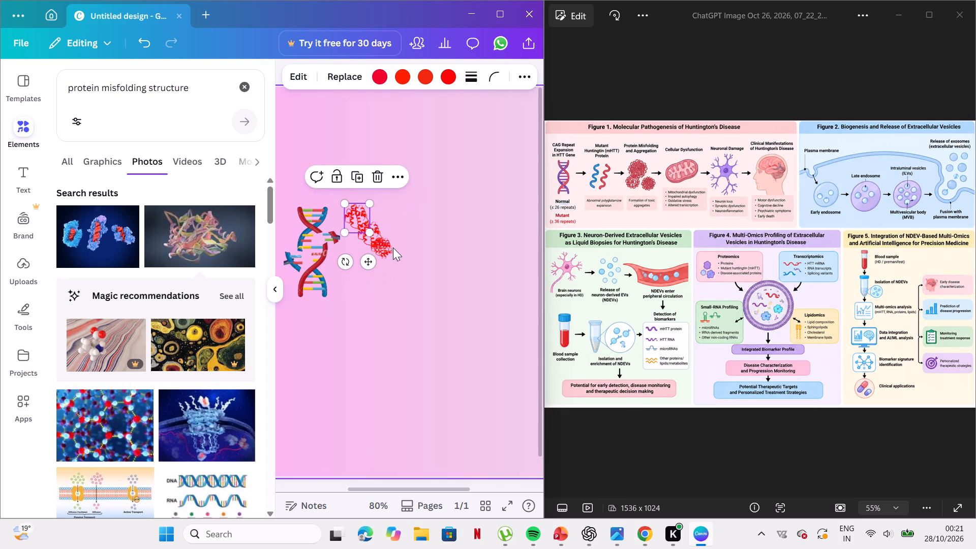
{"action": "left_click_drag", "start_coordinate": [361, 220], "coordinate": [374, 254]}
{"action": "left_click_drag", "start_coordinate": [372, 251], "coordinate": [367, 259]}
{"action": "left_click_drag", "start_coordinate": [387, 249], "coordinate": [393, 255]}
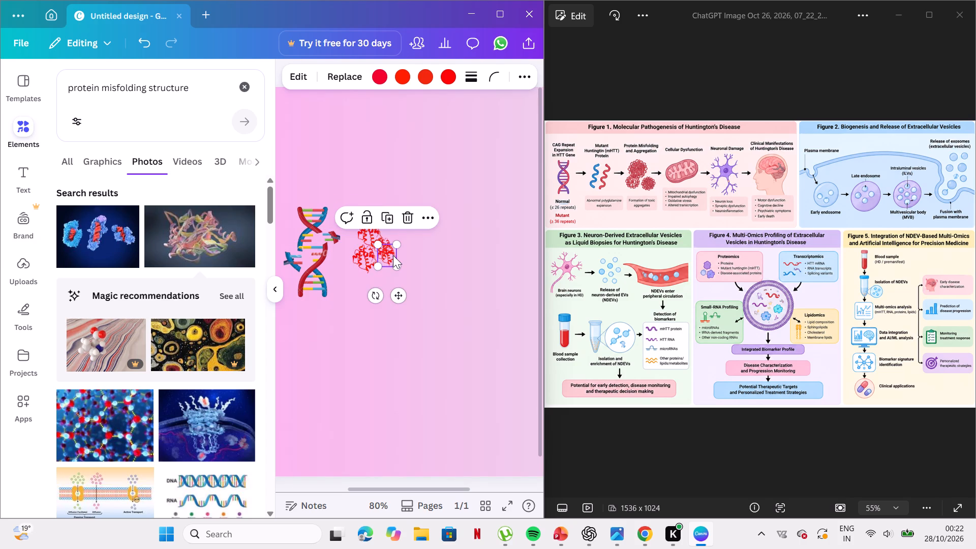
{"action": "left_click", "coordinate": [416, 258]}
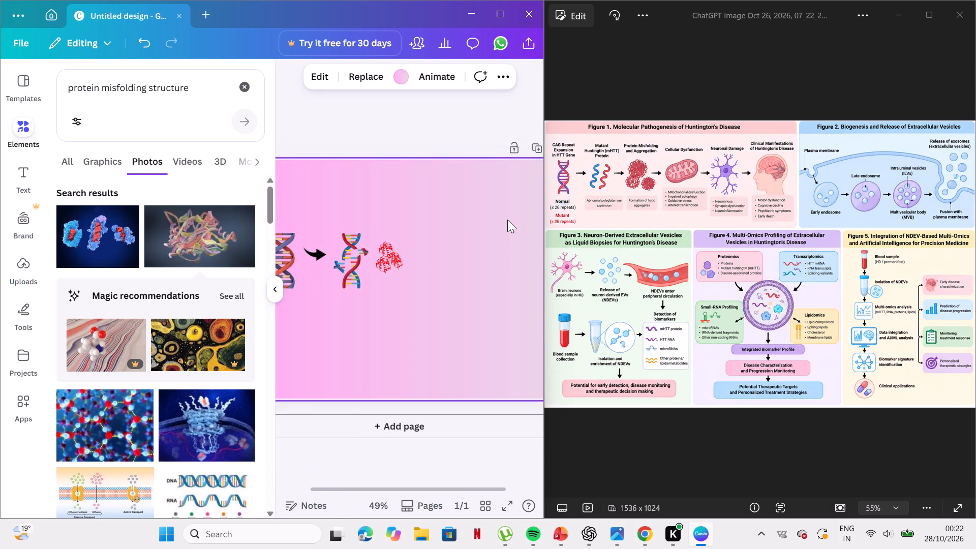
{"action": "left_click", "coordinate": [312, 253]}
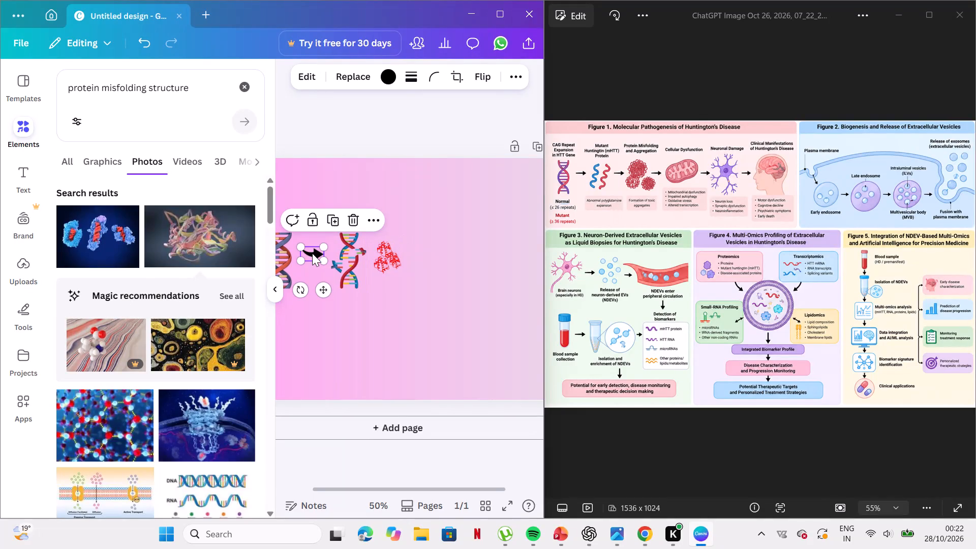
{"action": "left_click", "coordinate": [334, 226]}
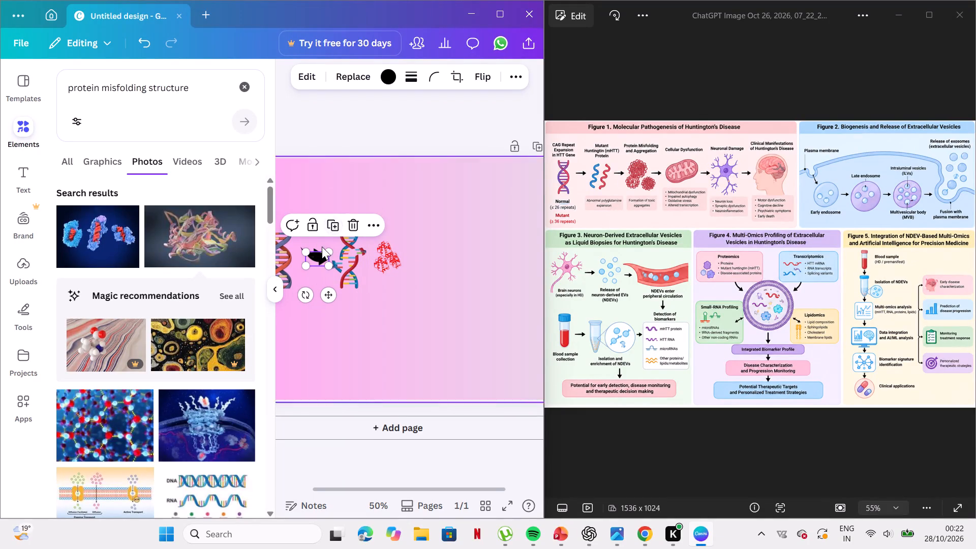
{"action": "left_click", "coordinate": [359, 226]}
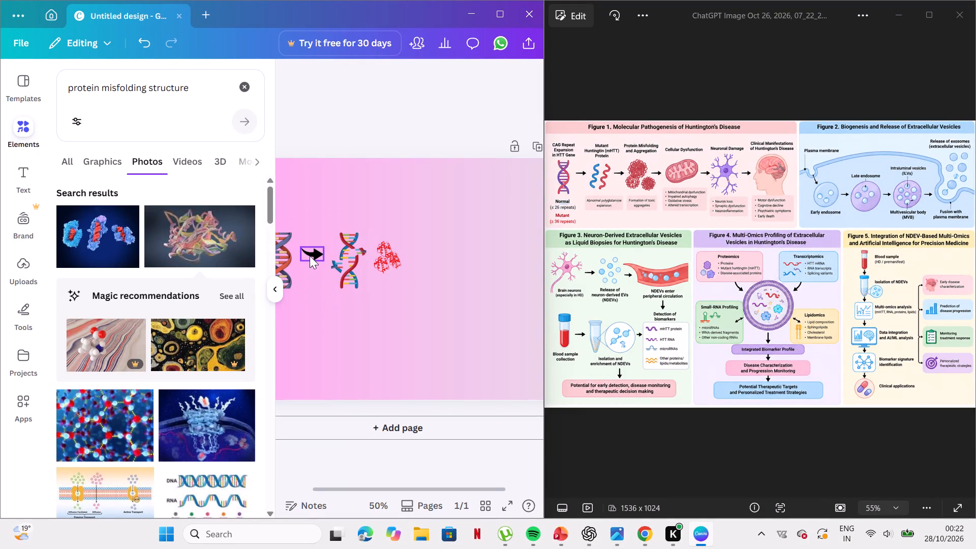
Lower the black arrow between the DNA helices slightly, duplicate it and place the copy between the broken DNA and the red proteins.
{"action": "left_click", "coordinate": [306, 258]}
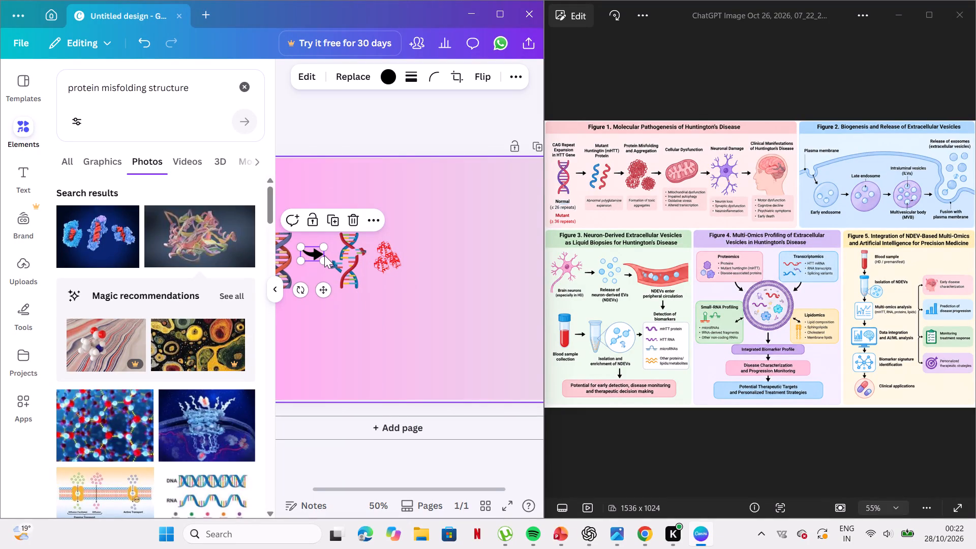
{"action": "left_click", "coordinate": [324, 255]}
{"action": "left_click", "coordinate": [322, 258]}
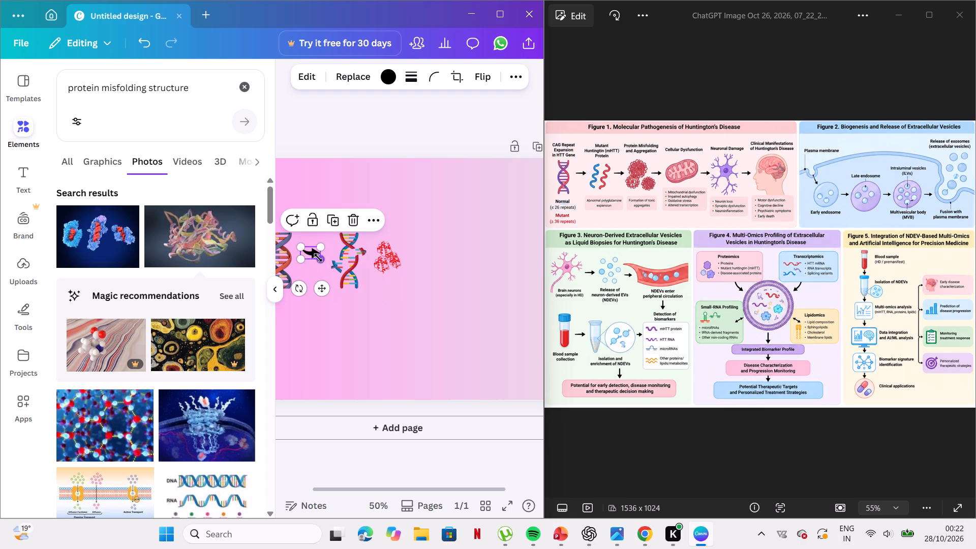
{"action": "left_click_drag", "start_coordinate": [308, 251], "coordinate": [308, 259]}
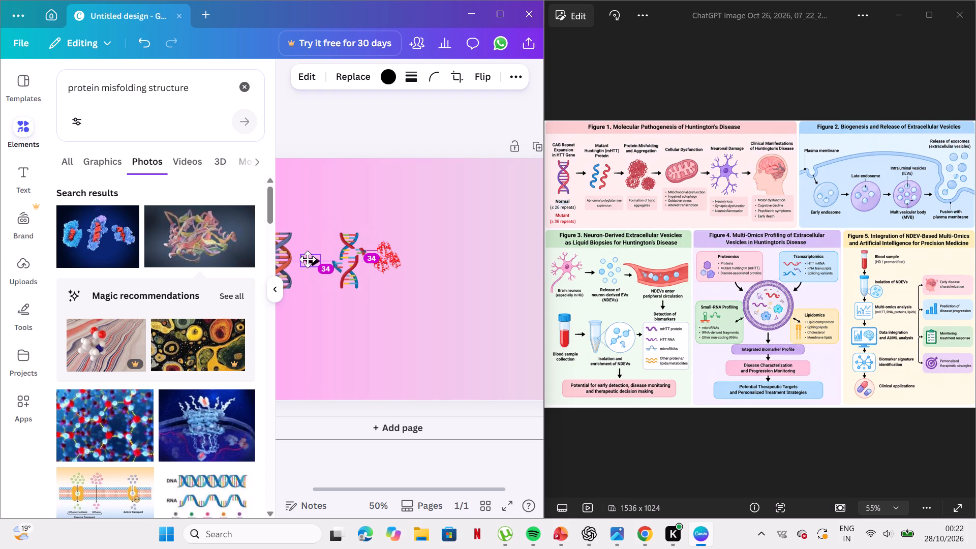
{"action": "left_click_drag", "start_coordinate": [308, 259], "coordinate": [308, 258]}
{"action": "left_click", "coordinate": [332, 228]}
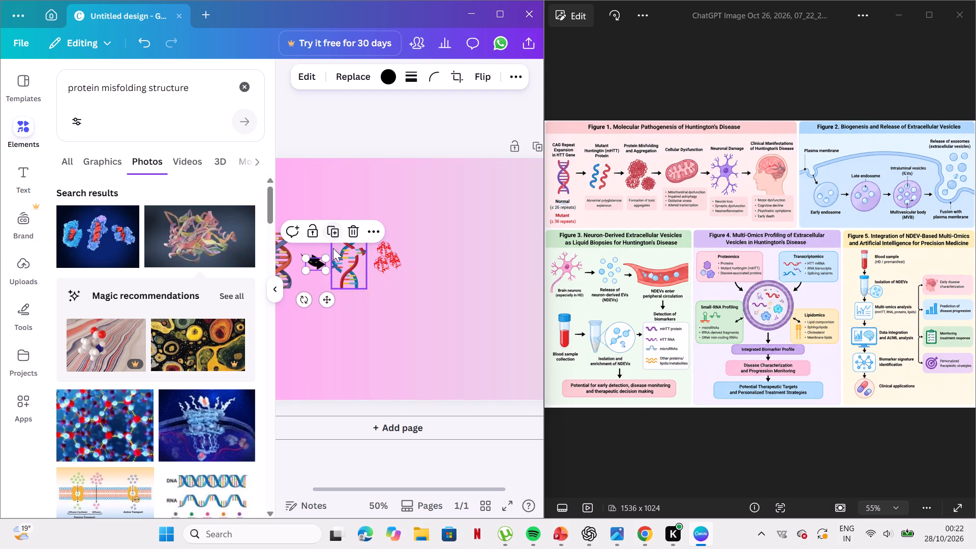
{"action": "left_click_drag", "start_coordinate": [315, 261], "coordinate": [368, 262]}
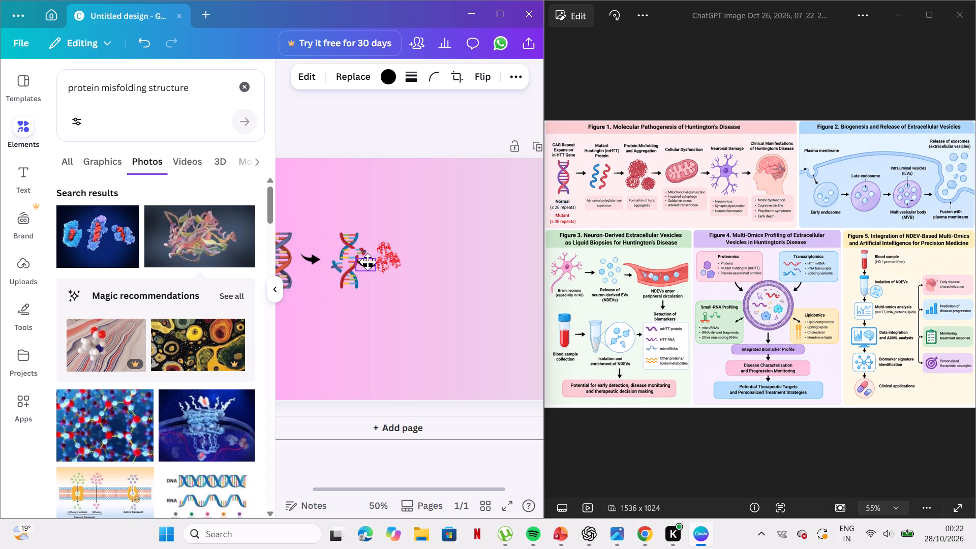
{"action": "left_click_drag", "start_coordinate": [368, 262], "coordinate": [368, 259]}
Shift the three red protein pieces away from the broken DNA into a looser triangular cluster, making room for the arrow.
{"action": "left_click_drag", "start_coordinate": [394, 260], "coordinate": [407, 262]}
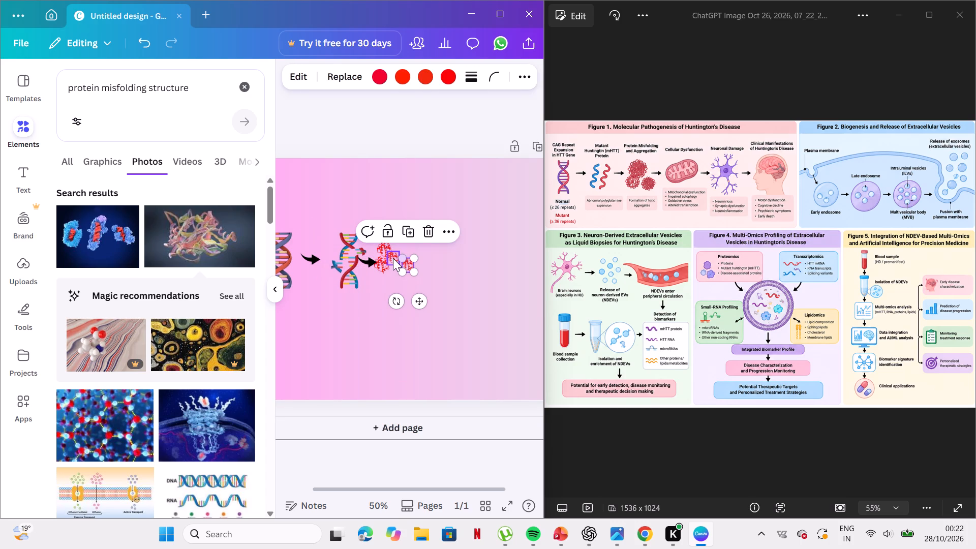
{"action": "left_click_drag", "start_coordinate": [393, 258], "coordinate": [410, 261]}
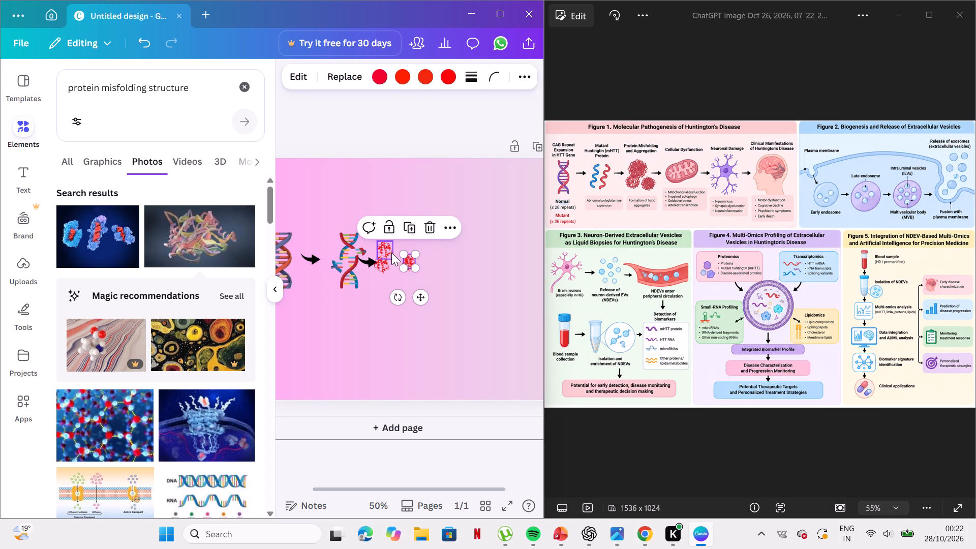
{"action": "left_click_drag", "start_coordinate": [383, 248], "coordinate": [395, 247]}
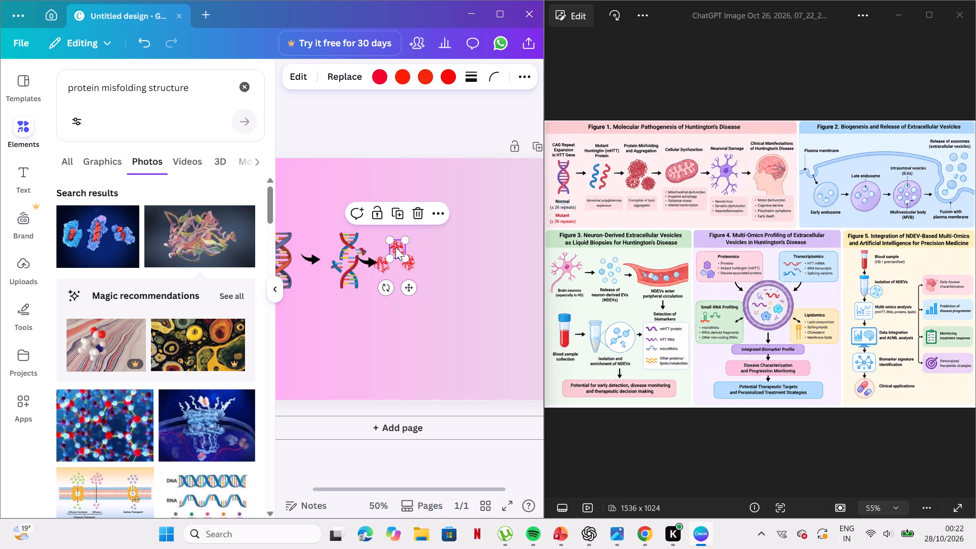
{"action": "left_click_drag", "start_coordinate": [384, 261], "coordinate": [398, 264]}
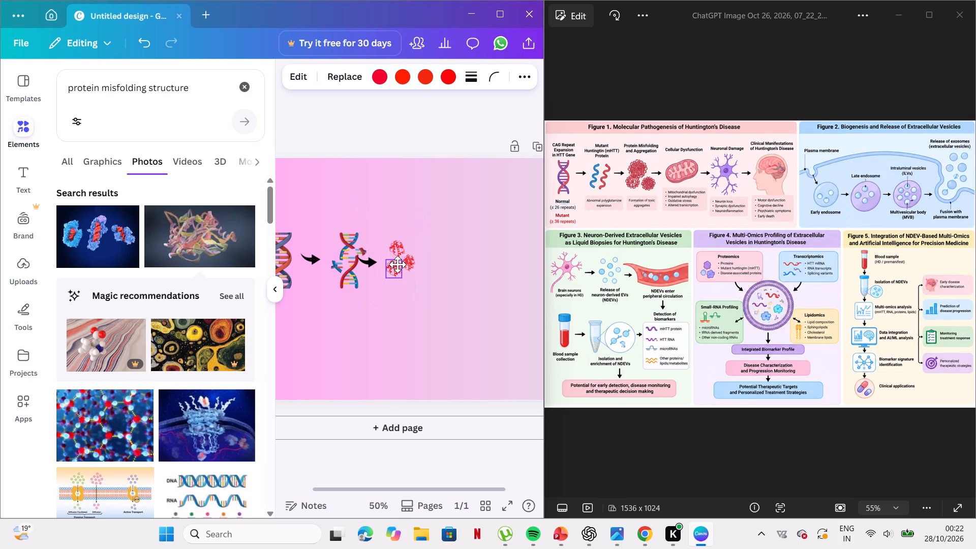
{"action": "left_click_drag", "start_coordinate": [398, 264], "coordinate": [396, 264]}
Reposition the copied arrow in the gap so it points from the broken DNA to the red protein cluster.
{"action": "left_click_drag", "start_coordinate": [370, 264], "coordinate": [378, 262]}
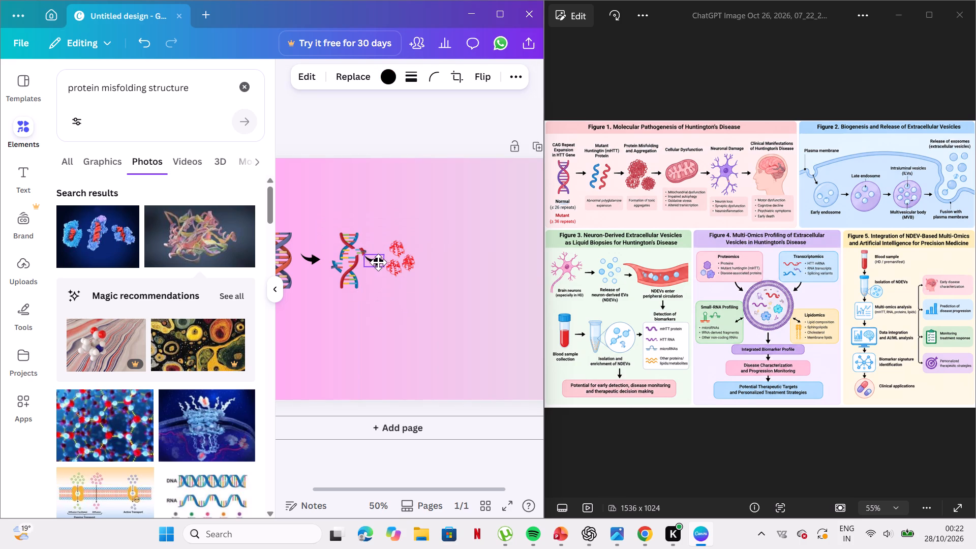
{"action": "left_click_drag", "start_coordinate": [378, 262], "coordinate": [382, 261]}
{"action": "left_click", "coordinate": [449, 277]}
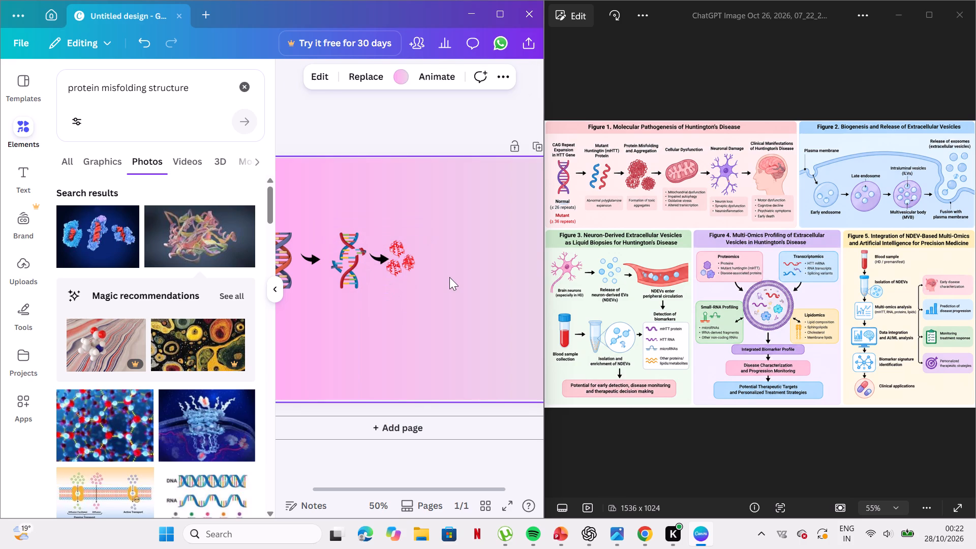
Search the elements library for "cellular dysfunction".
{"action": "scroll", "coordinate": [419, 295], "scroll_direction": "left", "scroll_amount": 2}
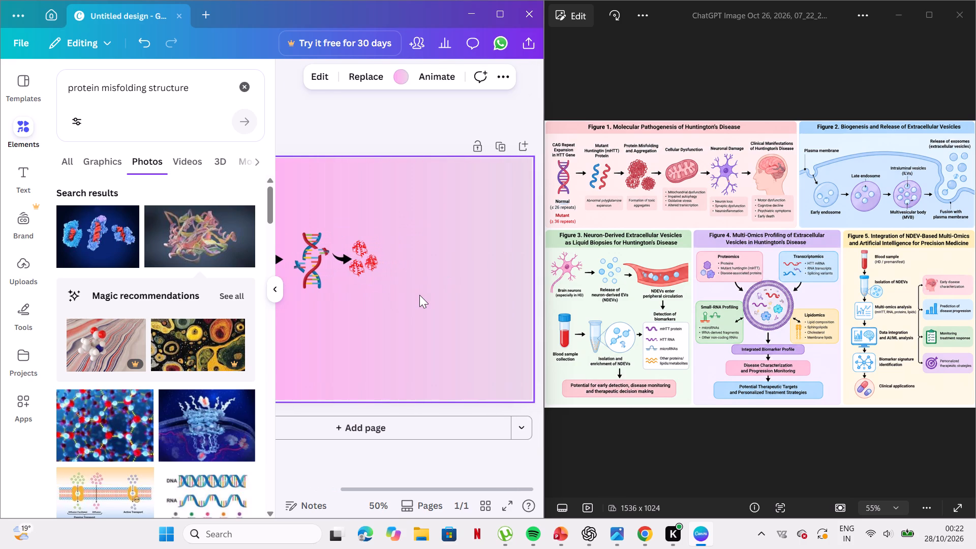
{"action": "scroll", "coordinate": [419, 295], "scroll_direction": "left", "scroll_amount": 1}
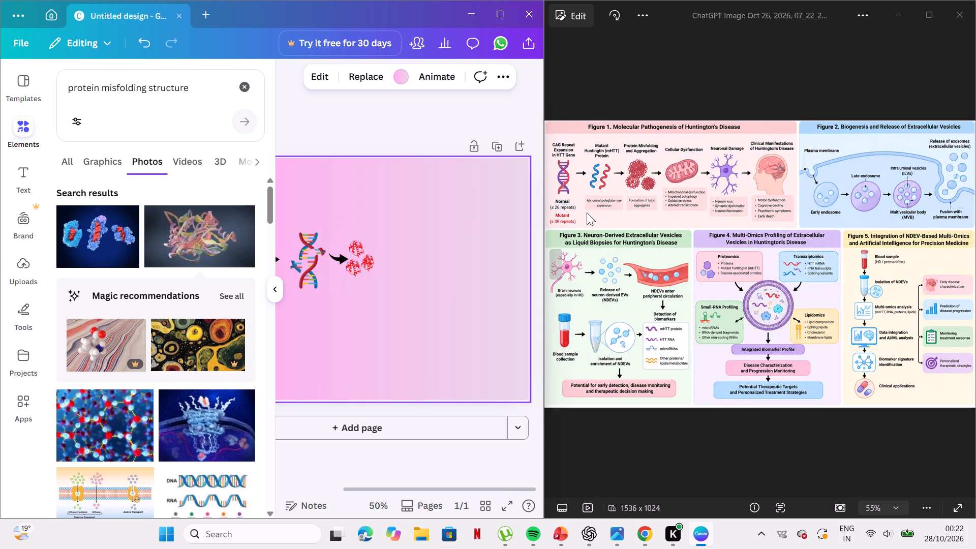
{"action": "left_click", "coordinate": [251, 80]}
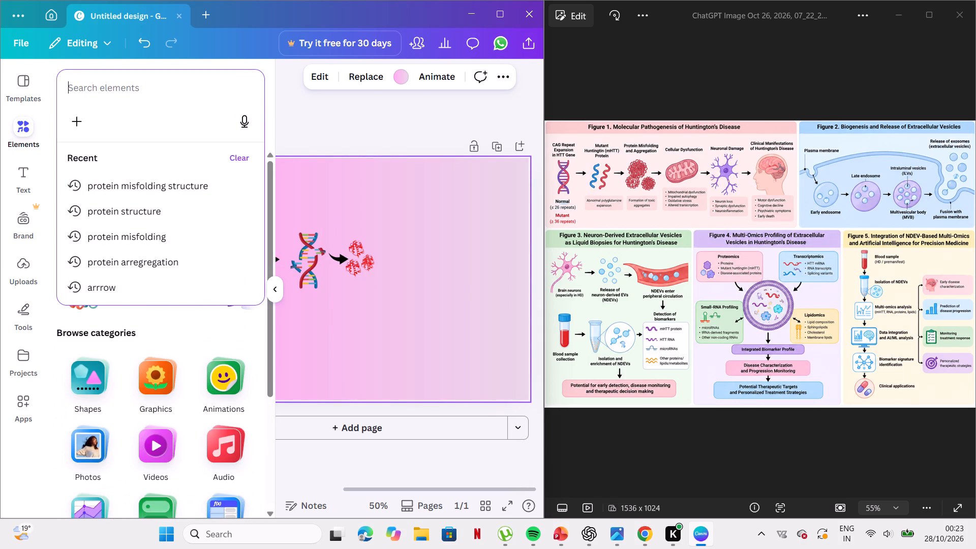
{"action": "left_click", "coordinate": [177, 84]}
{"action": "type", "text": "cellular"}
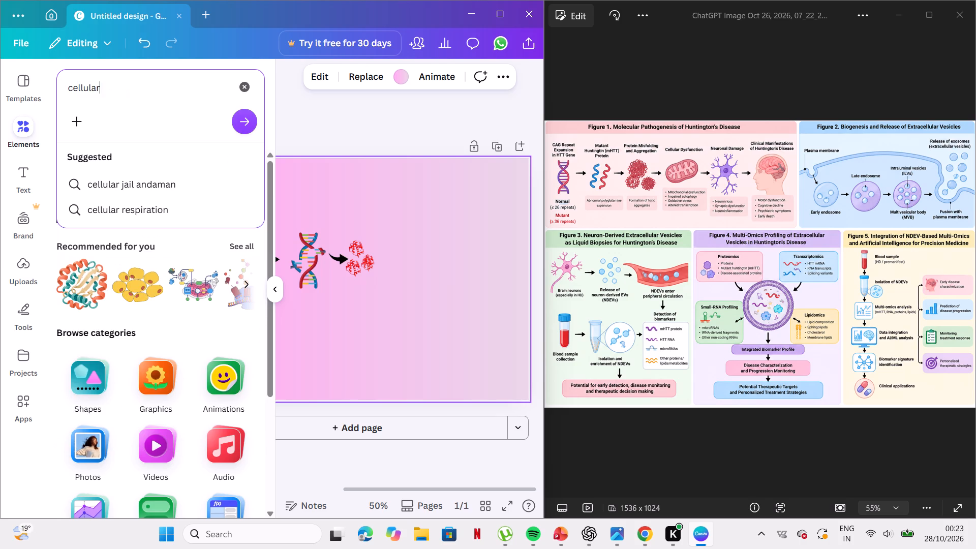
{"action": "key", "text": "space"}
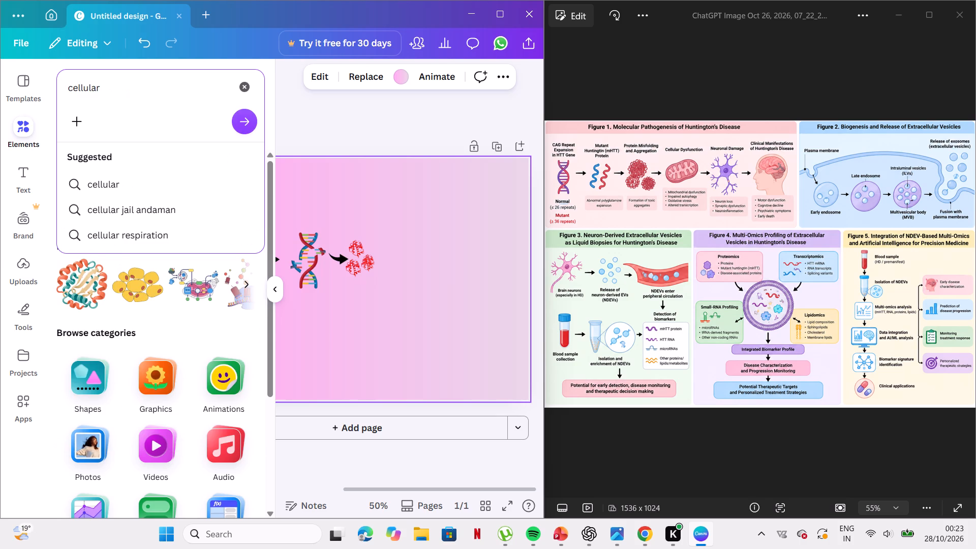
{"action": "type", "text": "dy"}
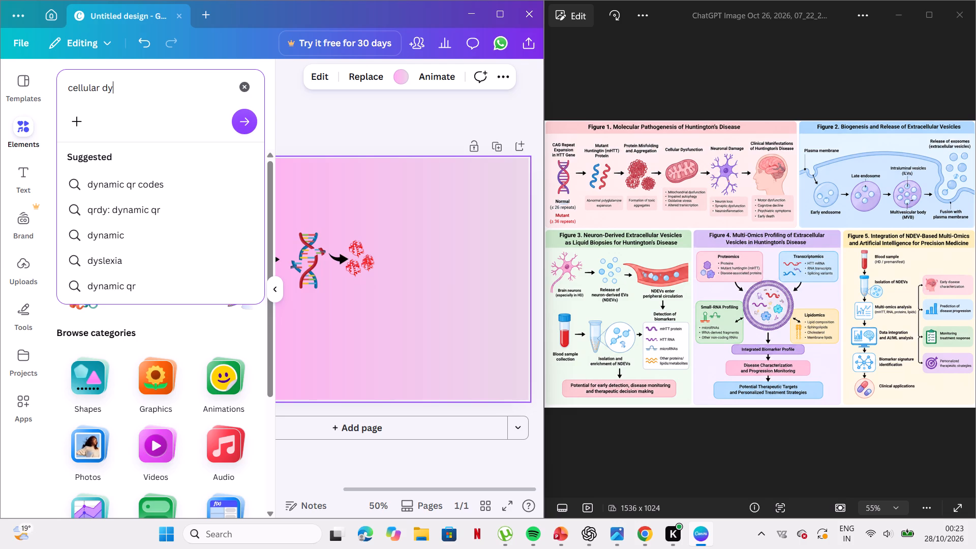
{"action": "type", "text": "sfun"}
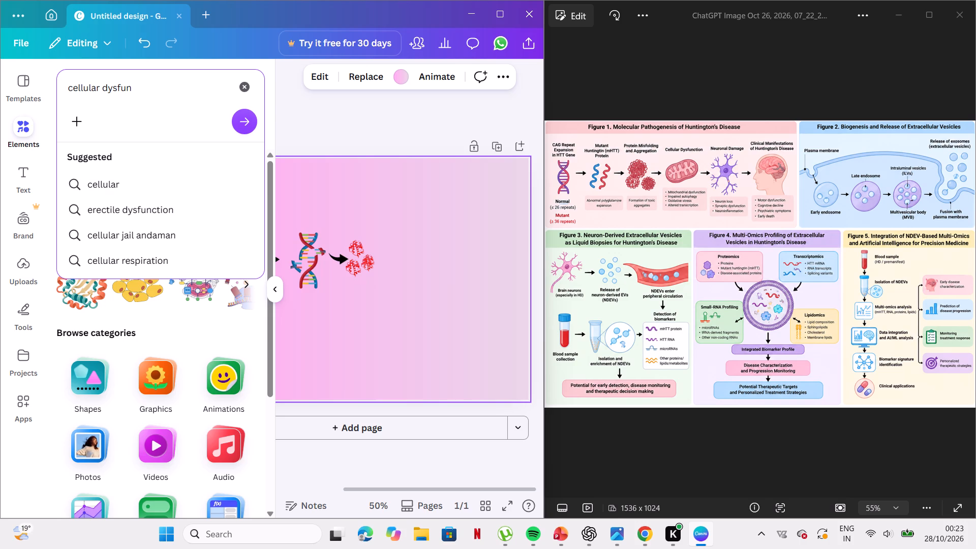
{"action": "type", "text": "ct"}
{"action": "type", "text": "ion"}
{"action": "key", "text": "Return"}
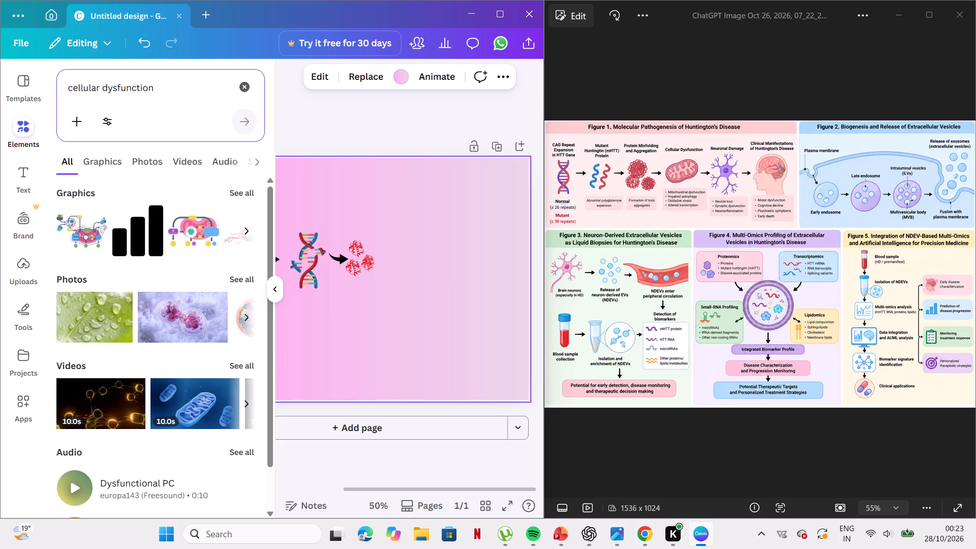
Examine the cellular dysfunction photos and graphics for an image resembling the reference figure's mitochondrion.
{"action": "scroll", "coordinate": [205, 248], "scroll_direction": "down", "scroll_amount": 2}
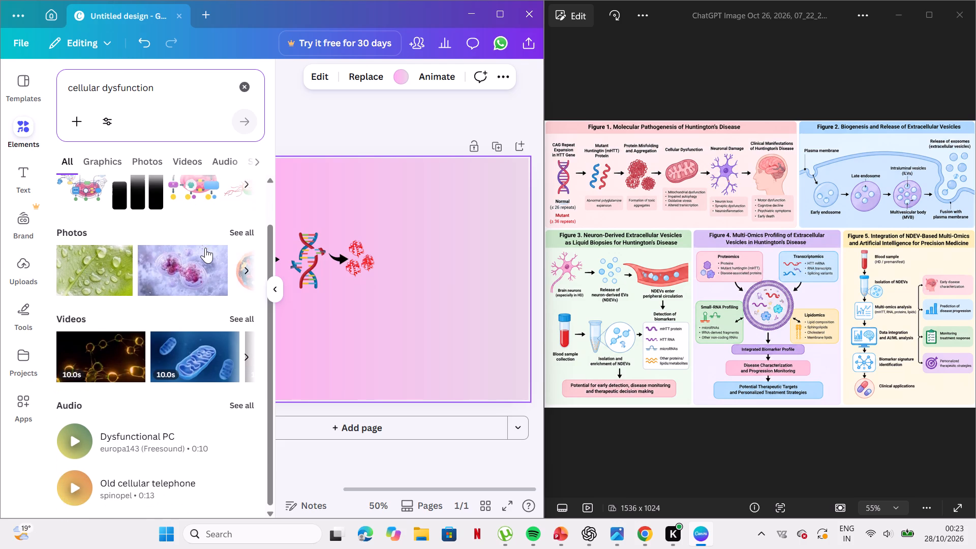
{"action": "scroll", "coordinate": [205, 248], "scroll_direction": "down", "scroll_amount": 3}
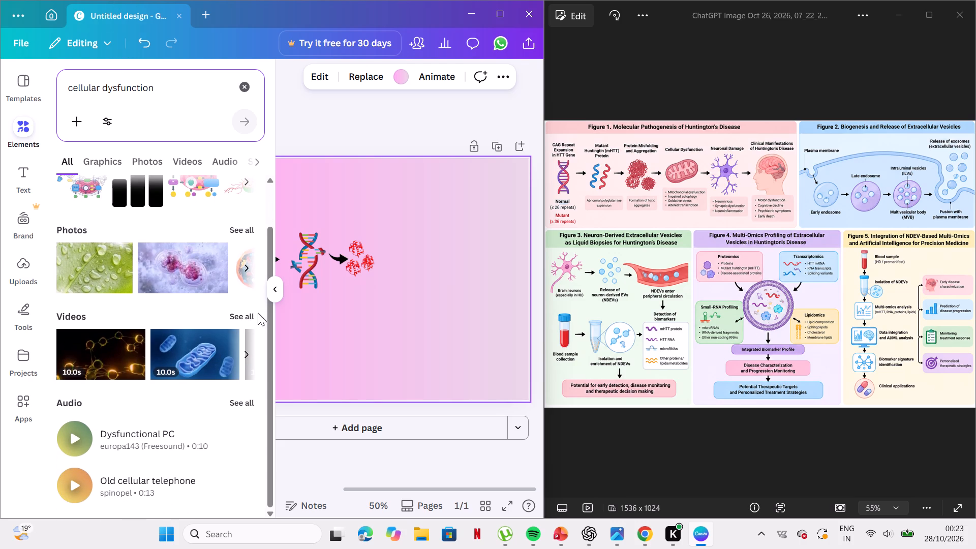
{"action": "left_click", "coordinate": [156, 164]}
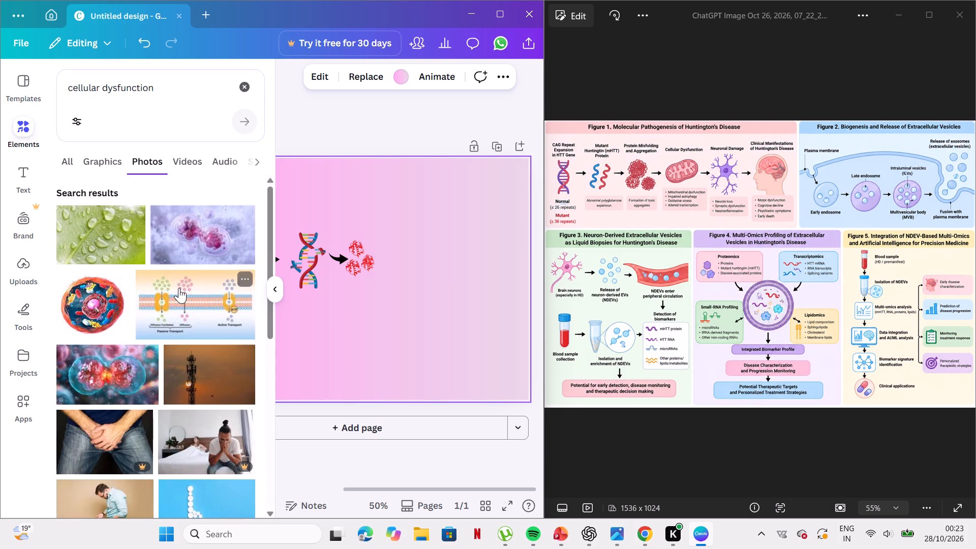
{"action": "scroll", "coordinate": [179, 288], "scroll_direction": "down", "scroll_amount": 4}
{"action": "scroll", "coordinate": [179, 288], "scroll_direction": "up", "scroll_amount": 6}
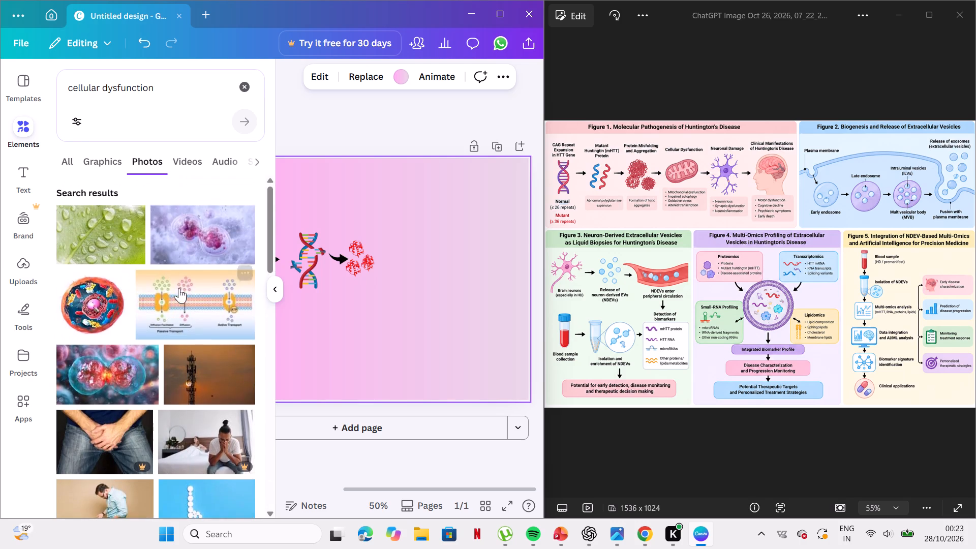
{"action": "left_click", "coordinate": [104, 166]}
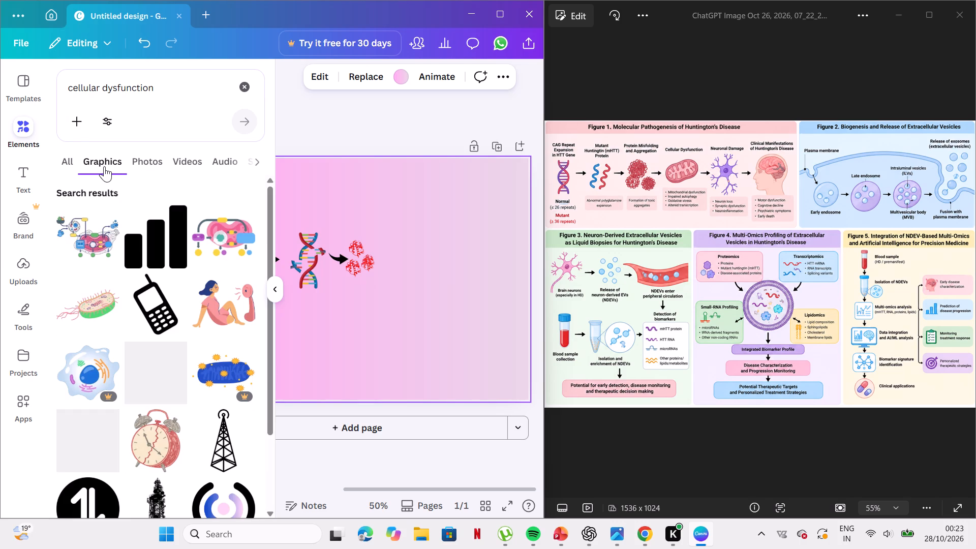
{"action": "scroll", "coordinate": [164, 309], "scroll_direction": "down", "scroll_amount": 1}
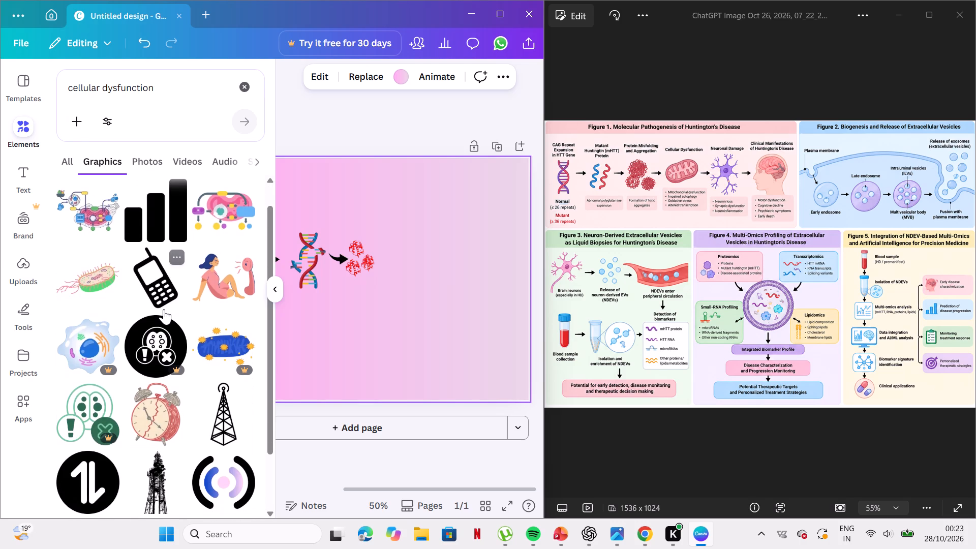
{"action": "scroll", "coordinate": [221, 256], "scroll_direction": "down", "scroll_amount": 3}
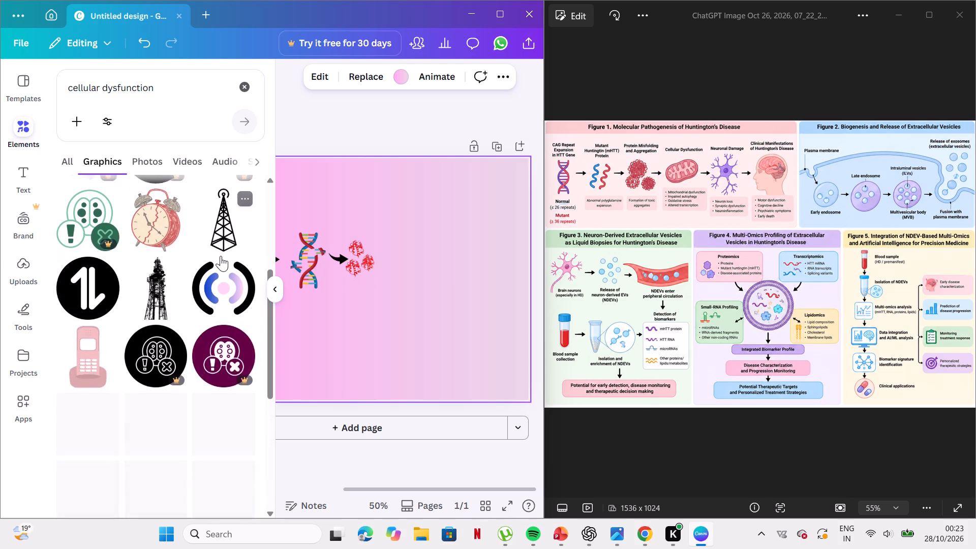
{"action": "scroll", "coordinate": [221, 256], "scroll_direction": "up", "scroll_amount": 2}
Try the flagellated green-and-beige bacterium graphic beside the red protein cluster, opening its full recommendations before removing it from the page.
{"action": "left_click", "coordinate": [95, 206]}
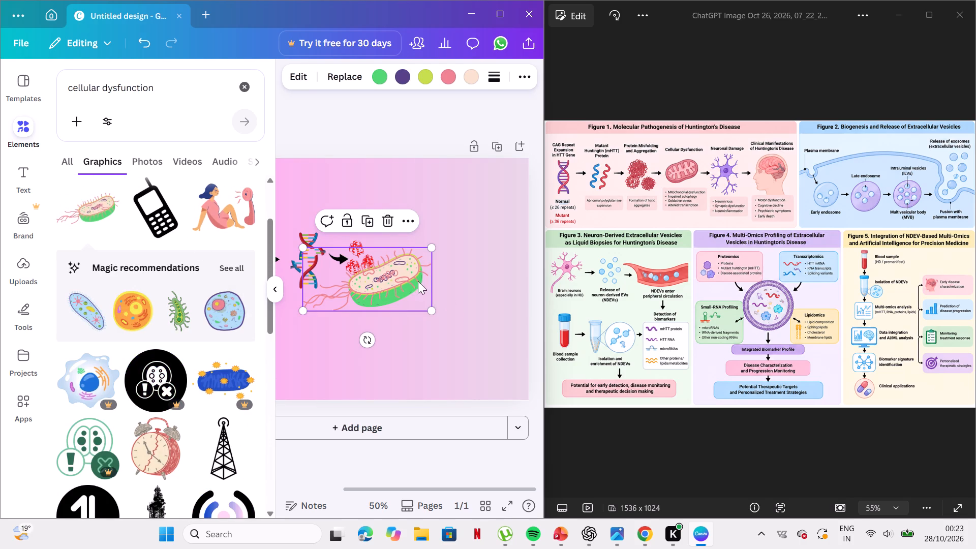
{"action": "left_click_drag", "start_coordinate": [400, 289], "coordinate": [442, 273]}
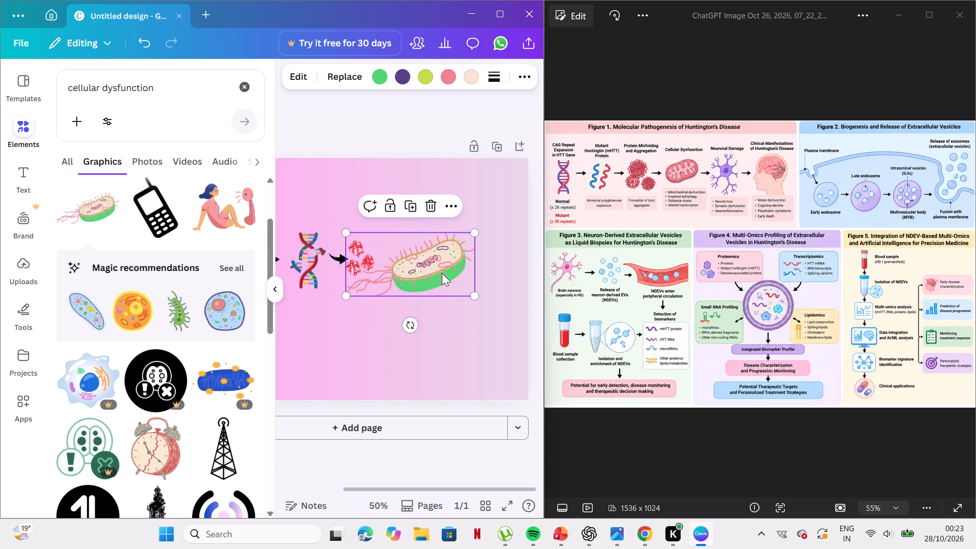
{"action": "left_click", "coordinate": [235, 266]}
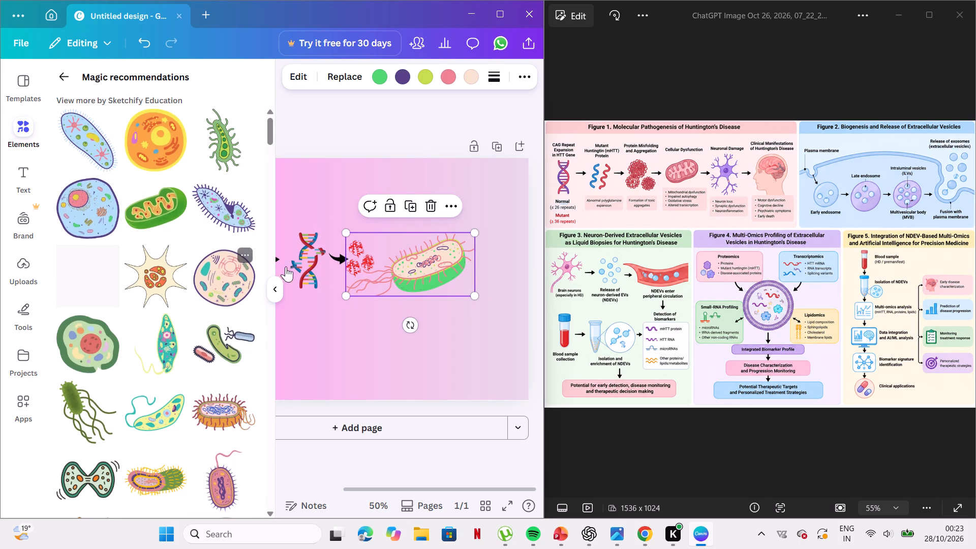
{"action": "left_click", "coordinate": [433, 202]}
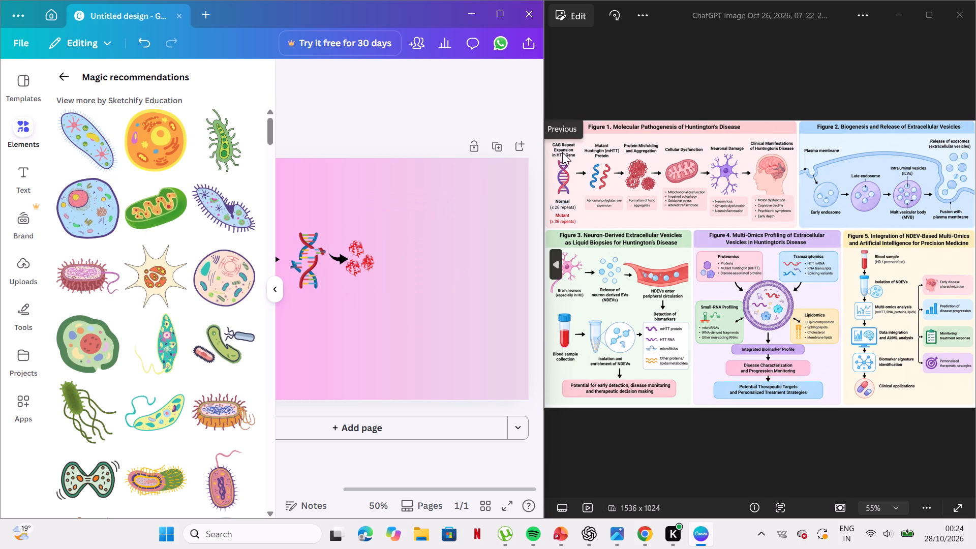
Examine the green mitochondrion's details and the other magic recommendations for a match to the reference figure's Cellular Dysfunction image.
{"action": "right_click", "coordinate": [156, 192]}
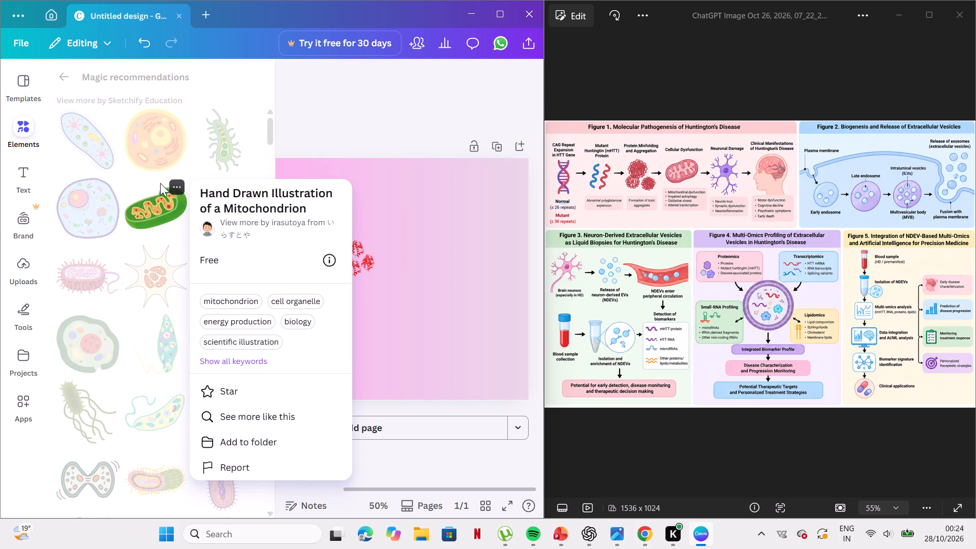
{"action": "left_click", "coordinate": [332, 148]}
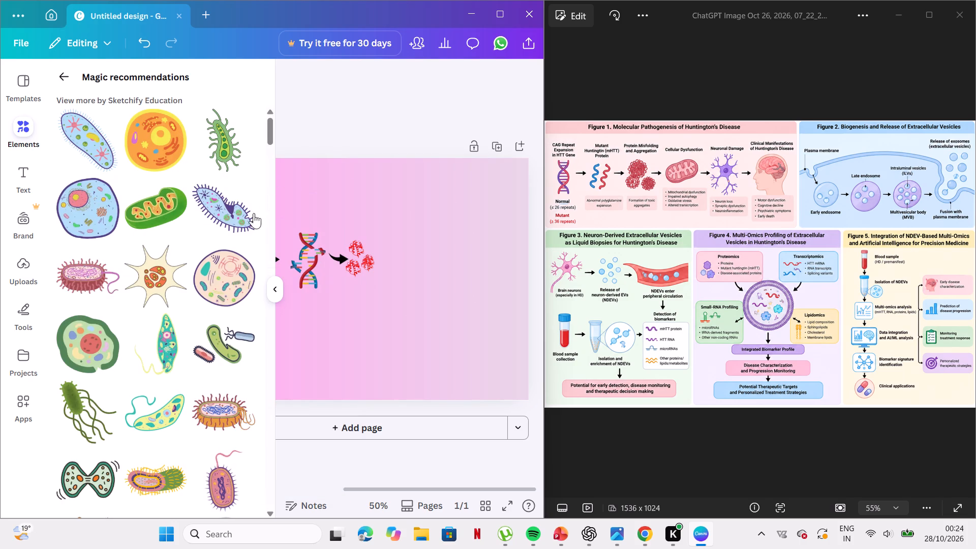
{"action": "scroll", "coordinate": [224, 258], "scroll_direction": "down", "scroll_amount": 3}
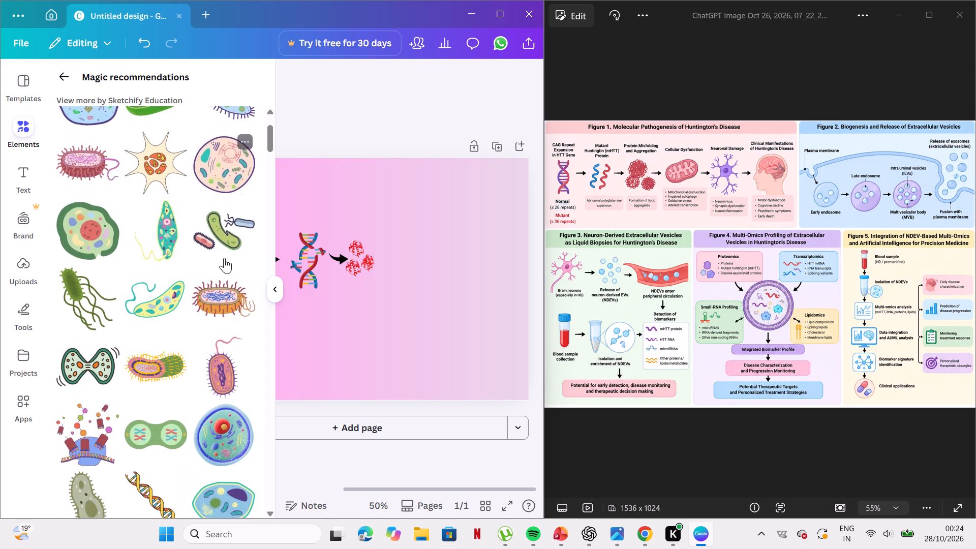
{"action": "scroll", "coordinate": [224, 258], "scroll_direction": "down", "scroll_amount": 4}
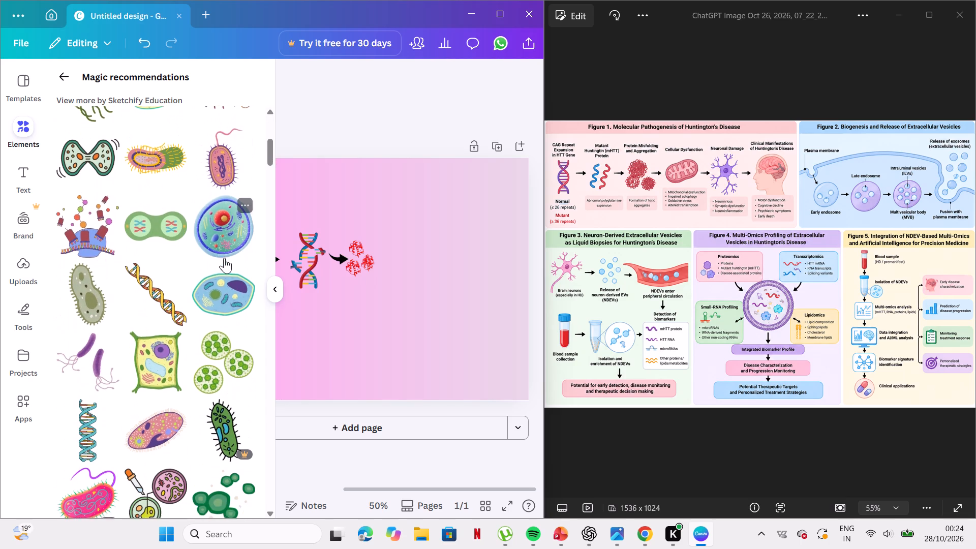
{"action": "scroll", "coordinate": [224, 258], "scroll_direction": "down", "scroll_amount": 2}
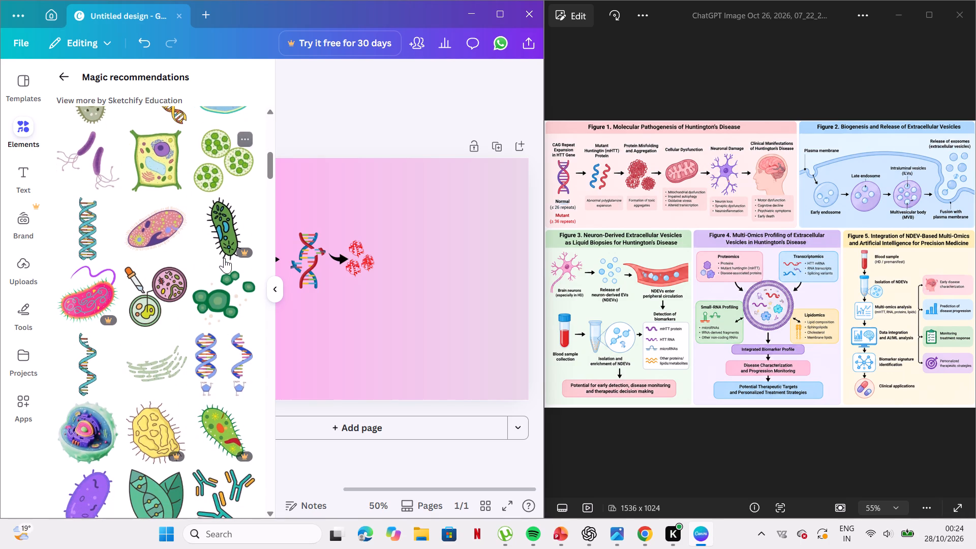
{"action": "scroll", "coordinate": [224, 258], "scroll_direction": "down", "scroll_amount": 1}
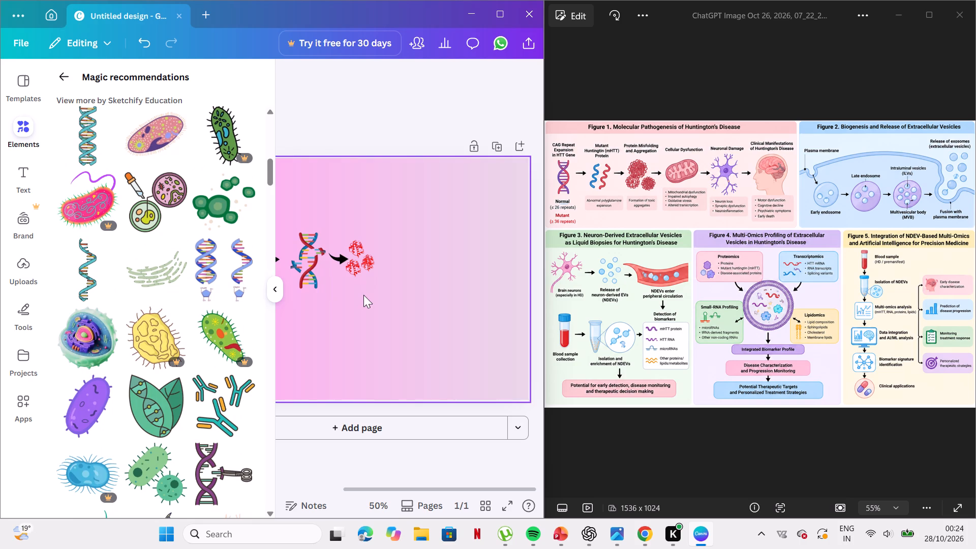
{"action": "scroll", "coordinate": [694, 244], "scroll_direction": "up", "scroll_amount": 4, "text": "ctrl"}
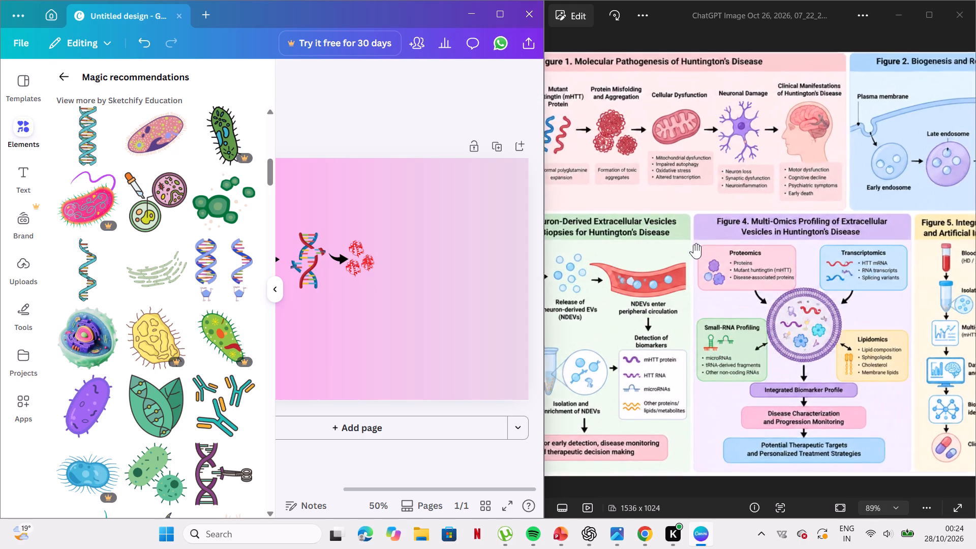
{"action": "scroll", "coordinate": [694, 244], "scroll_direction": "up", "scroll_amount": 2, "text": "ctrl"}
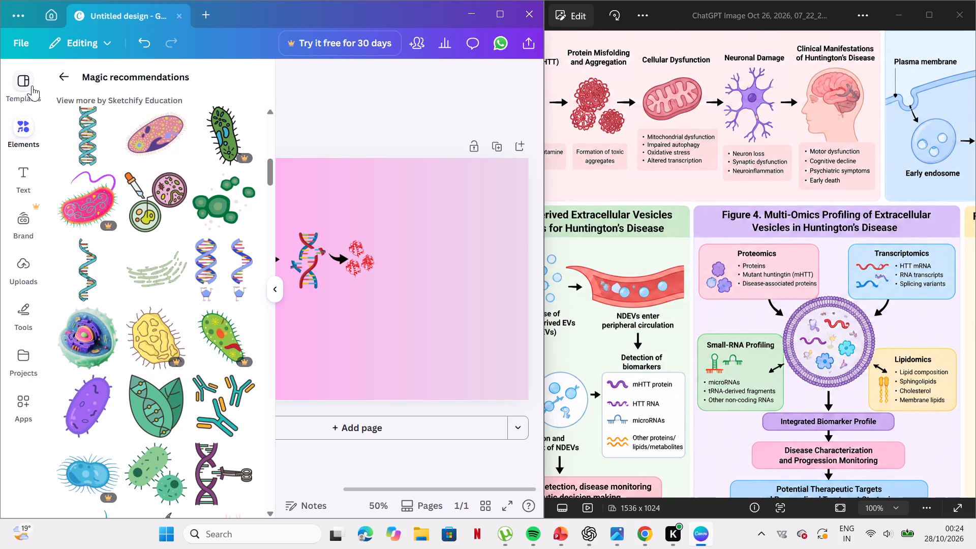
Leave the recommendations and search the elements library for "mitochondria" instead of the cellular dysfunction query.
{"action": "left_click", "coordinate": [56, 66]}
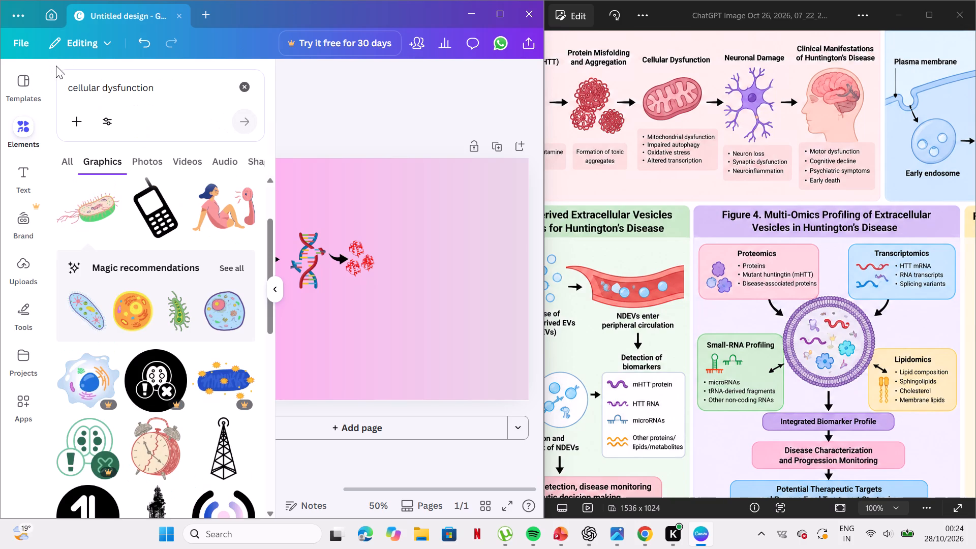
{"action": "left_click", "coordinate": [157, 86]}
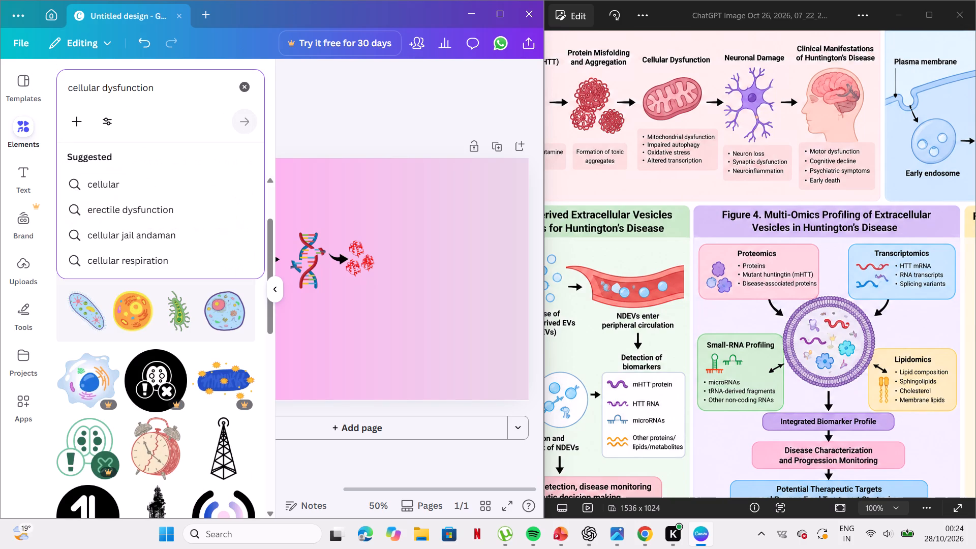
{"action": "key", "text": "BackSpace"}
{"action": "key", "text": "BackSpace"}
{"action": "key", "text": "BackSpace"}
{"action": "key", "text": "BackSpace"}
{"action": "key", "text": "BackSpace"}
{"action": "key", "text": "BackSpace"}
{"action": "key", "text": "BackSpace"}
{"action": "key", "text": "BackSpace"}
{"action": "key", "text": "BackSpace"}
{"action": "key", "text": "BackSpace"}
{"action": "key", "text": "BackSpace"}
{"action": "key", "text": "BackSpace"}
{"action": "key", "text": "BackSpace"}
{"action": "key", "text": "BackSpace"}
{"action": "key", "text": "BackSpace"}
{"action": "key", "text": "BackSpace"}
{"action": "key", "text": "BackSpace"}
{"action": "key", "text": "BackSpace"}
{"action": "key", "text": "BackSpace"}
{"action": "key", "text": "BackSpace"}
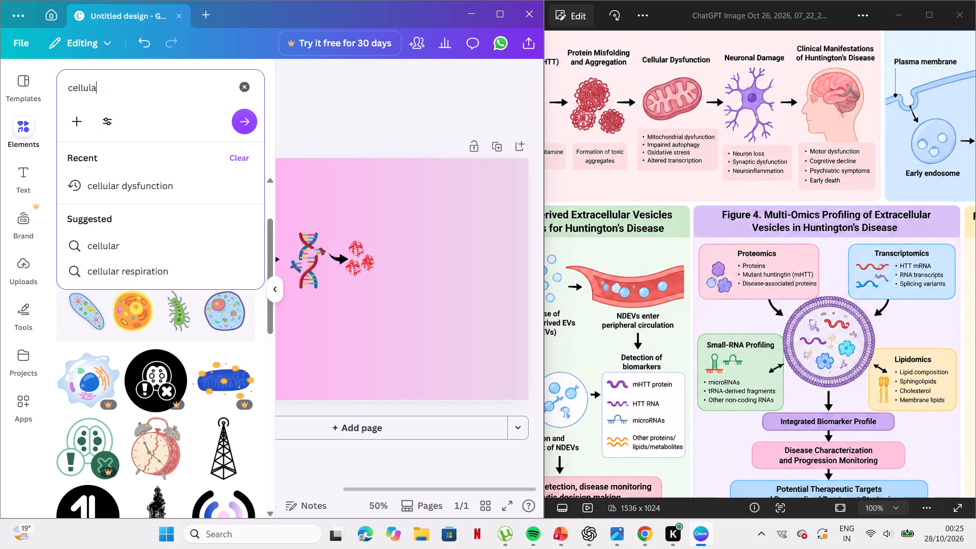
{"action": "left_click", "coordinate": [248, 94]}
{"action": "key", "text": "m"}
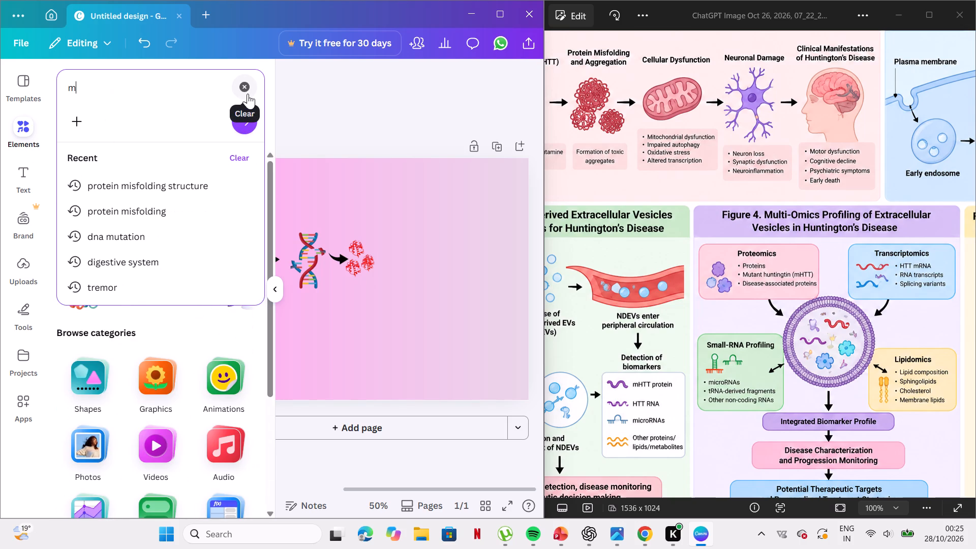
{"action": "type", "text": "ito"}
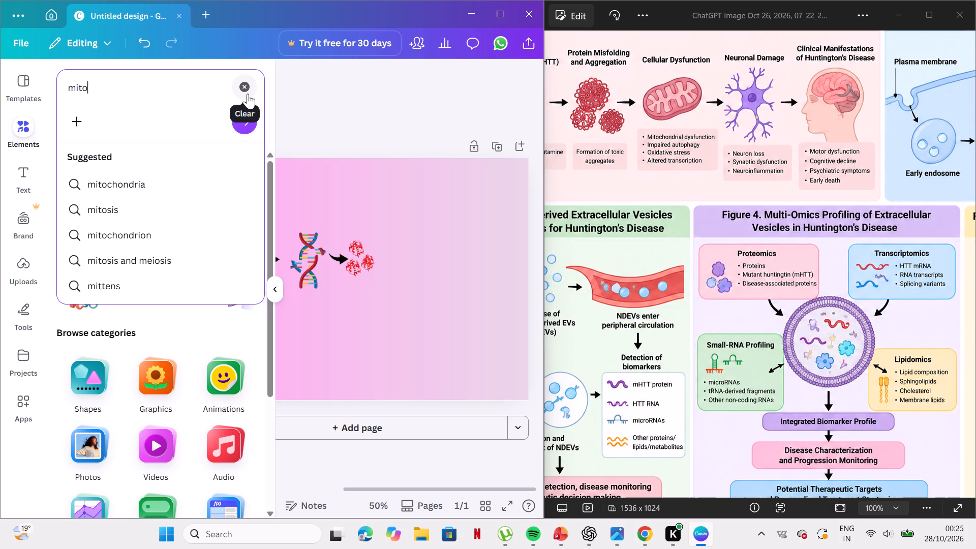
{"action": "left_click", "coordinate": [134, 182]}
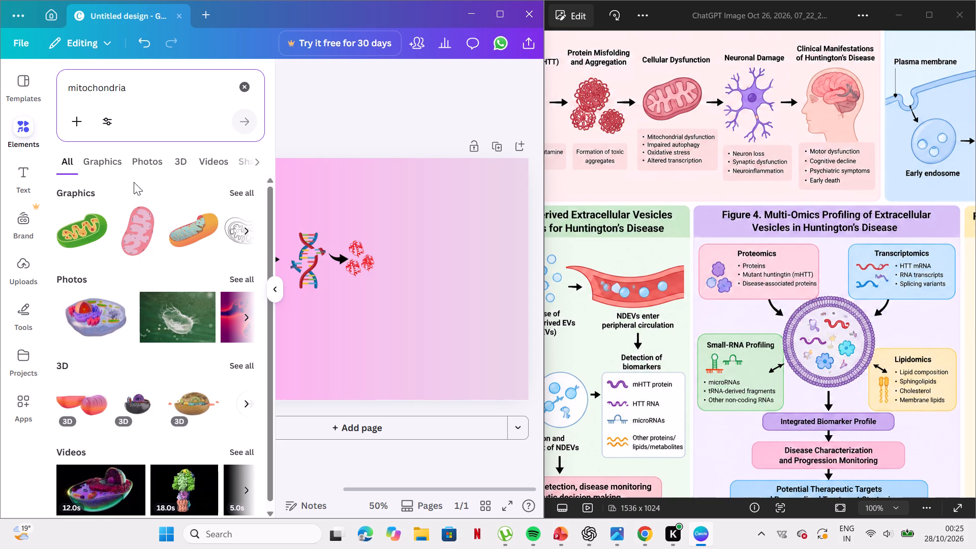
Refine the elements search to "mitochondria scientific illustration".
{"action": "left_click", "coordinate": [134, 93]}
{"action": "key", "text": "space"}
{"action": "type", "text": "s"}
{"action": "key", "text": "c"}
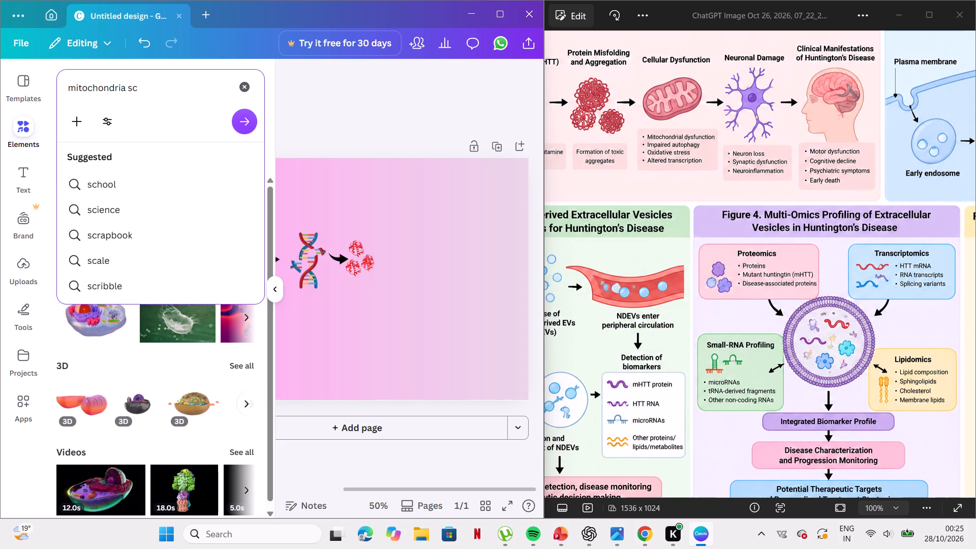
{"action": "key", "text": "i"}
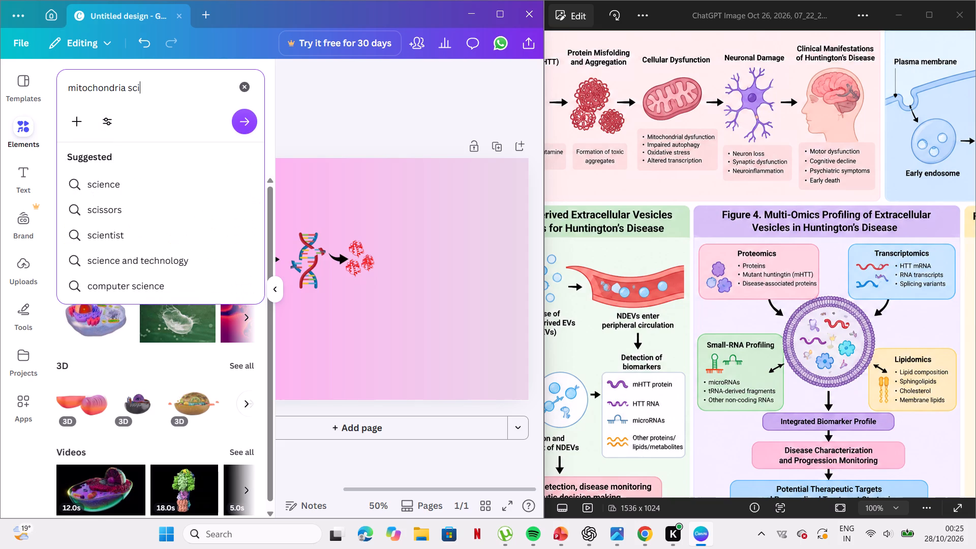
{"action": "type", "text": "en"}
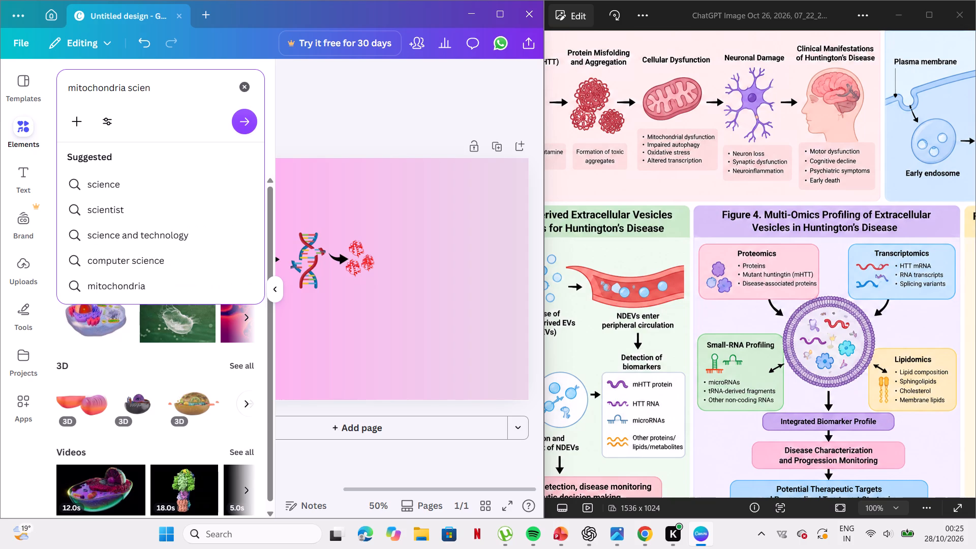
{"action": "type", "text": "tific ill"}
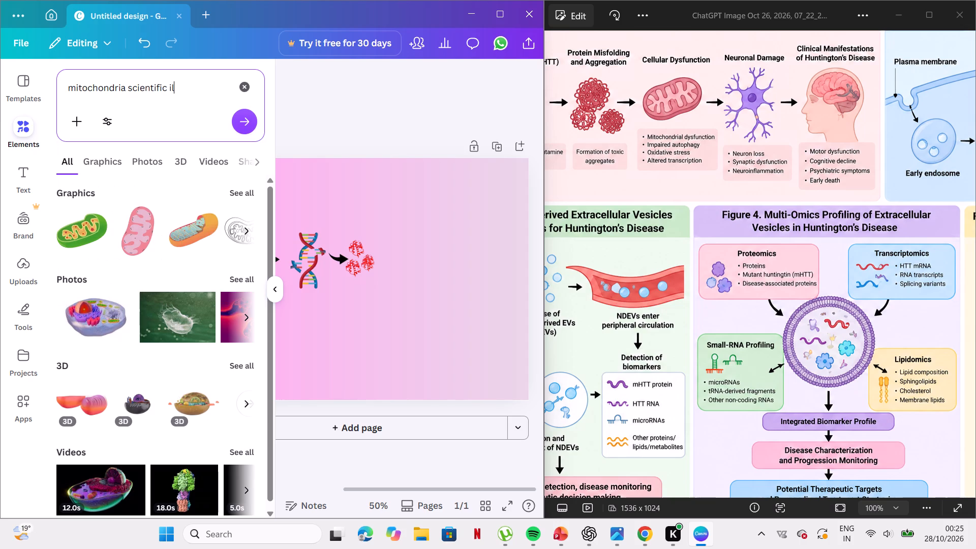
{"action": "type", "text": "ustra"}
{"action": "type", "text": "tion"}
{"action": "key", "text": "Return"}
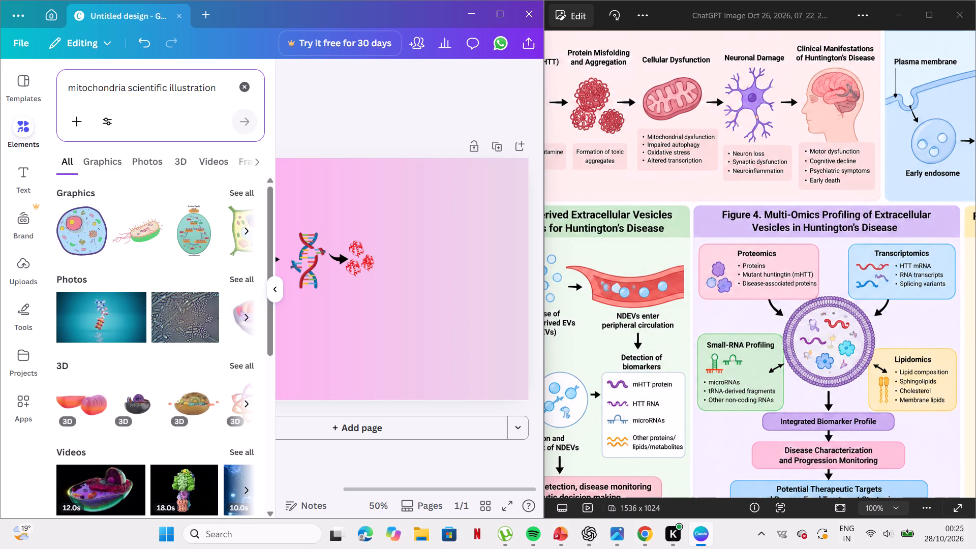
Open all graphics results for the mitochondria search and examine them for a match to the reference figure's Cellular Dysfunction mitochondrion.
{"action": "left_click", "coordinate": [240, 195]}
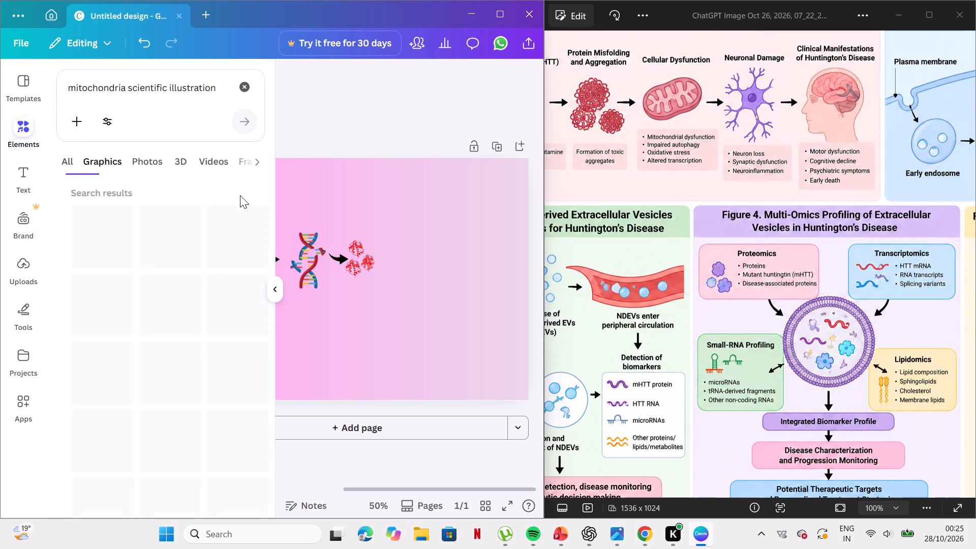
{"action": "scroll", "coordinate": [224, 316], "scroll_direction": "down", "scroll_amount": 1}
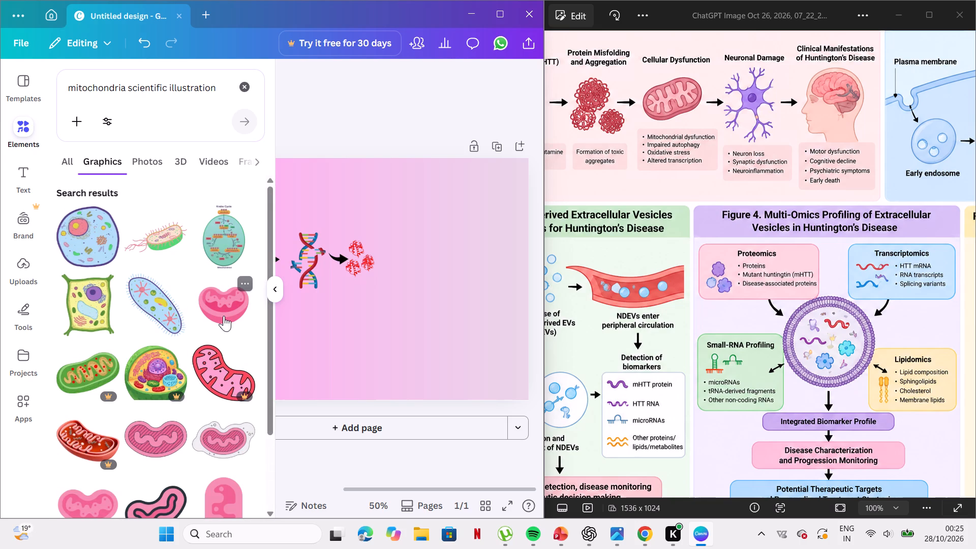
{"action": "scroll", "coordinate": [224, 316], "scroll_direction": "down", "scroll_amount": 1}
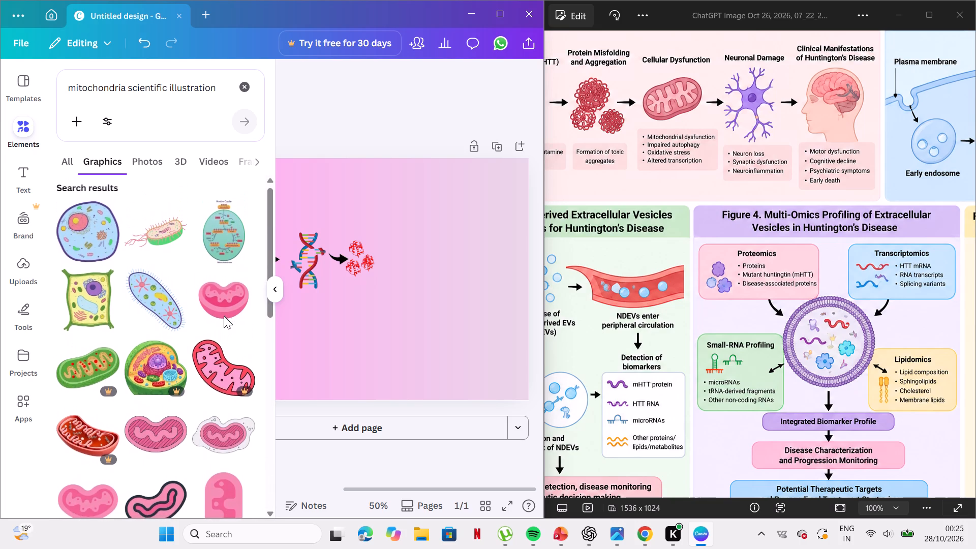
{"action": "scroll", "coordinate": [224, 316], "scroll_direction": "down", "scroll_amount": 2}
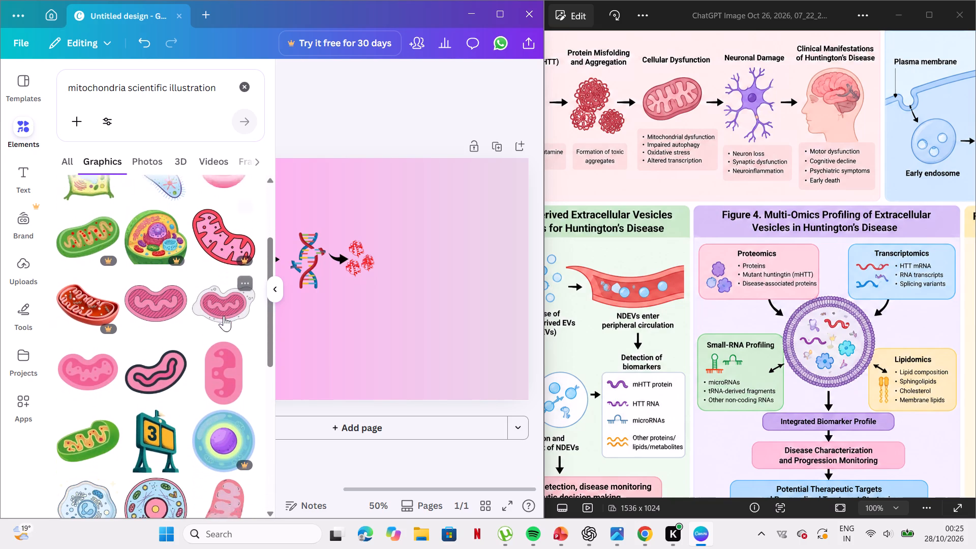
{"action": "scroll", "coordinate": [224, 316], "scroll_direction": "down", "scroll_amount": 3}
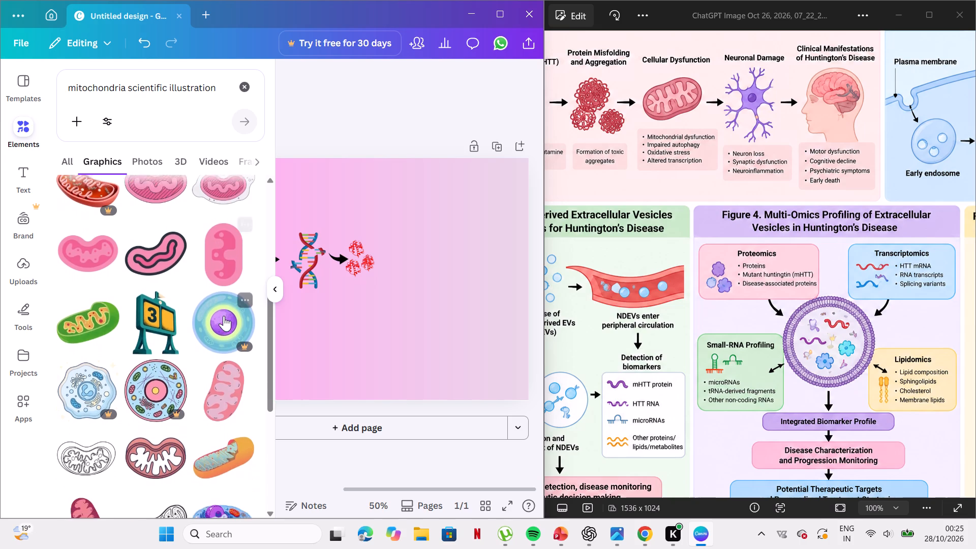
{"action": "scroll", "coordinate": [224, 316], "scroll_direction": "down", "scroll_amount": 4}
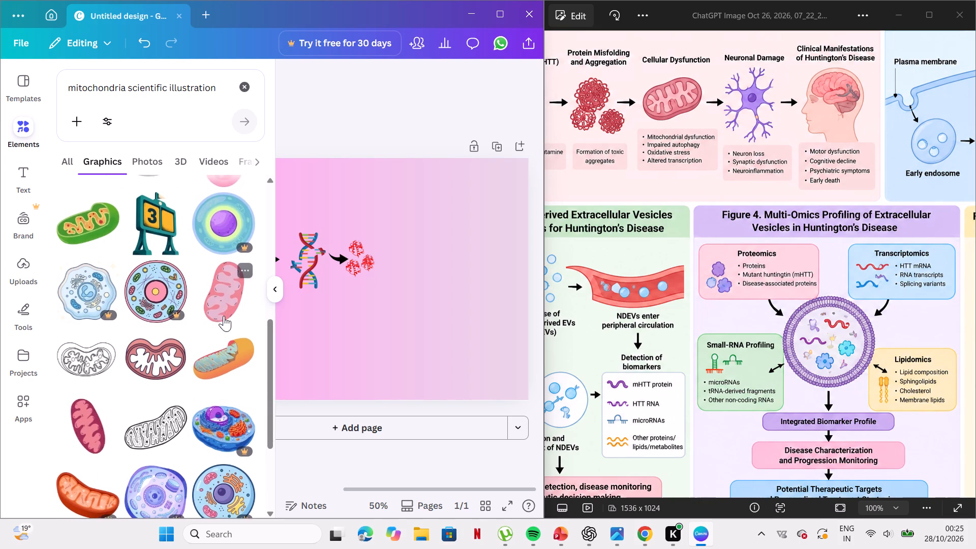
{"action": "scroll", "coordinate": [224, 316], "scroll_direction": "down", "scroll_amount": 3}
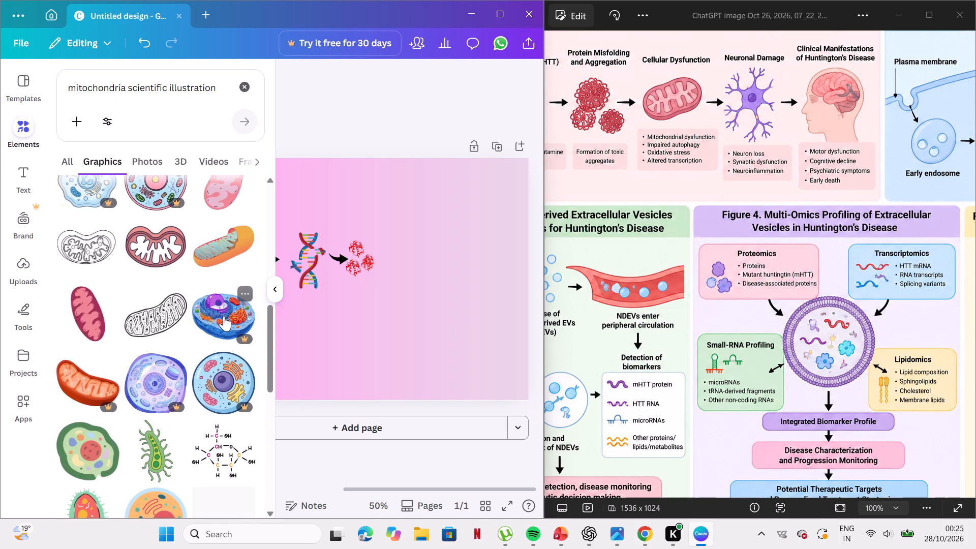
{"action": "scroll", "coordinate": [224, 316], "scroll_direction": "down", "scroll_amount": 1}
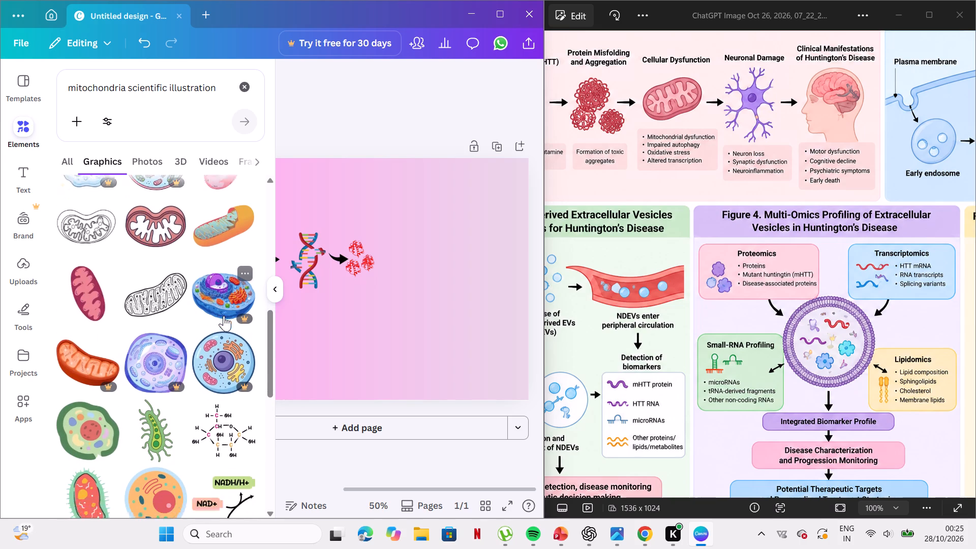
{"action": "scroll", "coordinate": [224, 316], "scroll_direction": "down", "scroll_amount": 3}
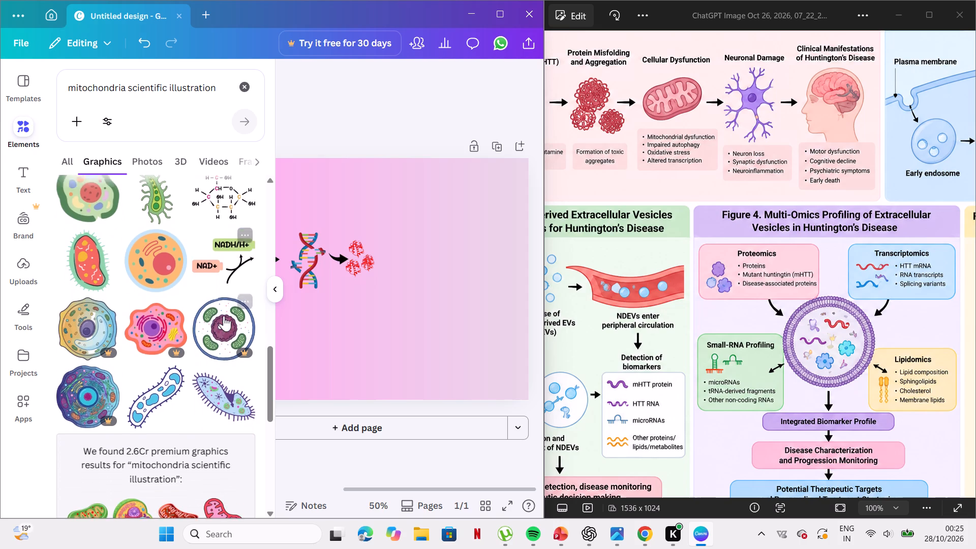
{"action": "scroll", "coordinate": [224, 316], "scroll_direction": "down", "scroll_amount": 3}
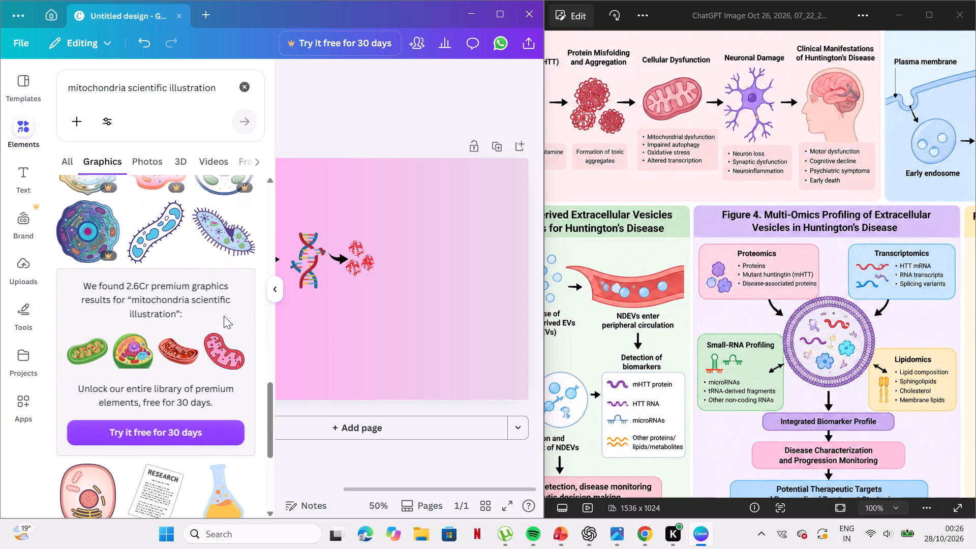
{"action": "scroll", "coordinate": [224, 316], "scroll_direction": "down", "scroll_amount": 3}
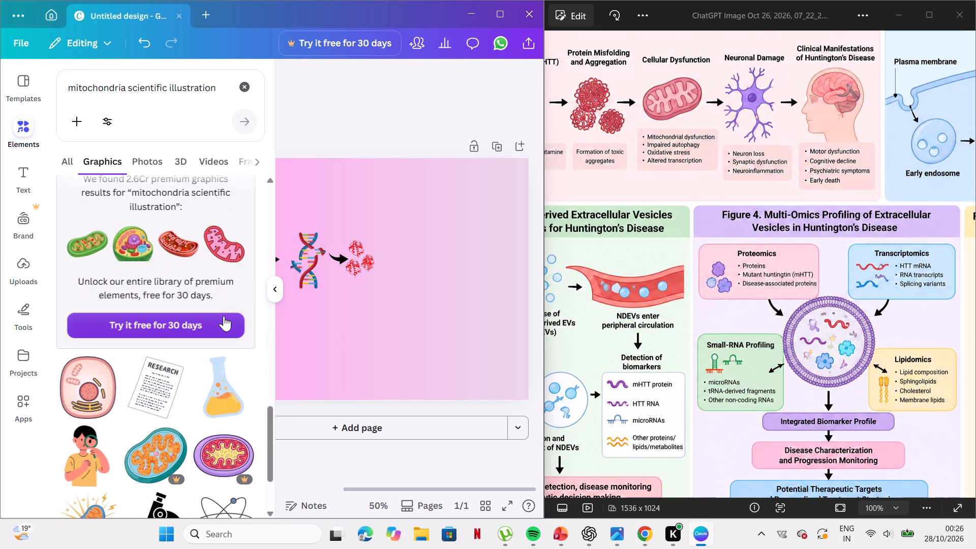
{"action": "scroll", "coordinate": [224, 316], "scroll_direction": "down", "scroll_amount": 3}
{"action": "scroll", "coordinate": [224, 316], "scroll_direction": "up", "scroll_amount": 1}
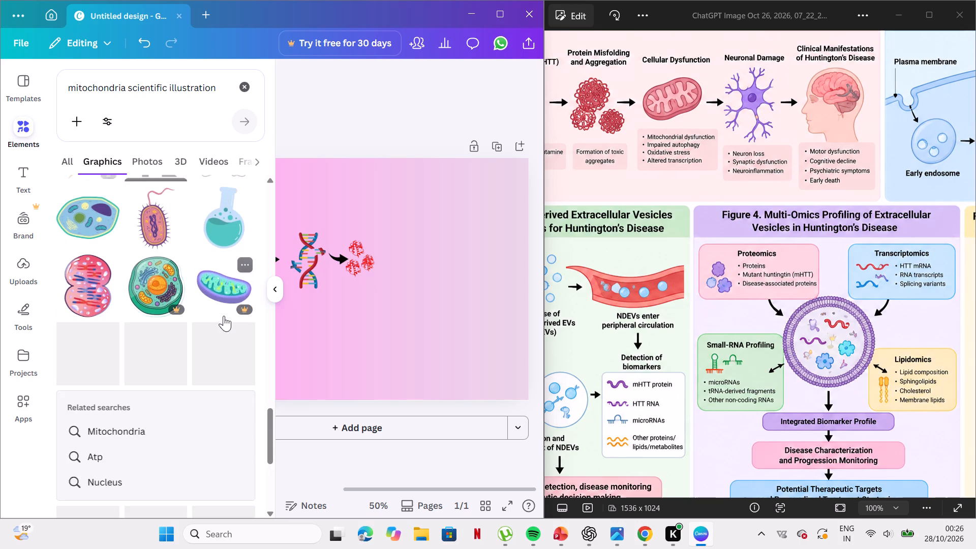
{"action": "scroll", "coordinate": [224, 316], "scroll_direction": "up", "scroll_amount": 6}
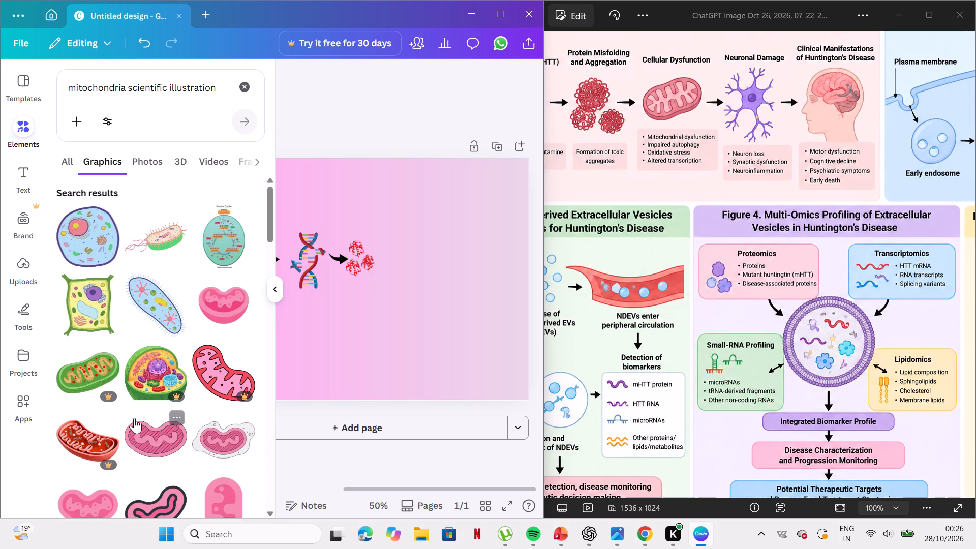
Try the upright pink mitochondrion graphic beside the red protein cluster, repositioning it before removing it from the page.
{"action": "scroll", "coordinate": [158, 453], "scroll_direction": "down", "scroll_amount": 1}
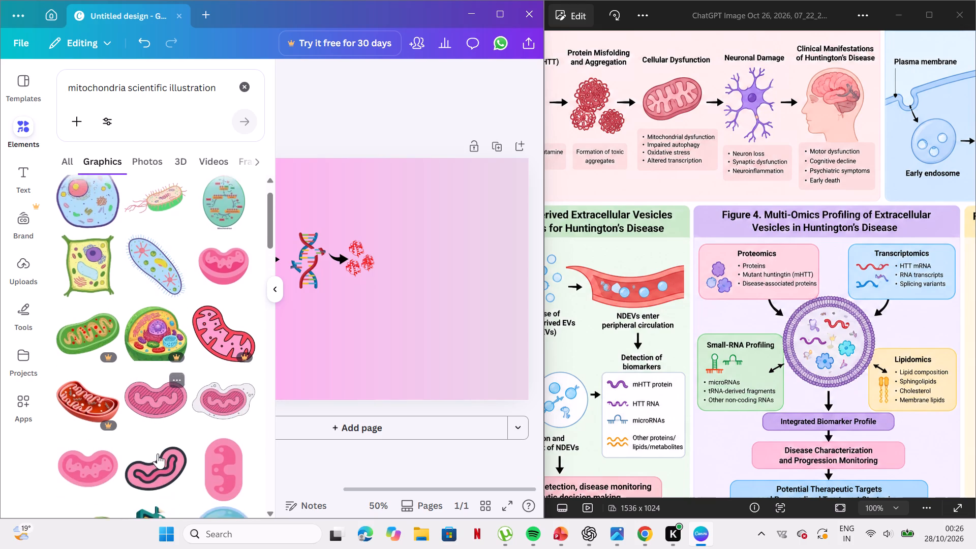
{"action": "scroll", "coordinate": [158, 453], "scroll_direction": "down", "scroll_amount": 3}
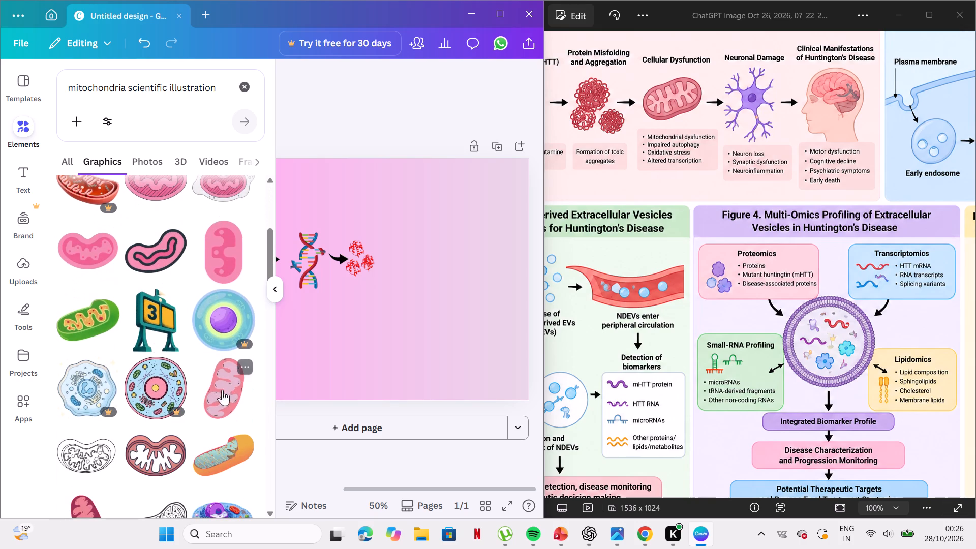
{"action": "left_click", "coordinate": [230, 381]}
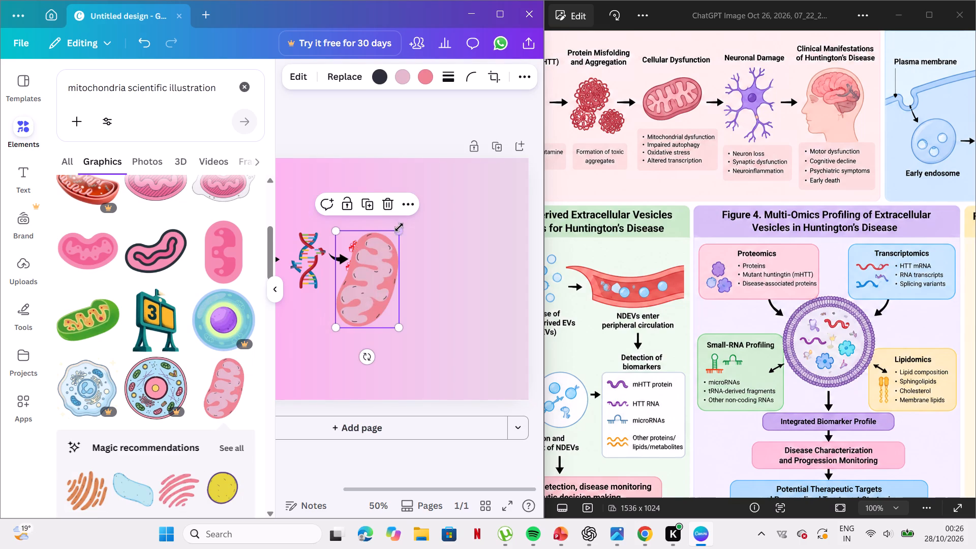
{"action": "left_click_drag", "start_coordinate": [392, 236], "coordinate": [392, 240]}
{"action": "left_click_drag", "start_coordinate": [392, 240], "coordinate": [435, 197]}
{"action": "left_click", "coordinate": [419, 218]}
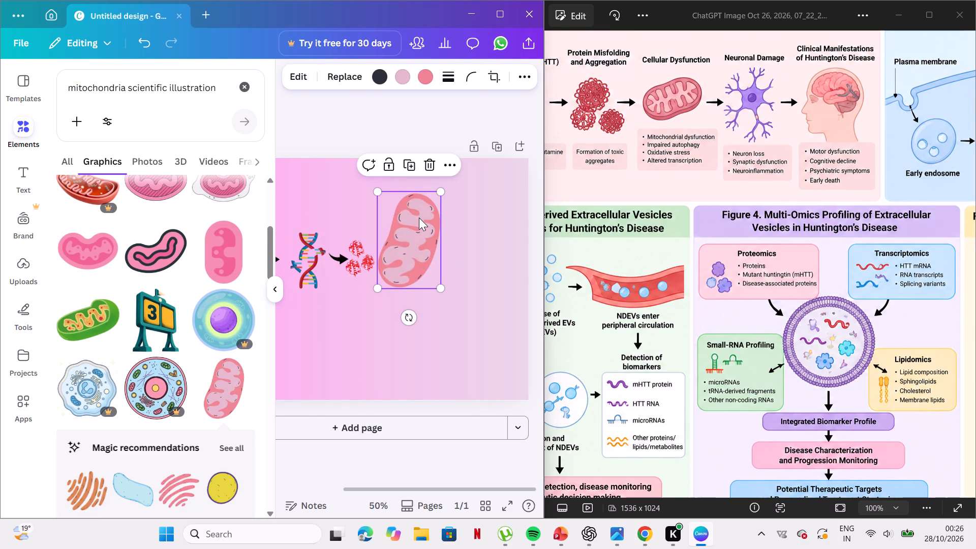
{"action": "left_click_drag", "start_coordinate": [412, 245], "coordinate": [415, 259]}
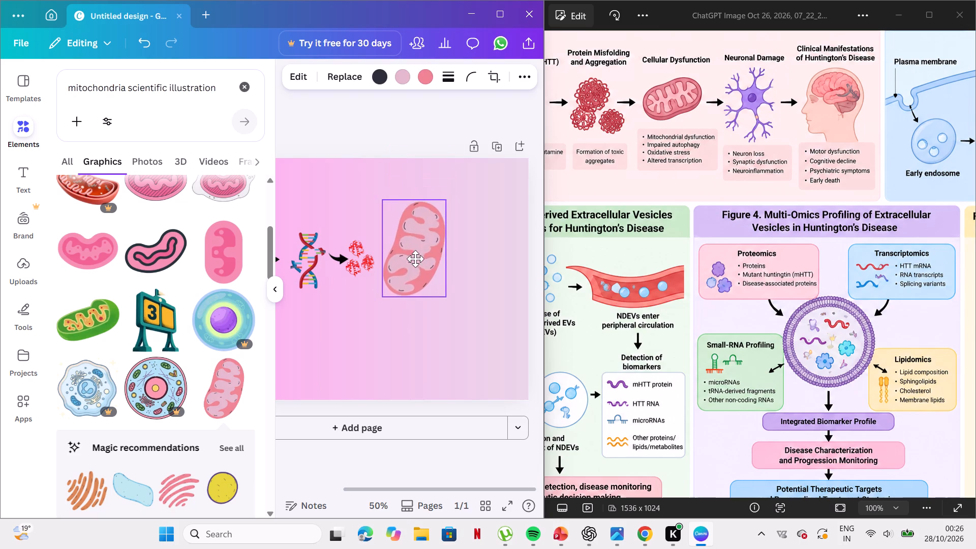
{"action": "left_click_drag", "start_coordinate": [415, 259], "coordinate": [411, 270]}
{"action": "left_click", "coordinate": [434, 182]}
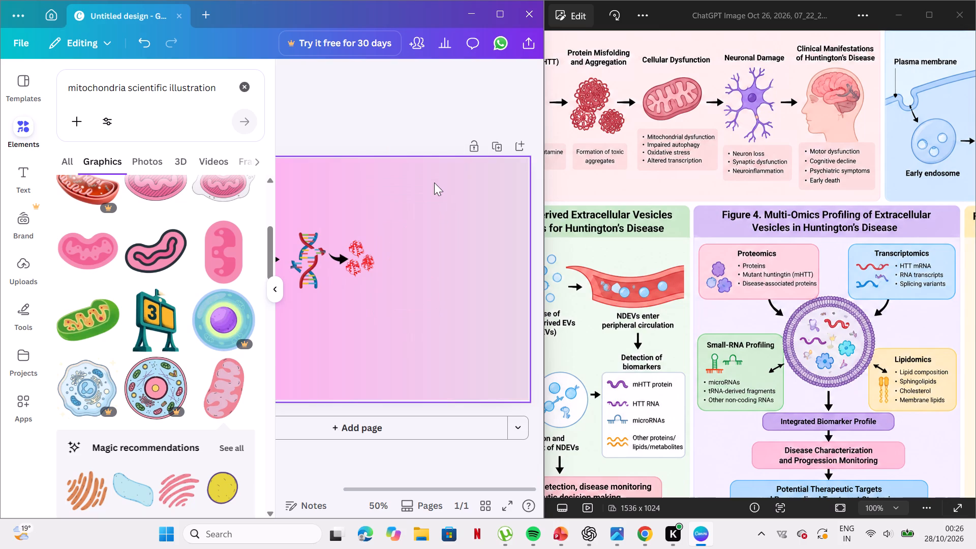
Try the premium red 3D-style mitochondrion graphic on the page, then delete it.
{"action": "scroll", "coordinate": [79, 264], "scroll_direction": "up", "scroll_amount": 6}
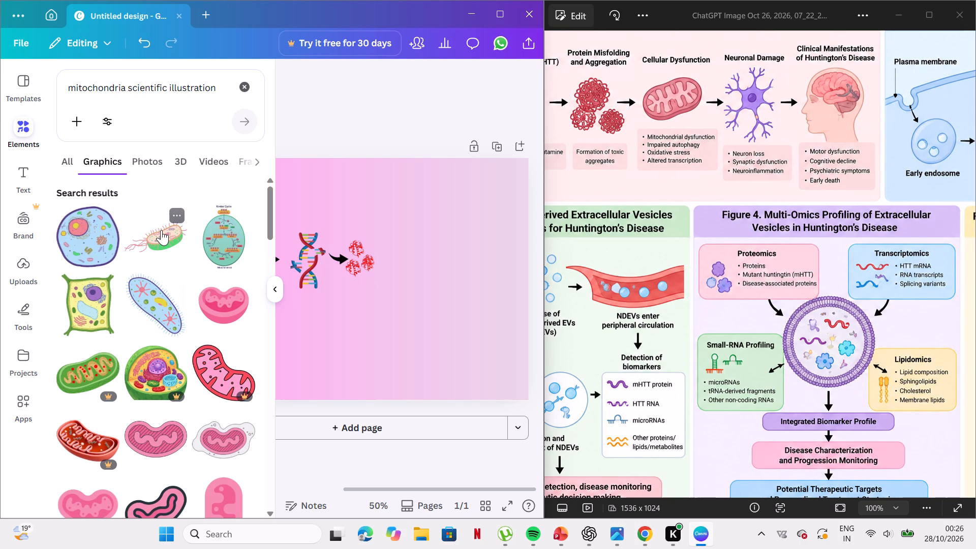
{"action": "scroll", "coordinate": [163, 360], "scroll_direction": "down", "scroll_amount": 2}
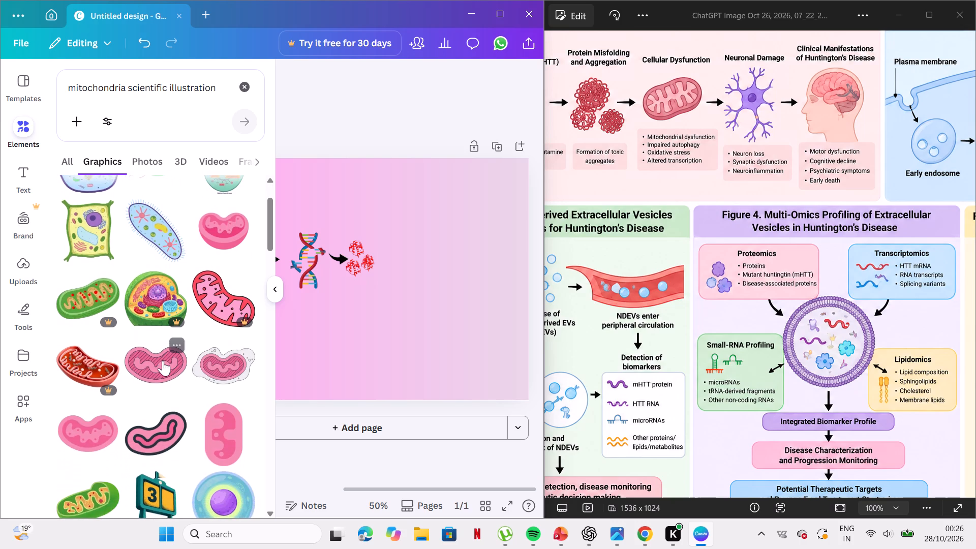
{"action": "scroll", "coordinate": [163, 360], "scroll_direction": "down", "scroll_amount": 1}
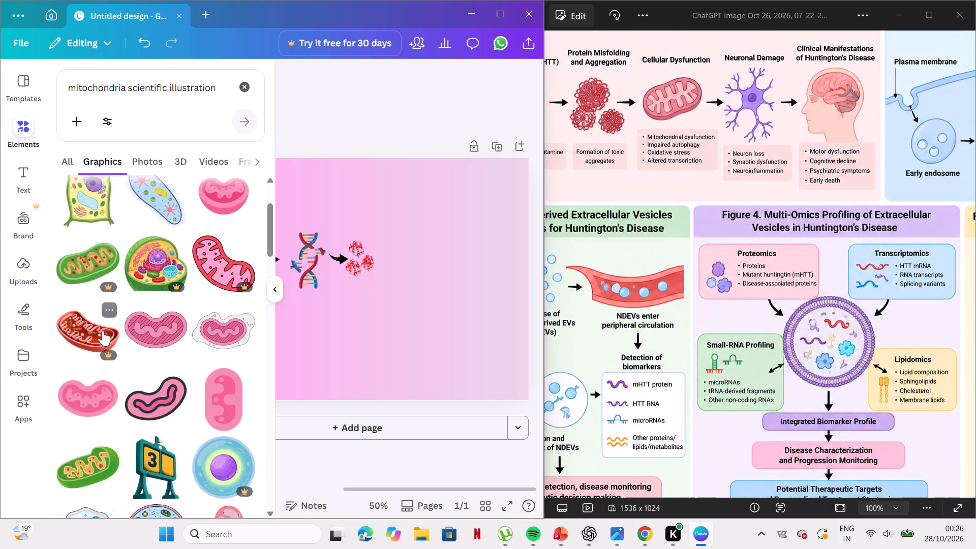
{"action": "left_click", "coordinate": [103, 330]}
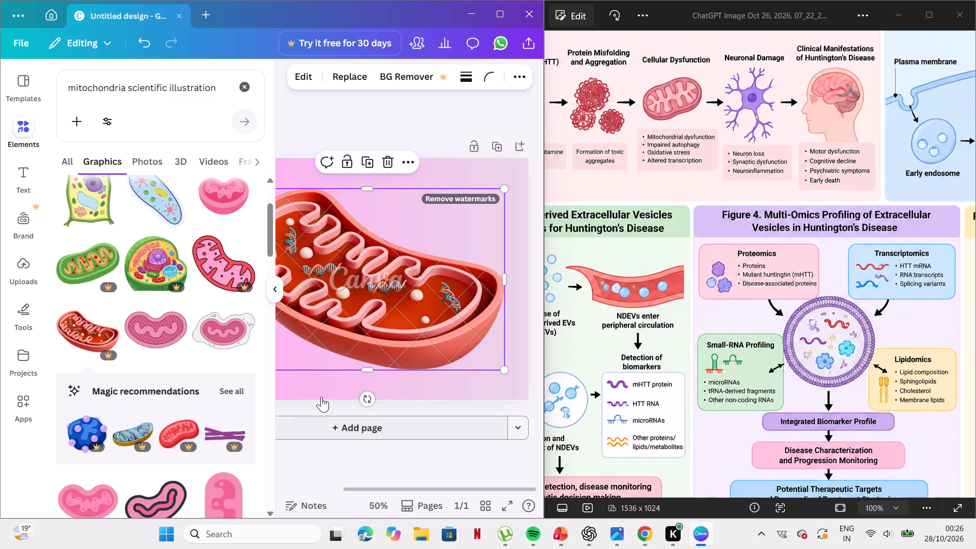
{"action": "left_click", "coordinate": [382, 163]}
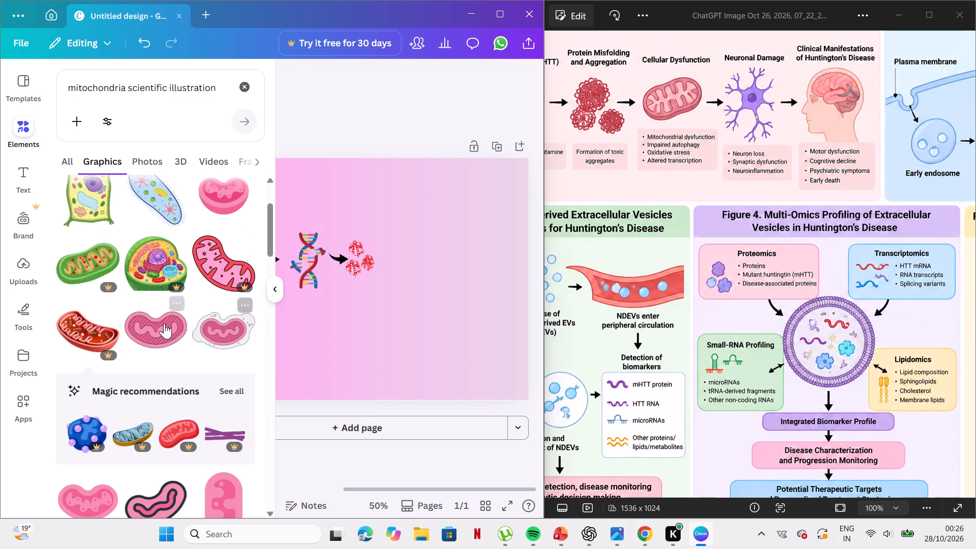
Add the free green mitochondrion with orange folds, shrink it to roughly icon size, and place it just right of the red protein cluster.
{"action": "scroll", "coordinate": [161, 324], "scroll_direction": "down", "scroll_amount": 3}
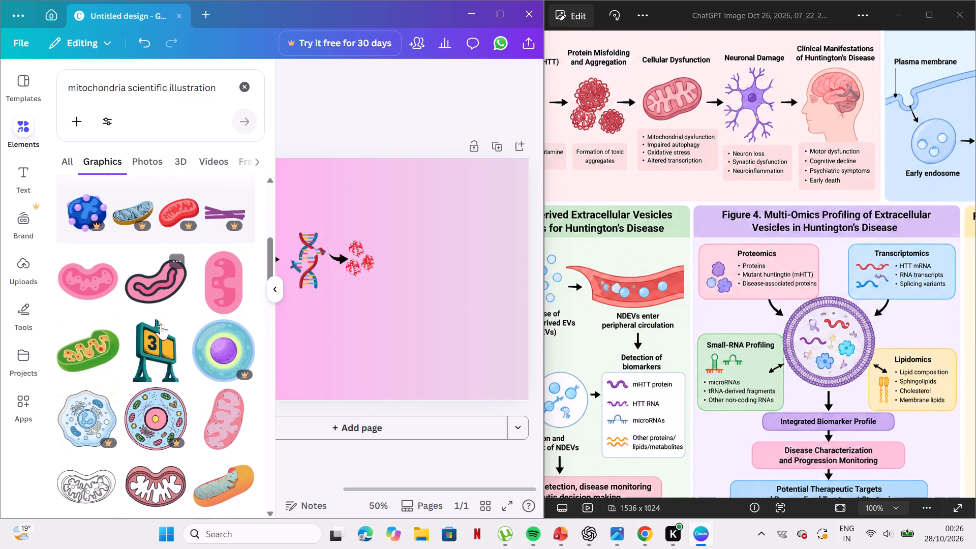
{"action": "left_click", "coordinate": [91, 357]}
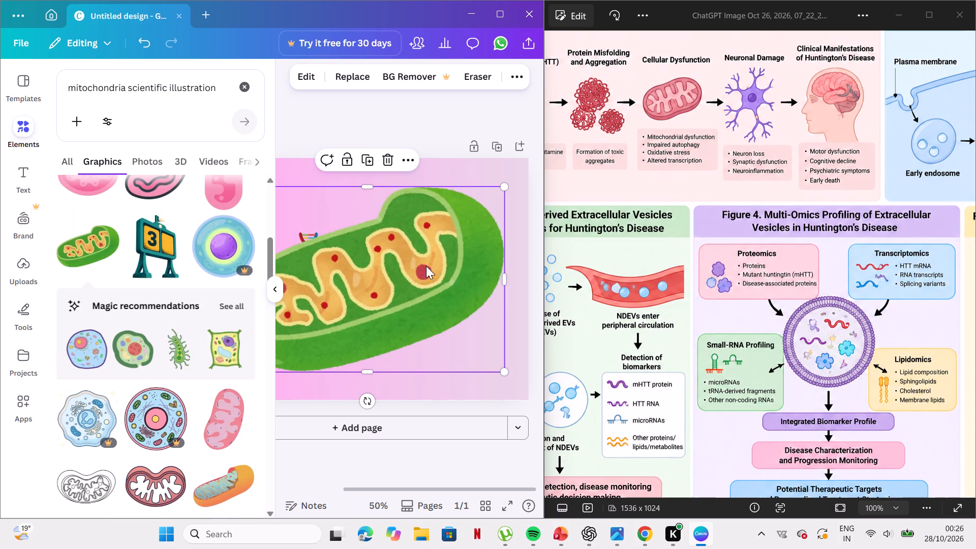
{"action": "left_click_drag", "start_coordinate": [502, 184], "coordinate": [501, 185]}
{"action": "left_click_drag", "start_coordinate": [501, 185], "coordinate": [338, 307]}
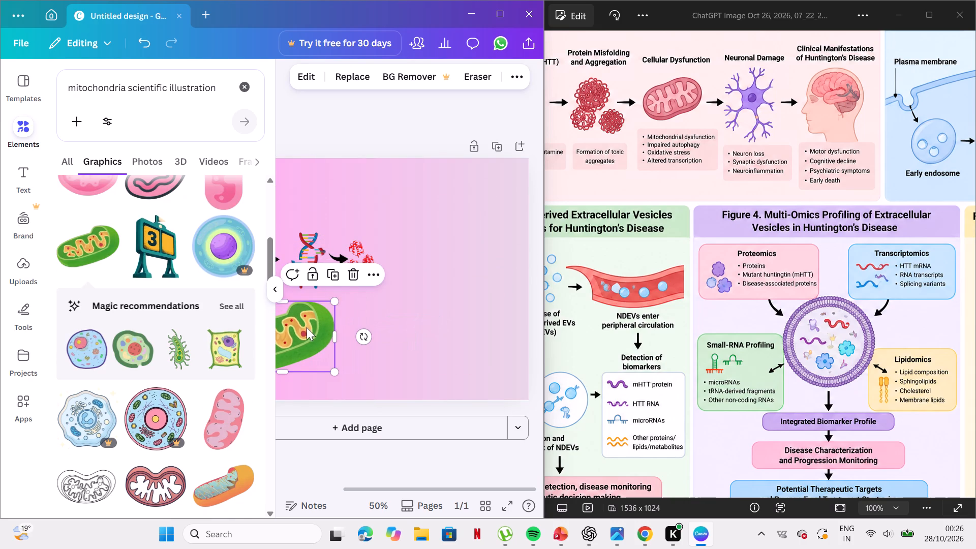
{"action": "left_click_drag", "start_coordinate": [305, 329], "coordinate": [447, 252]}
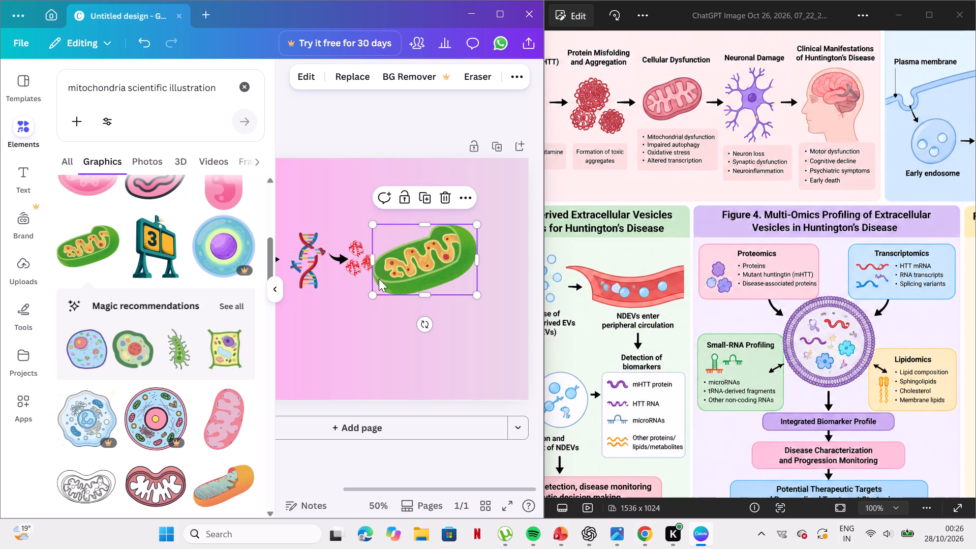
{"action": "left_click_drag", "start_coordinate": [375, 294], "coordinate": [421, 268]}
{"action": "left_click_drag", "start_coordinate": [451, 236], "coordinate": [448, 239]}
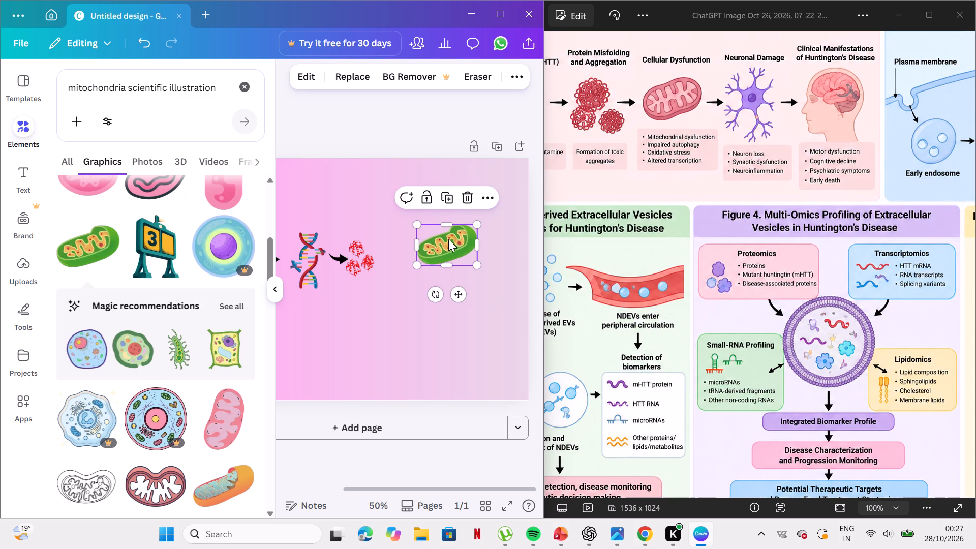
{"action": "left_click_drag", "start_coordinate": [448, 239], "coordinate": [420, 249]}
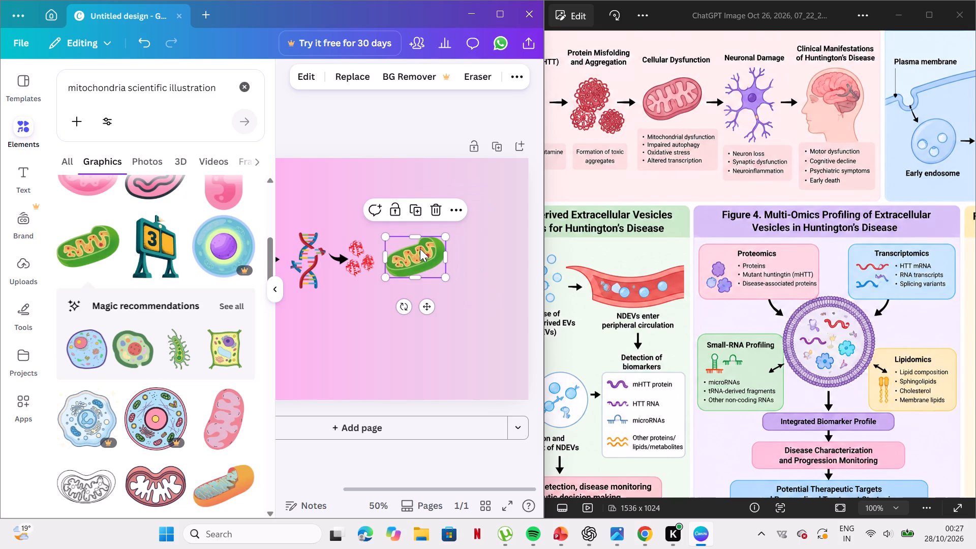
Tilt the green mitochondrion slightly counterclockwise and scale it down a little more beside the red protein cluster.
{"action": "left_click_drag", "start_coordinate": [406, 307], "coordinate": [407, 308]}
{"action": "left_click_drag", "start_coordinate": [407, 308], "coordinate": [389, 315]}
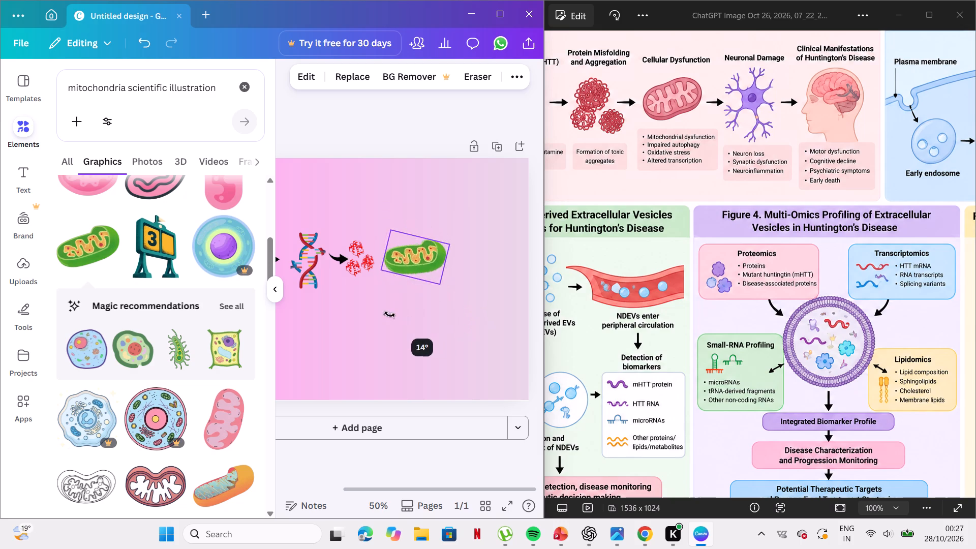
{"action": "left_click_drag", "start_coordinate": [389, 315], "coordinate": [408, 313]}
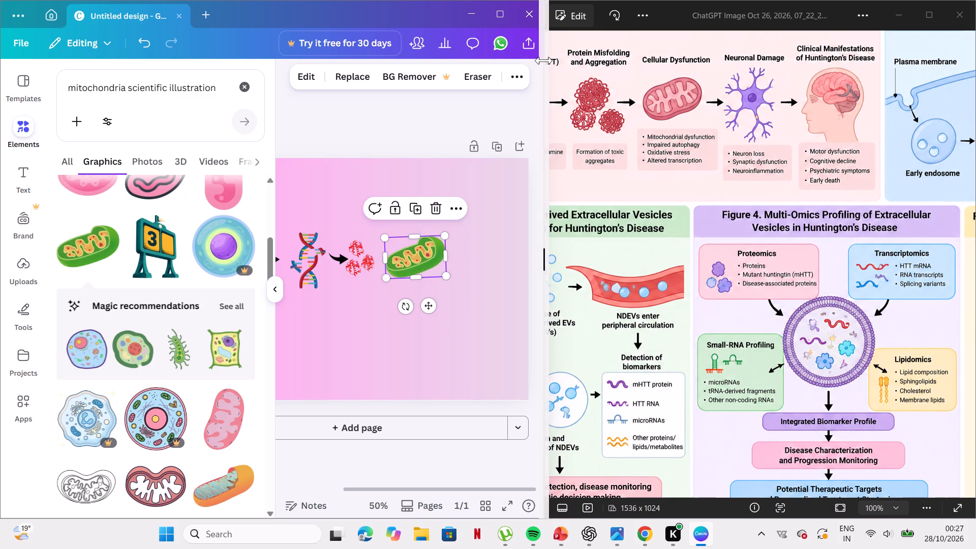
{"action": "left_click_drag", "start_coordinate": [445, 233], "coordinate": [435, 250]}
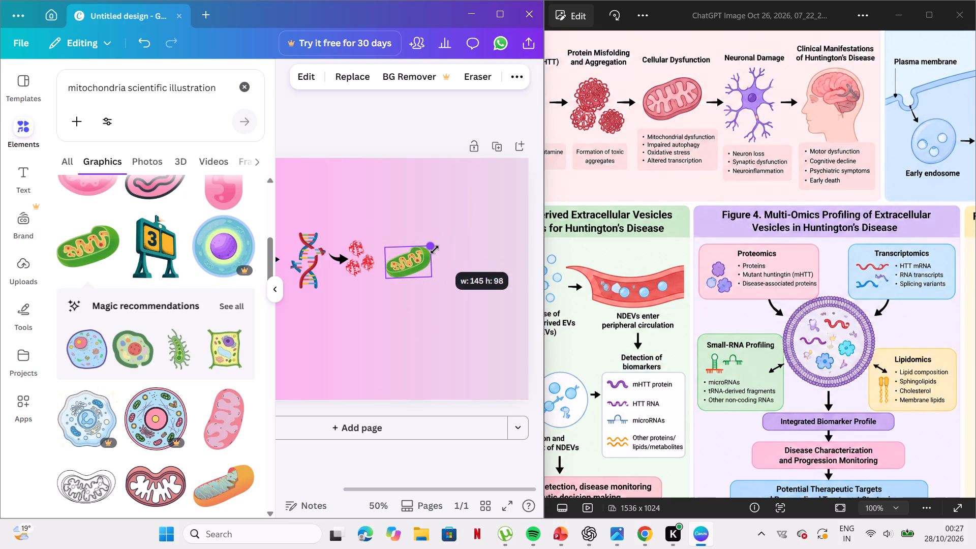
{"action": "left_click_drag", "start_coordinate": [435, 250], "coordinate": [446, 251]}
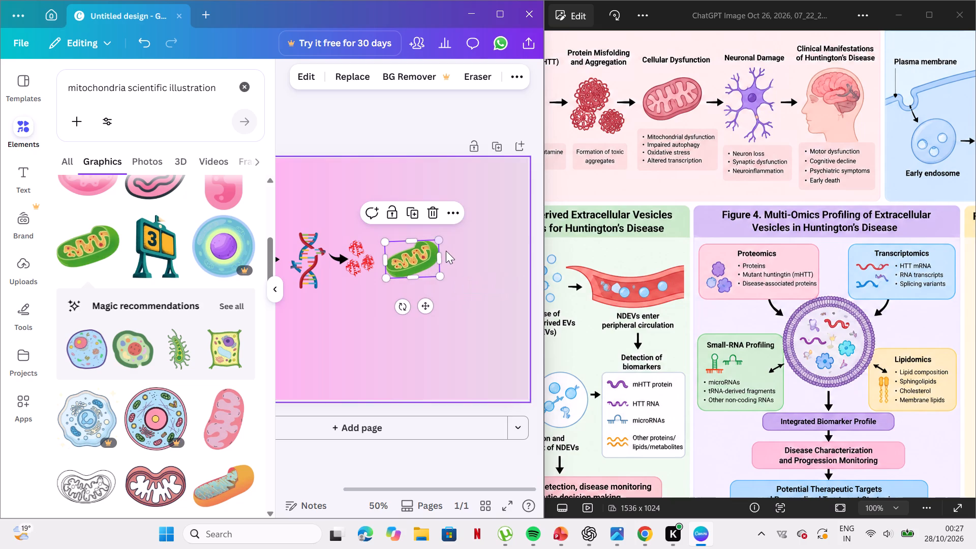
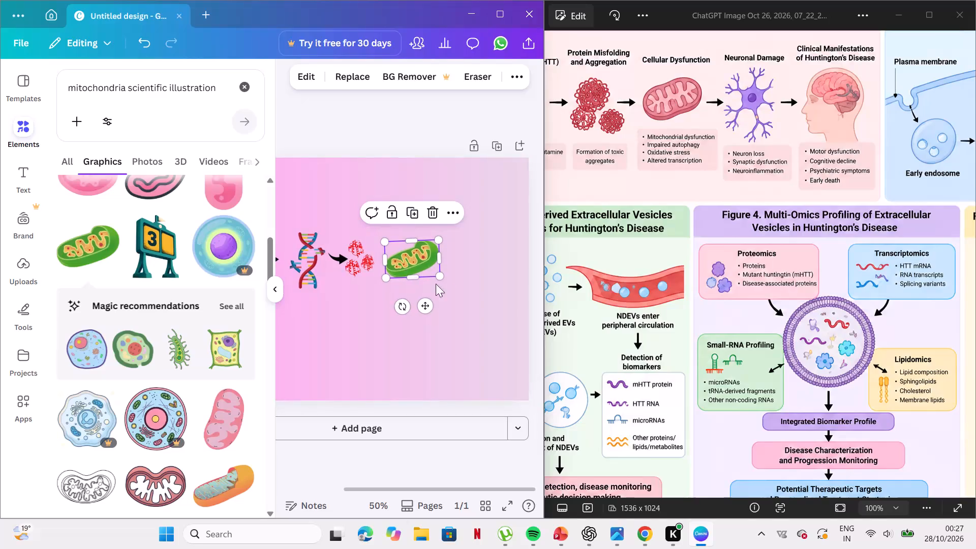
Shift the mutated DNA helix and the arrow after it slightly left to even out the spacing between the stages.
{"action": "scroll", "coordinate": [477, 259], "scroll_direction": "right", "scroll_amount": 1}
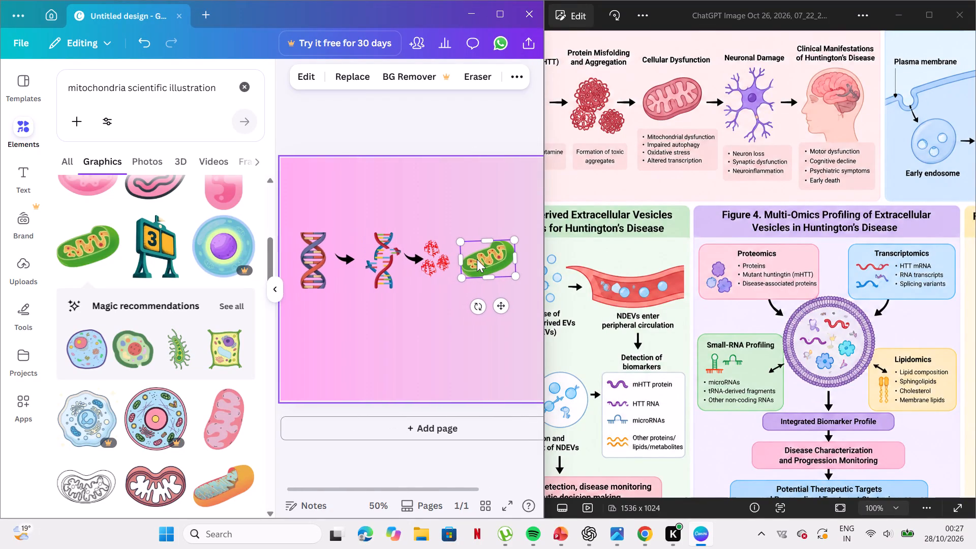
{"action": "scroll", "coordinate": [477, 259], "scroll_direction": "right", "scroll_amount": 1}
{"action": "left_click_drag", "start_coordinate": [369, 254], "coordinate": [364, 254]}
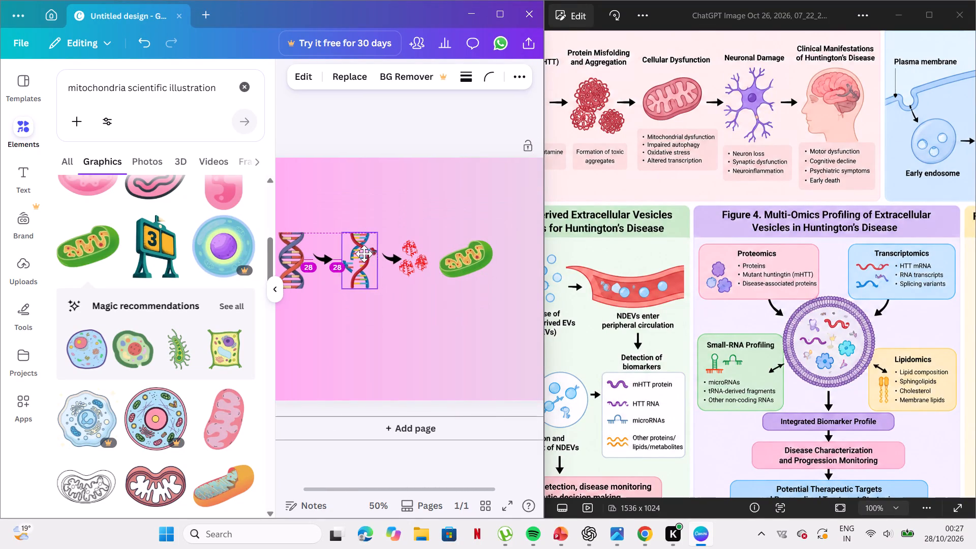
{"action": "left_click_drag", "start_coordinate": [364, 254], "coordinate": [360, 253]}
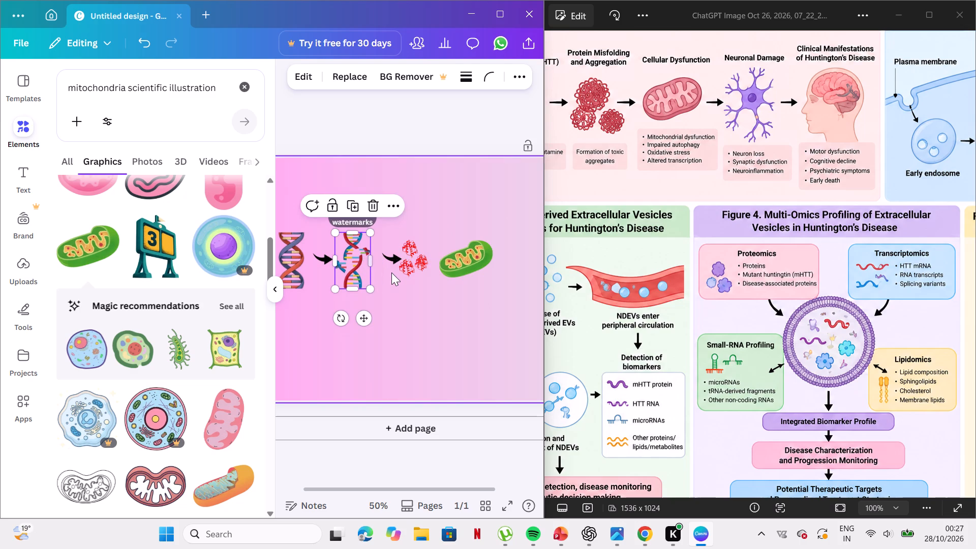
{"action": "left_click_drag", "start_coordinate": [391, 258], "coordinate": [391, 258]}
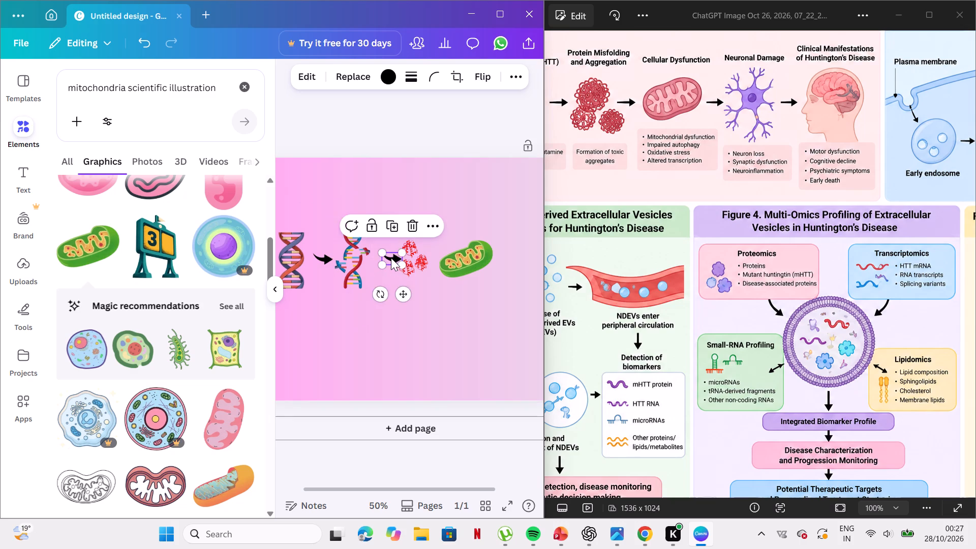
{"action": "left_click_drag", "start_coordinate": [391, 258], "coordinate": [385, 257]}
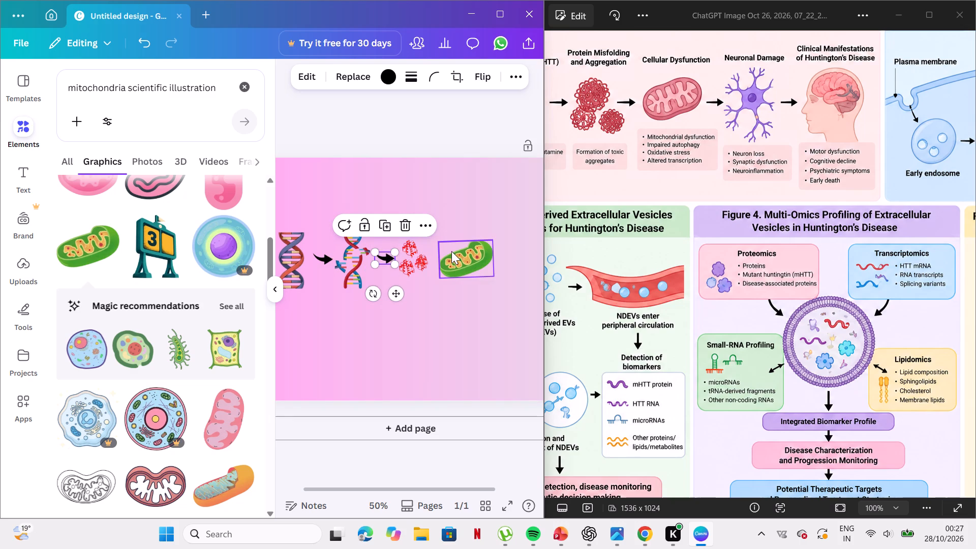
Shrink the green mitochondrion slightly and reposition it, leaving room for an arrow between it and the red protein cluster.
{"action": "left_click", "coordinate": [476, 256]}
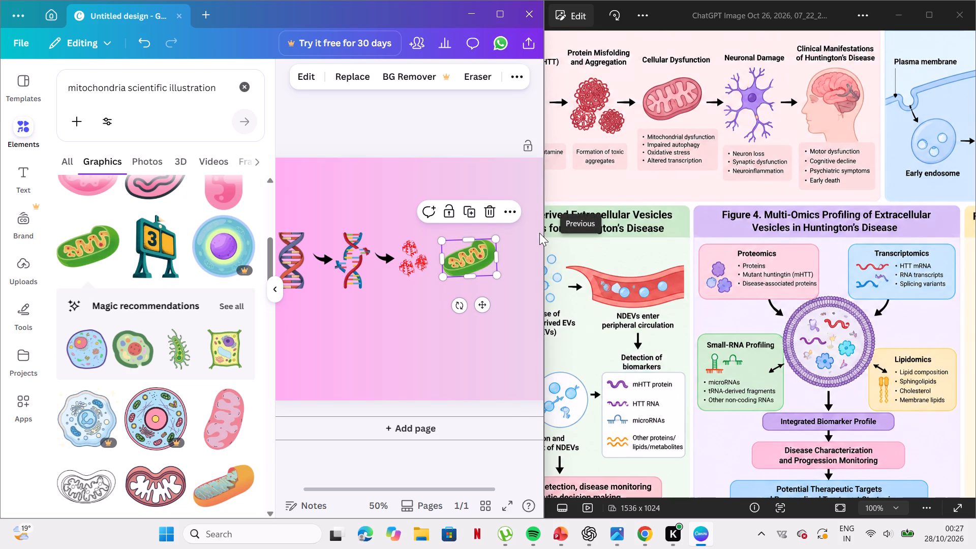
{"action": "left_click_drag", "start_coordinate": [544, 233], "coordinate": [644, 247]}
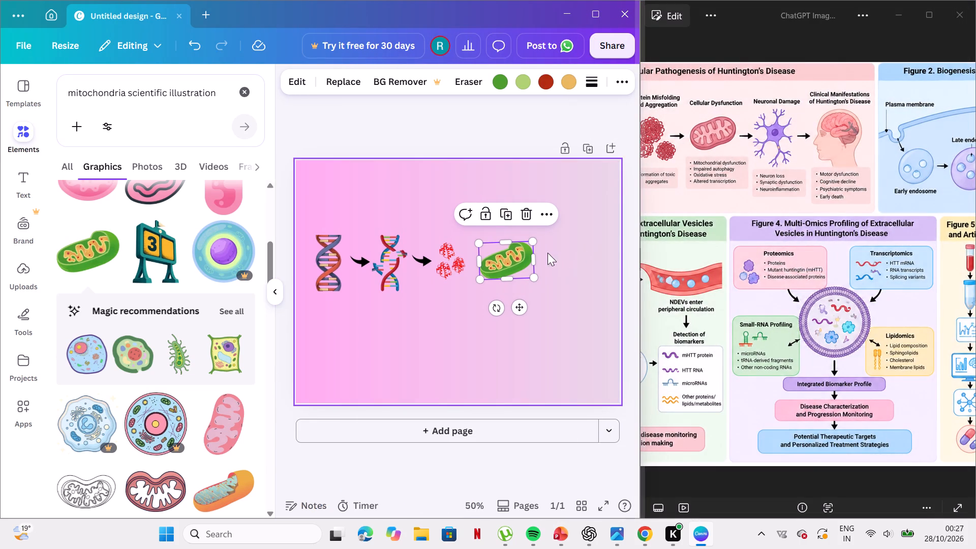
{"action": "left_click", "coordinate": [536, 254]}
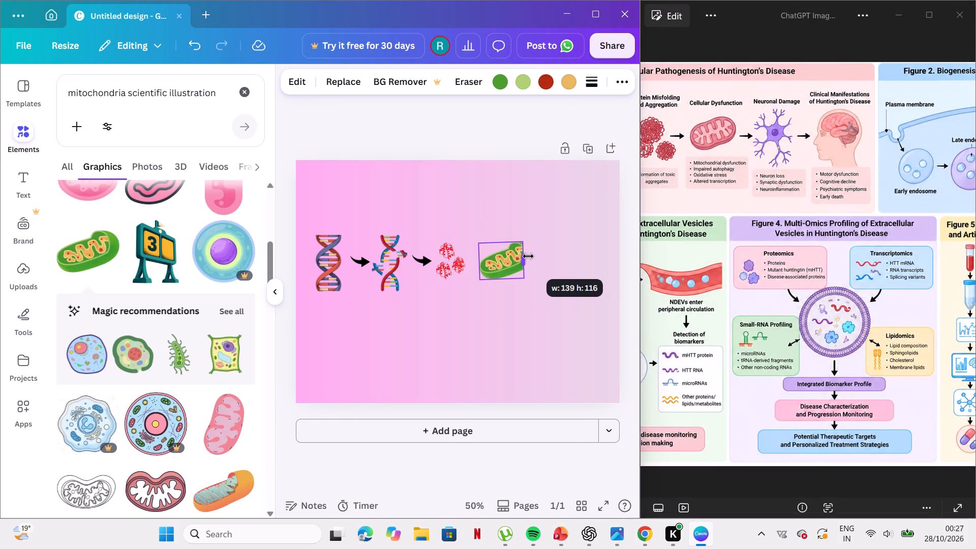
{"action": "left_click_drag", "start_coordinate": [510, 257], "coordinate": [502, 257]}
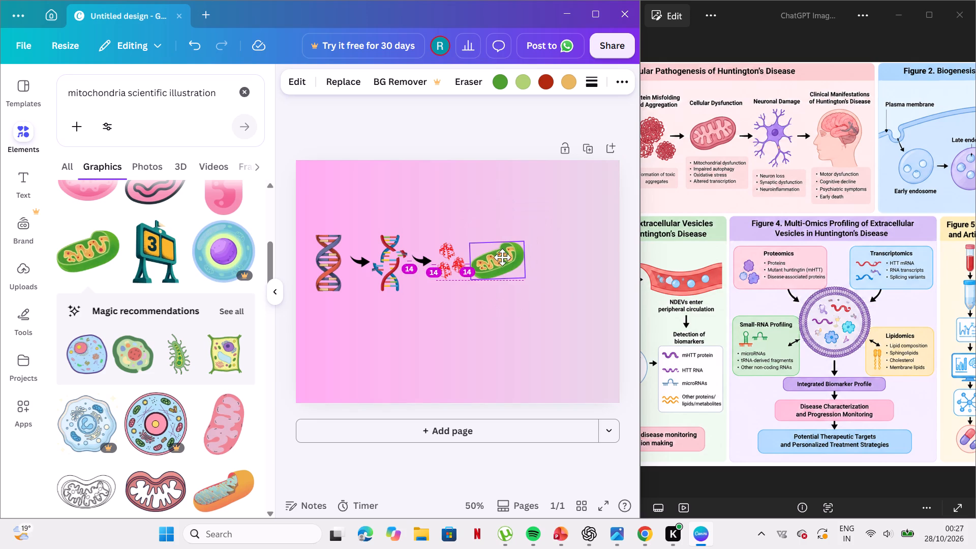
{"action": "left_click_drag", "start_coordinate": [502, 257], "coordinate": [505, 260]}
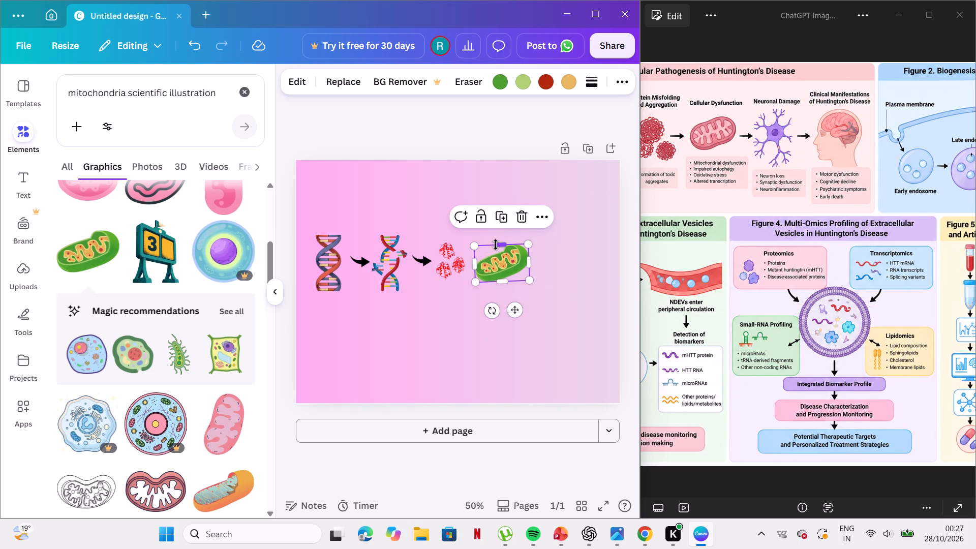
{"action": "left_click", "coordinate": [529, 242]}
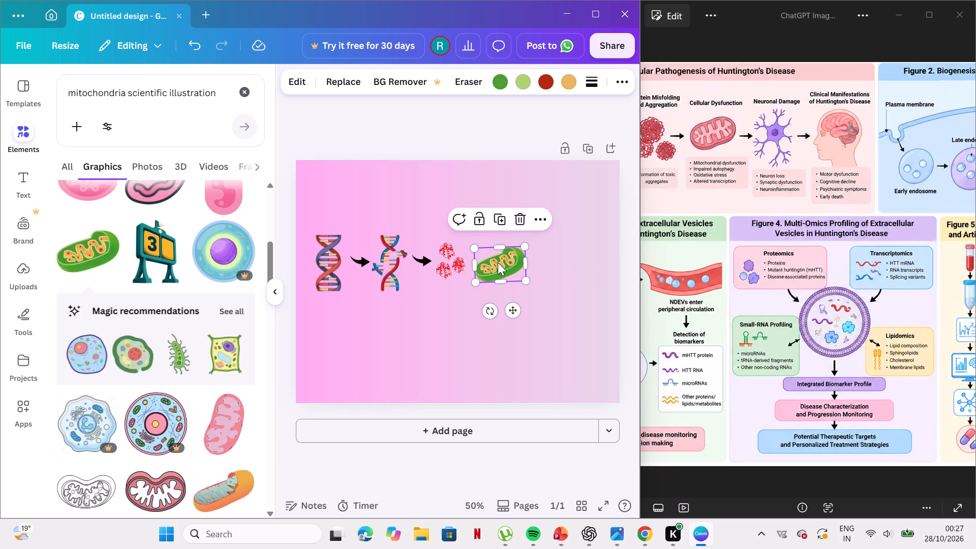
{"action": "left_click_drag", "start_coordinate": [498, 262], "coordinate": [504, 258]}
{"action": "left_click", "coordinate": [485, 310]}
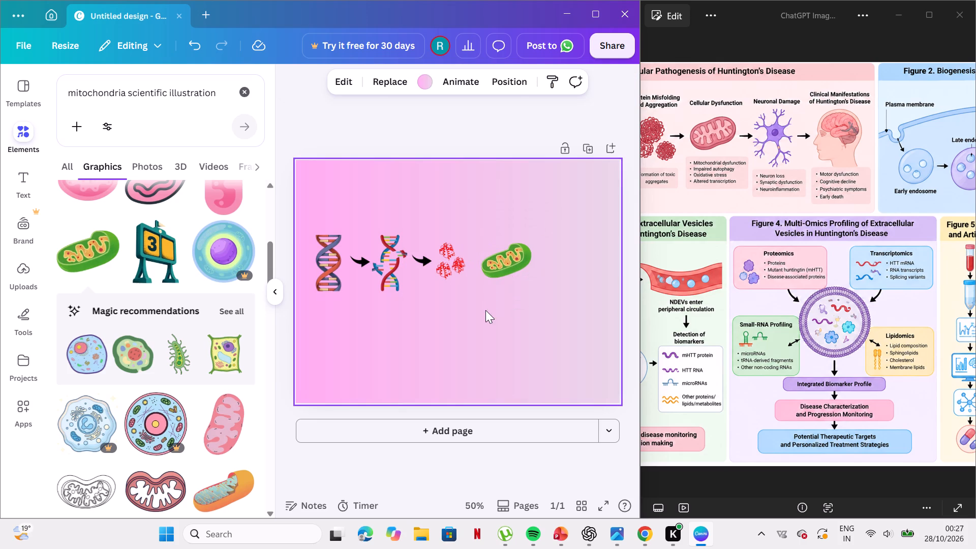
{"action": "left_click", "coordinate": [509, 261]}
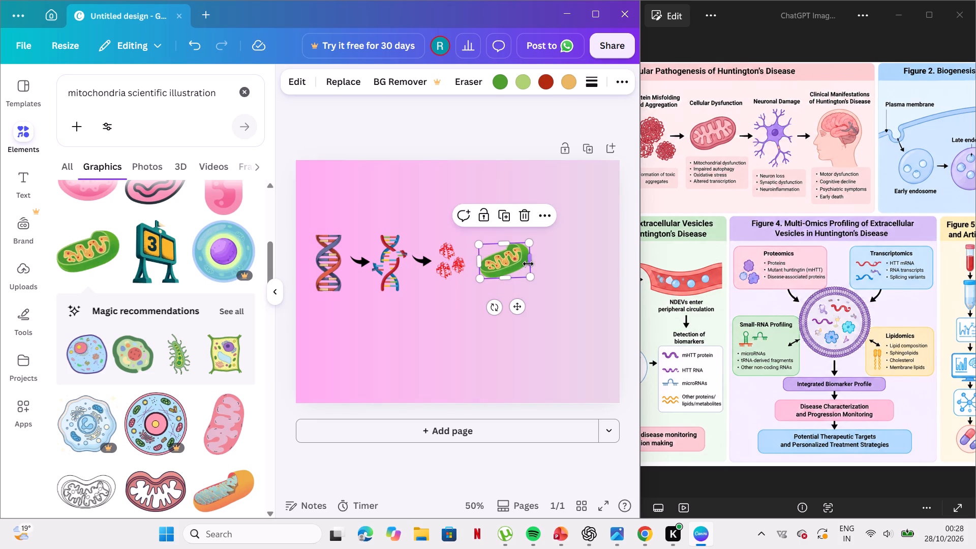
Lower the second arrow slightly between the mutated DNA helix and the red protein cluster.
{"action": "left_click_drag", "start_coordinate": [421, 258], "coordinate": [421, 263]}
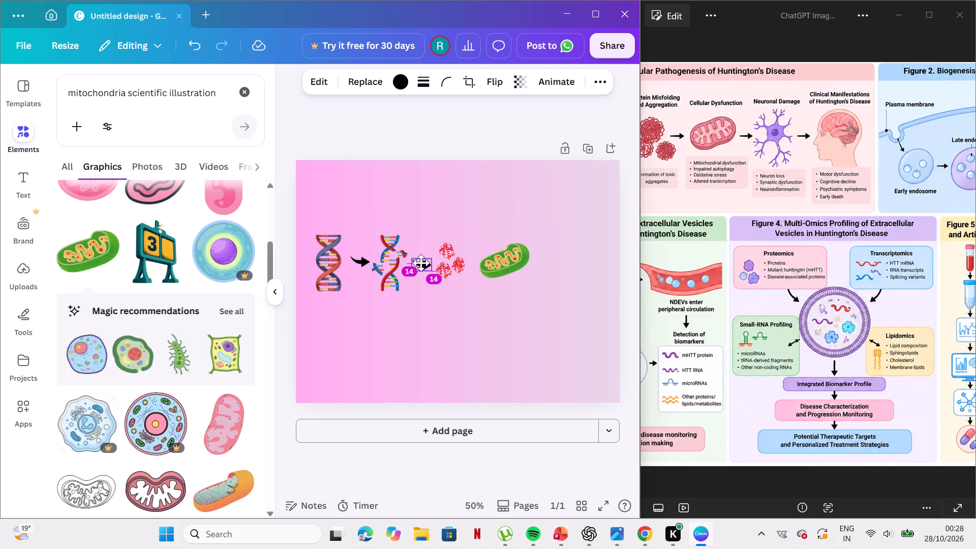
{"action": "left_click_drag", "start_coordinate": [421, 263], "coordinate": [421, 263]}
{"action": "left_click_drag", "start_coordinate": [475, 307], "coordinate": [464, 273]}
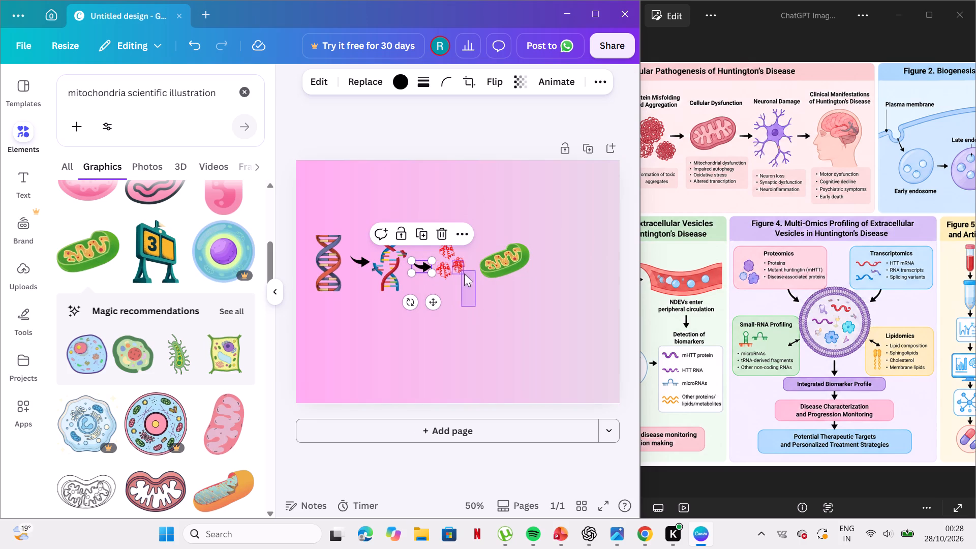
{"action": "left_click_drag", "start_coordinate": [464, 273], "coordinate": [470, 279]}
{"action": "left_click", "coordinate": [470, 279]}
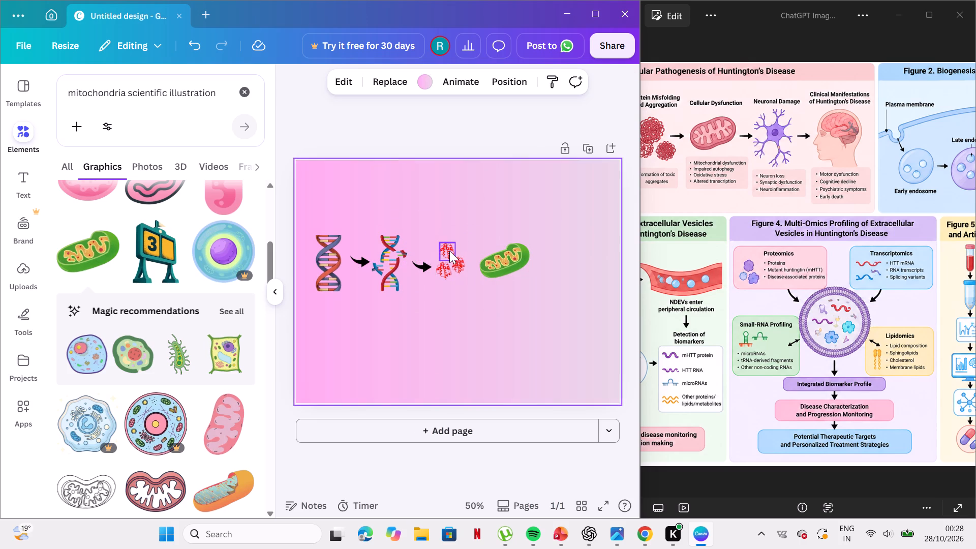
Enlarge the top red protein of the cluster and move it slightly left above the two smaller proteins.
{"action": "left_click", "coordinate": [449, 251]}
{"action": "left_click_drag", "start_coordinate": [453, 241], "coordinate": [455, 235]}
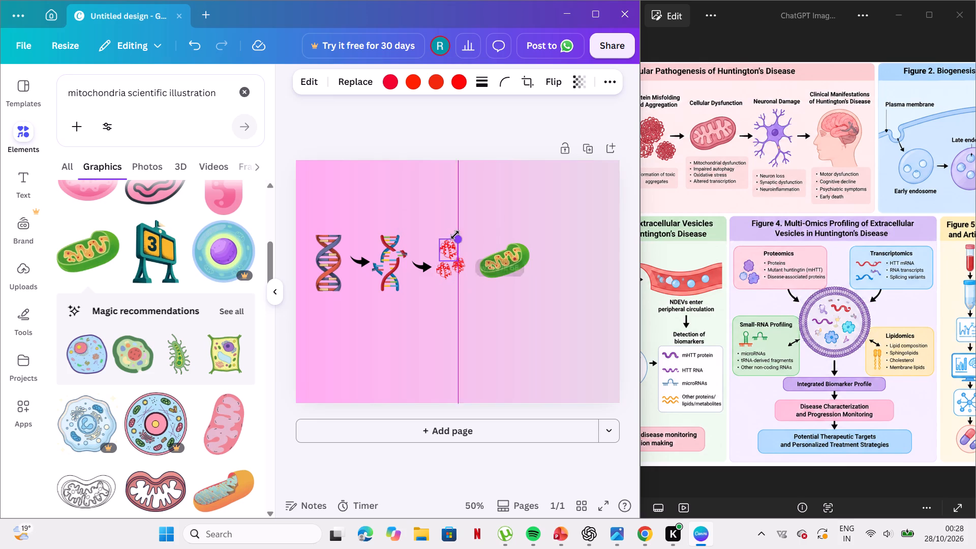
{"action": "left_click_drag", "start_coordinate": [455, 235], "coordinate": [462, 232]}
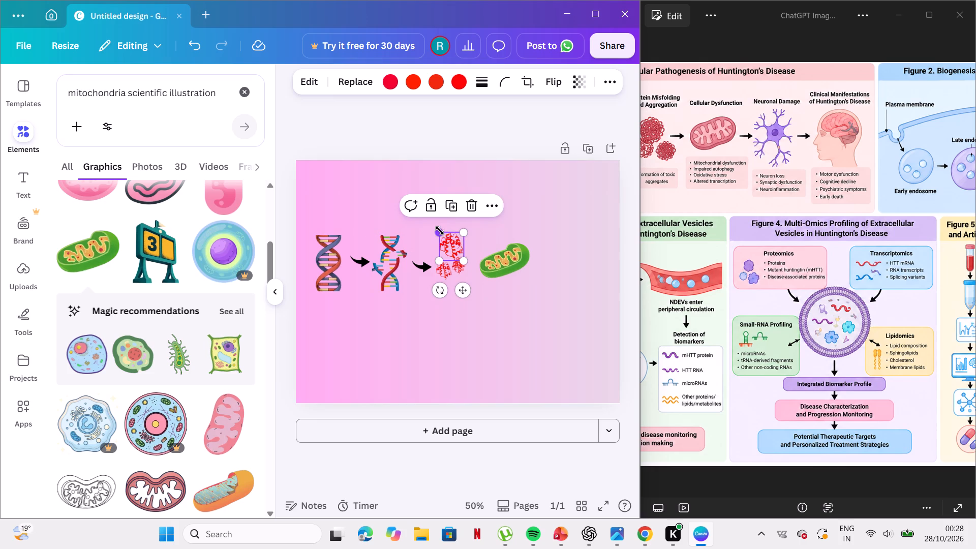
{"action": "left_click_drag", "start_coordinate": [440, 230], "coordinate": [435, 230]}
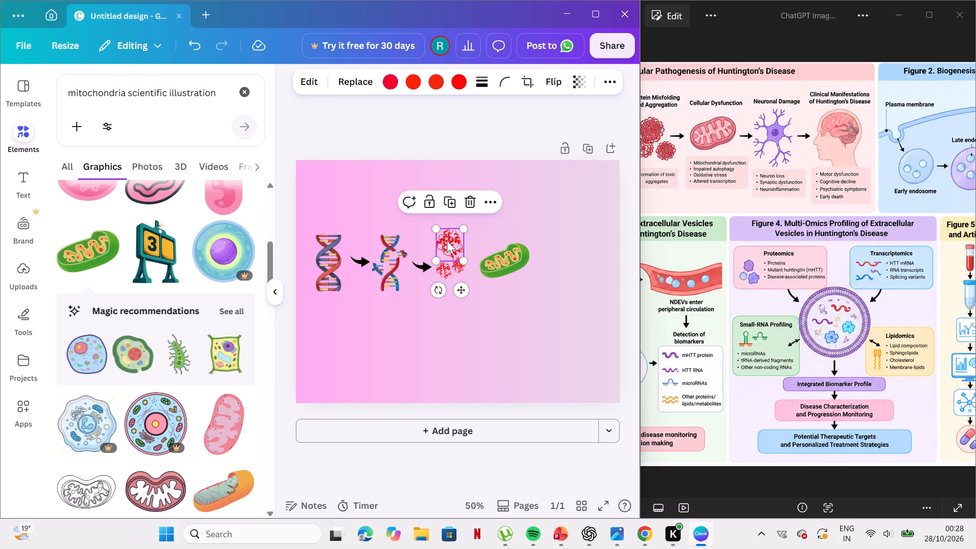
{"action": "left_click_drag", "start_coordinate": [447, 240], "coordinate": [439, 242]}
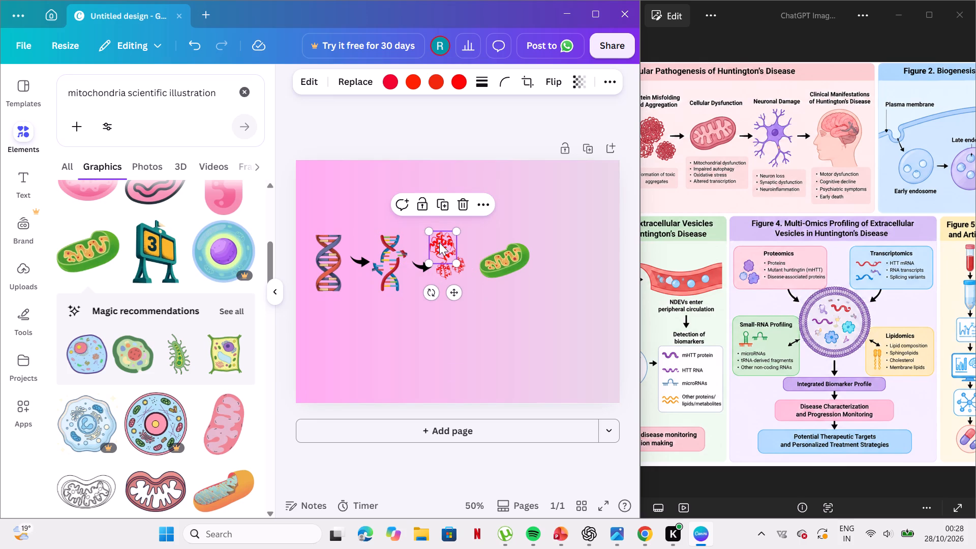
Duplicate the enlarged red protein and overlap the copy closely with the original to make a denser aggregate.
{"action": "left_click", "coordinate": [443, 207]}
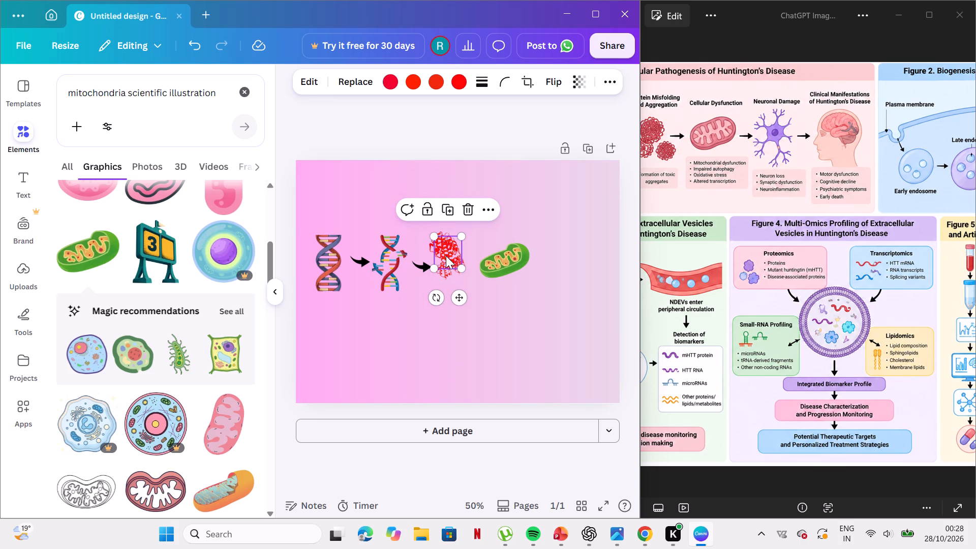
{"action": "left_click_drag", "start_coordinate": [446, 256], "coordinate": [441, 251]}
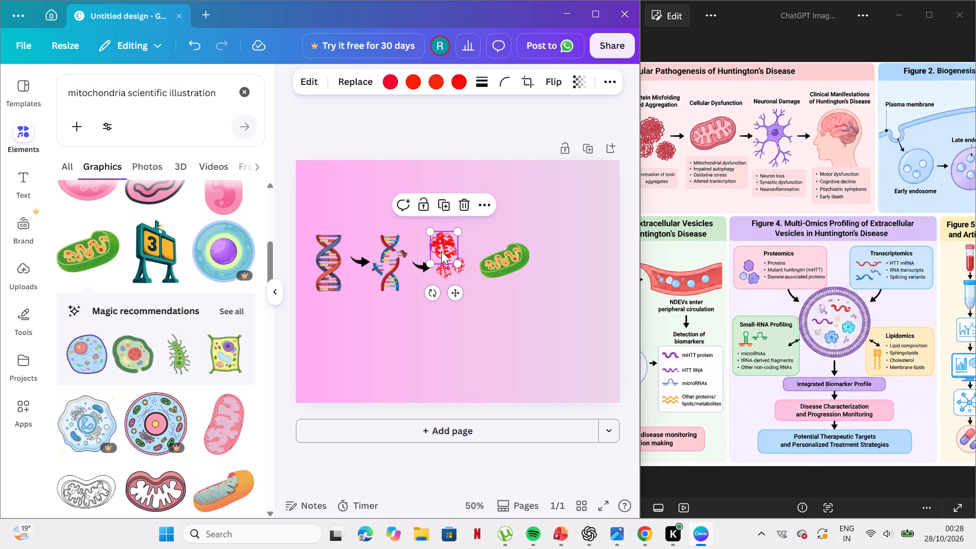
{"action": "left_click", "coordinate": [441, 251]}
{"action": "left_click_drag", "start_coordinate": [441, 251], "coordinate": [448, 252]}
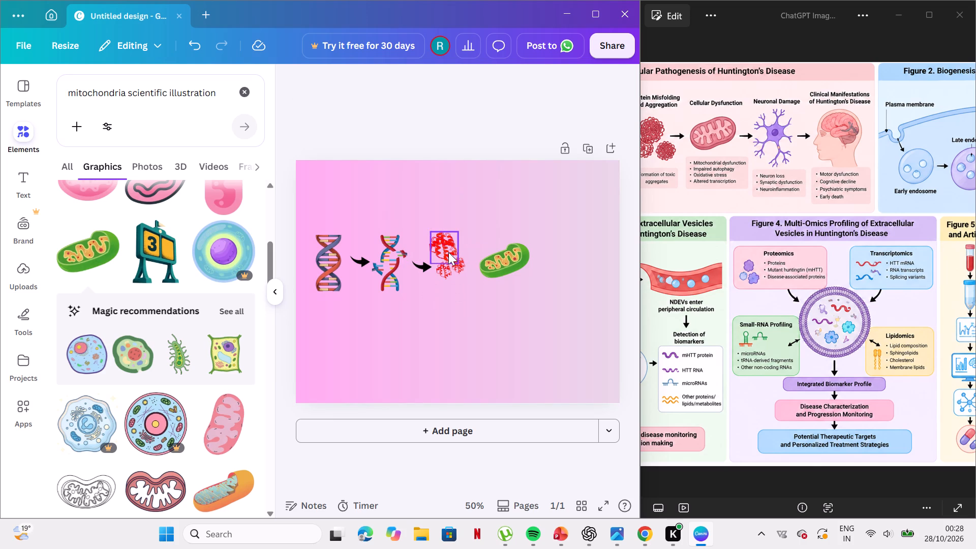
{"action": "left_click", "coordinate": [444, 245]}
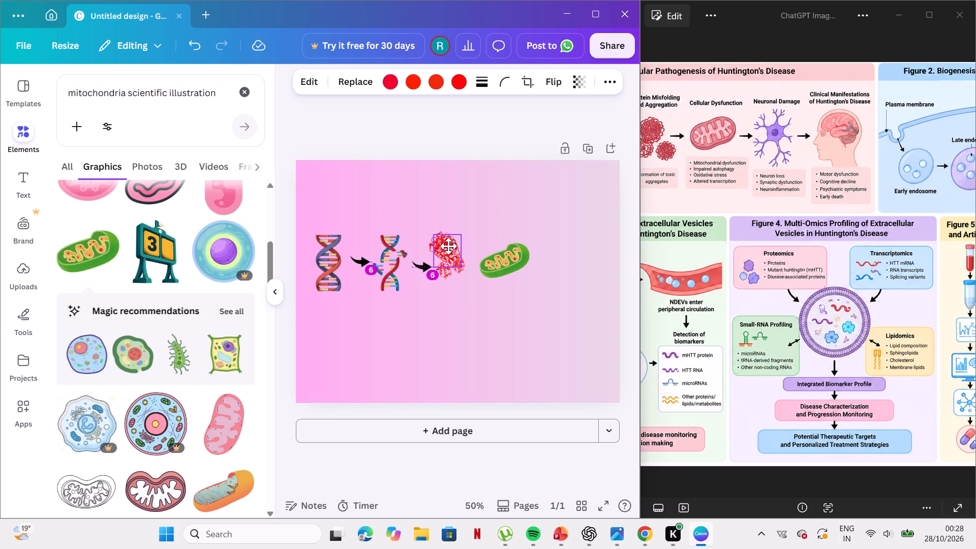
{"action": "left_click", "coordinate": [478, 293]}
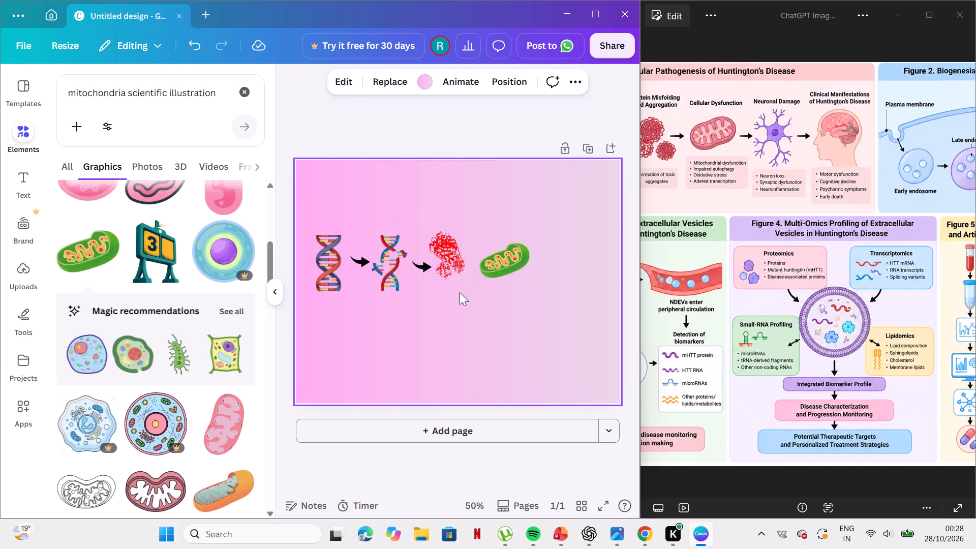
Enlarge the small lower-right red protein of the cluster slightly.
{"action": "left_click", "coordinate": [463, 274]}
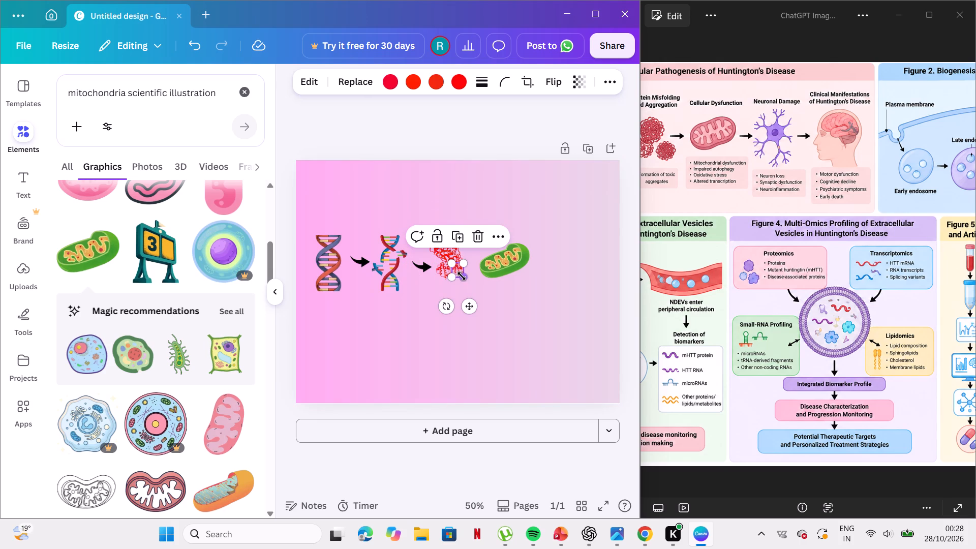
{"action": "left_click_drag", "start_coordinate": [462, 276], "coordinate": [468, 283]}
{"action": "left_click_drag", "start_coordinate": [485, 300], "coordinate": [456, 261]}
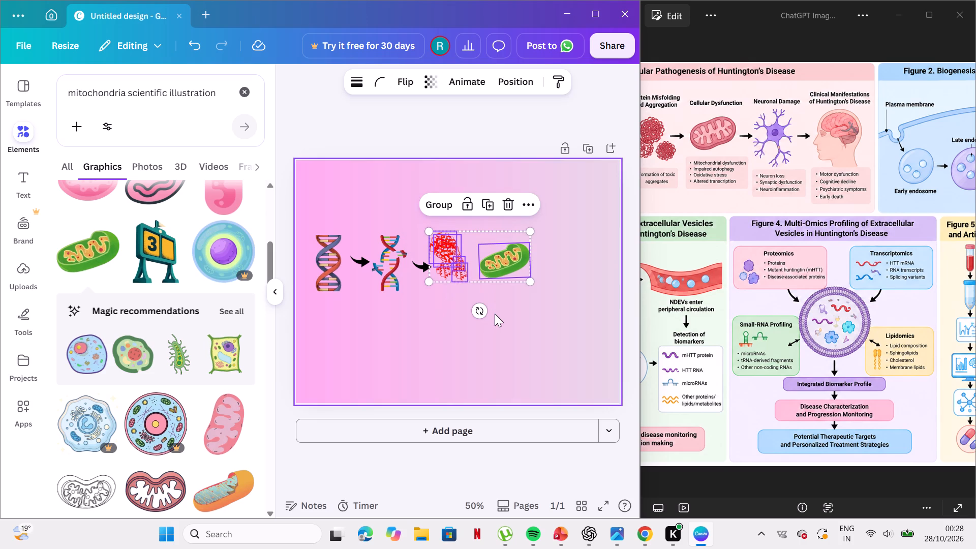
{"action": "left_click", "coordinate": [495, 314]}
Reposition the overlapping large red protein up and to the left within the cluster, clear of the small lower-right protein.
{"action": "left_click", "coordinate": [449, 247]}
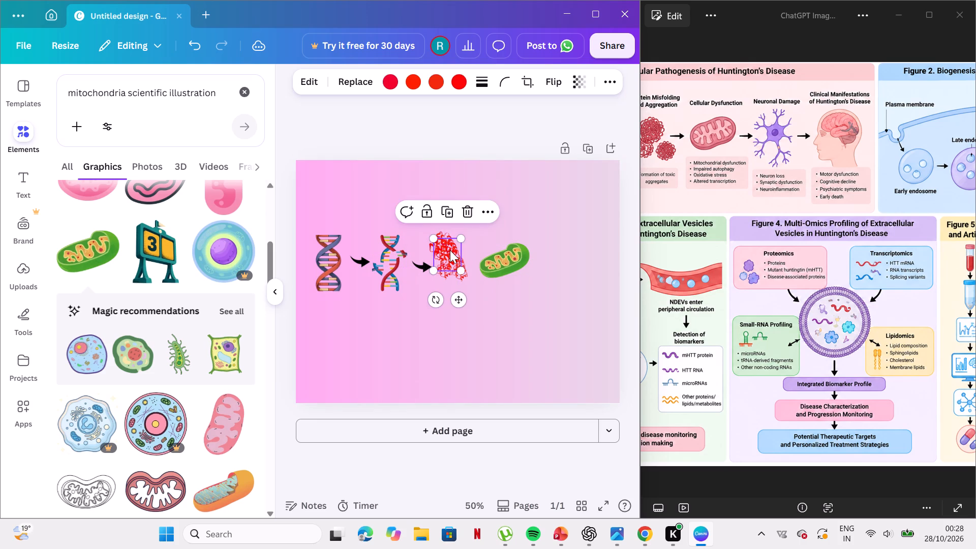
{"action": "left_click", "coordinate": [507, 338]}
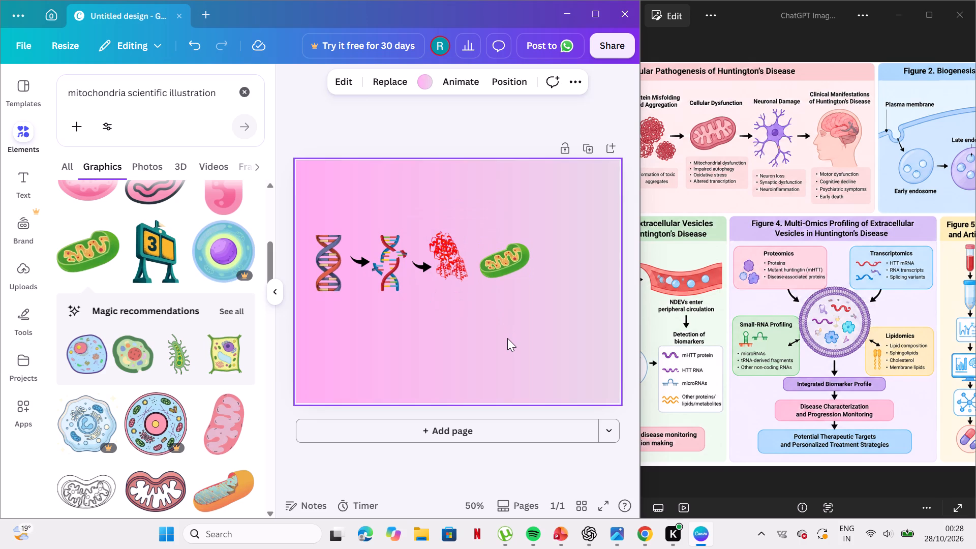
{"action": "left_click_drag", "start_coordinate": [448, 245], "coordinate": [442, 242]}
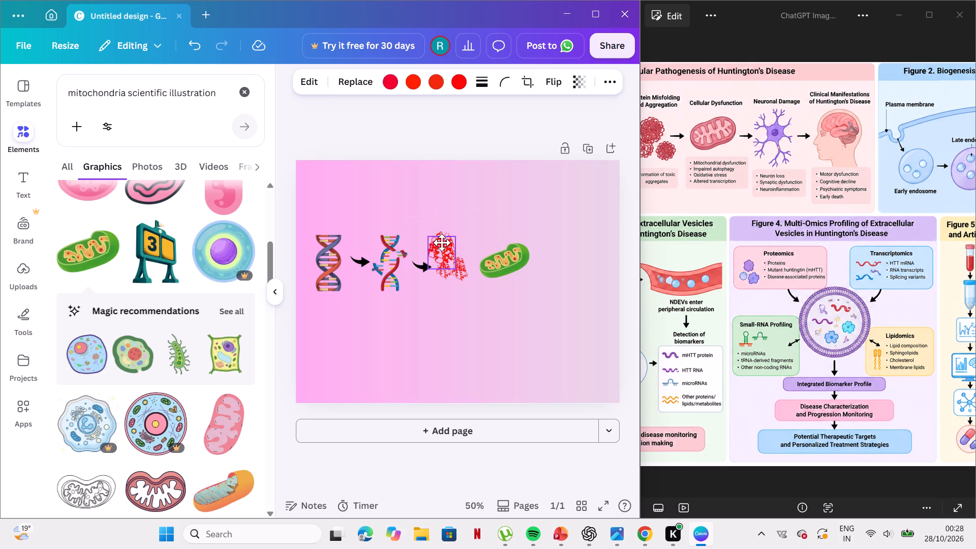
{"action": "left_click_drag", "start_coordinate": [442, 242], "coordinate": [440, 241]}
{"action": "left_click", "coordinate": [487, 227]}
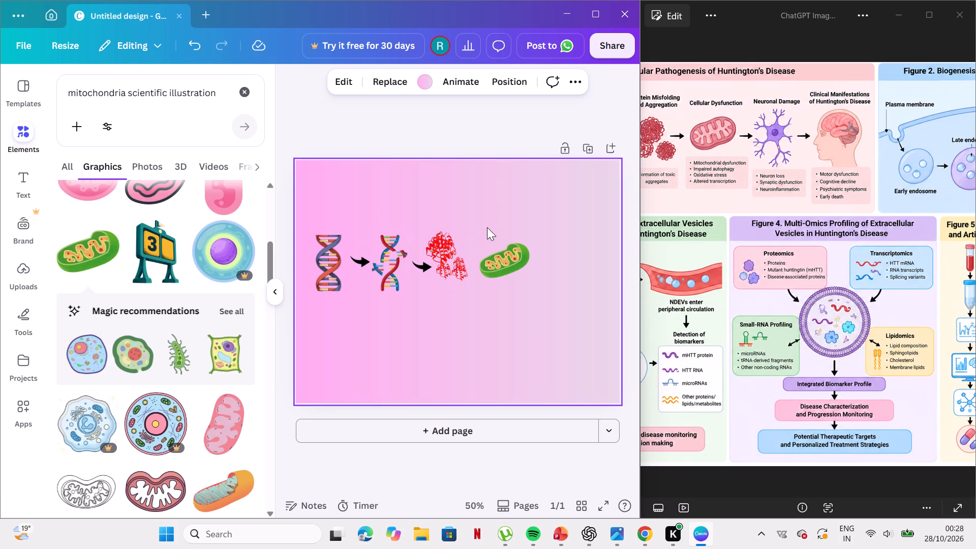
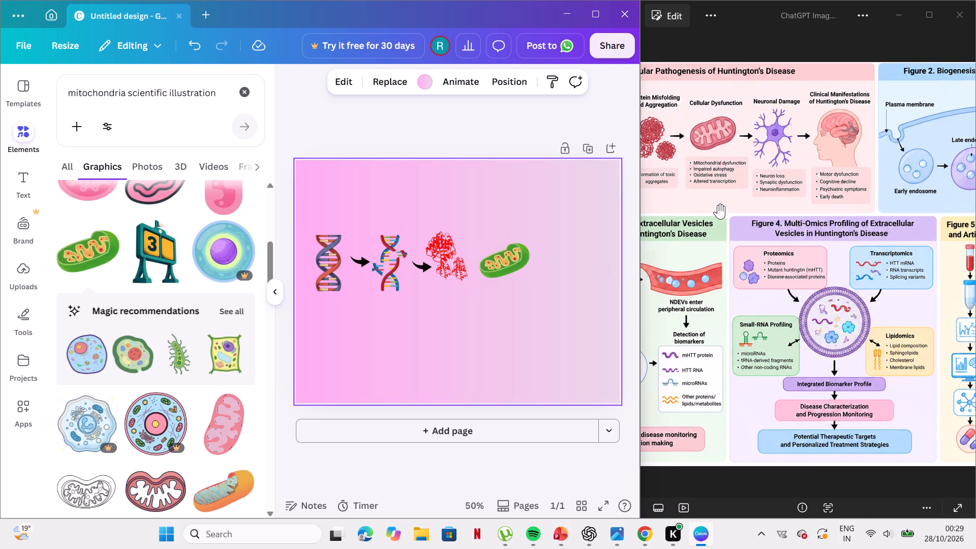
Search the elements library for "neuron" and show all of the matching graphics.
{"action": "left_click", "coordinate": [250, 90]}
{"action": "left_click", "coordinate": [222, 91]}
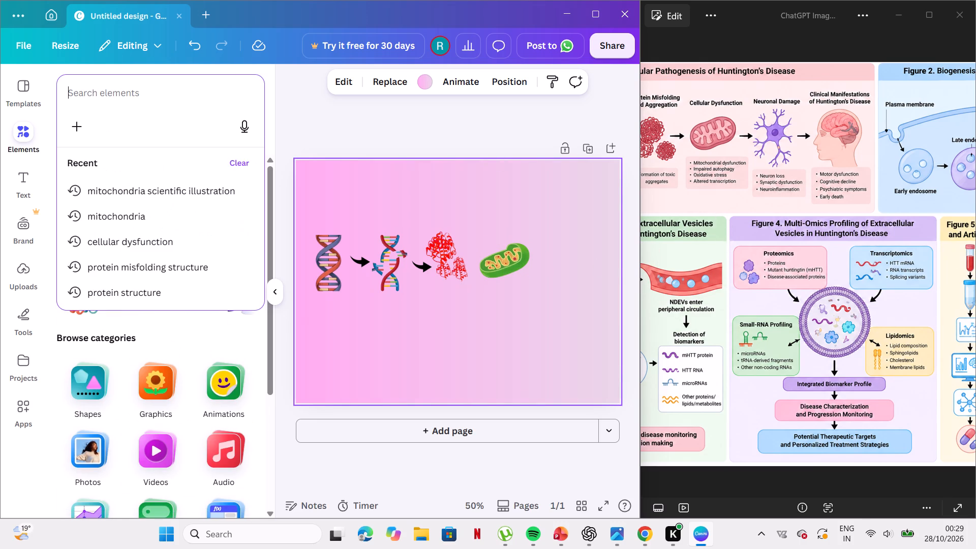
{"action": "left_click", "coordinate": [217, 84]}
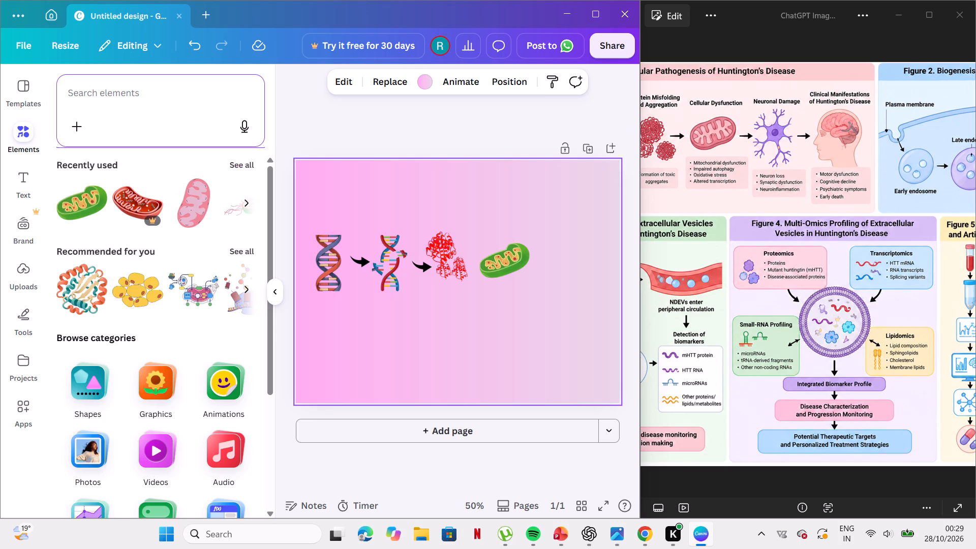
{"action": "type", "text": "ne"}
{"action": "left_click", "coordinate": [177, 96]}
{"action": "type", "text": "ne"}
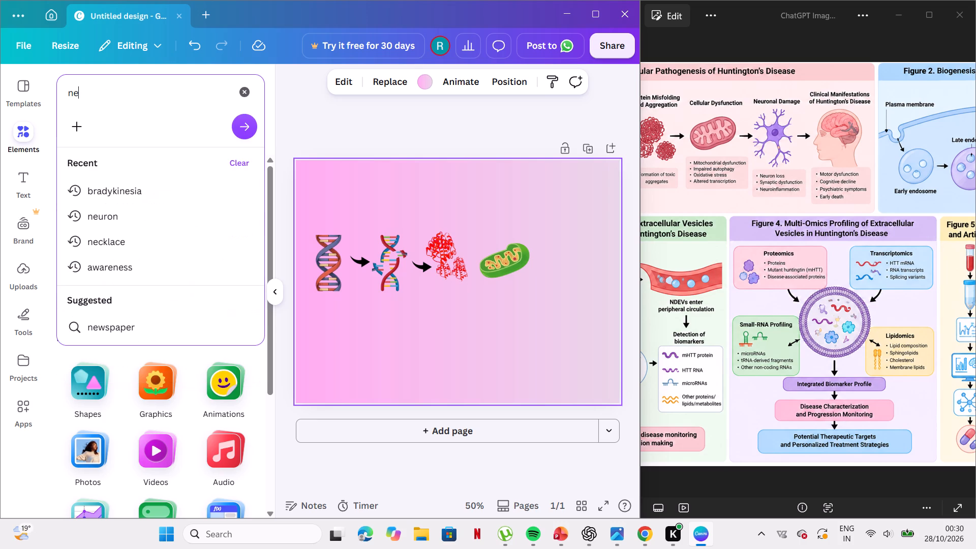
{"action": "left_click", "coordinate": [138, 215]}
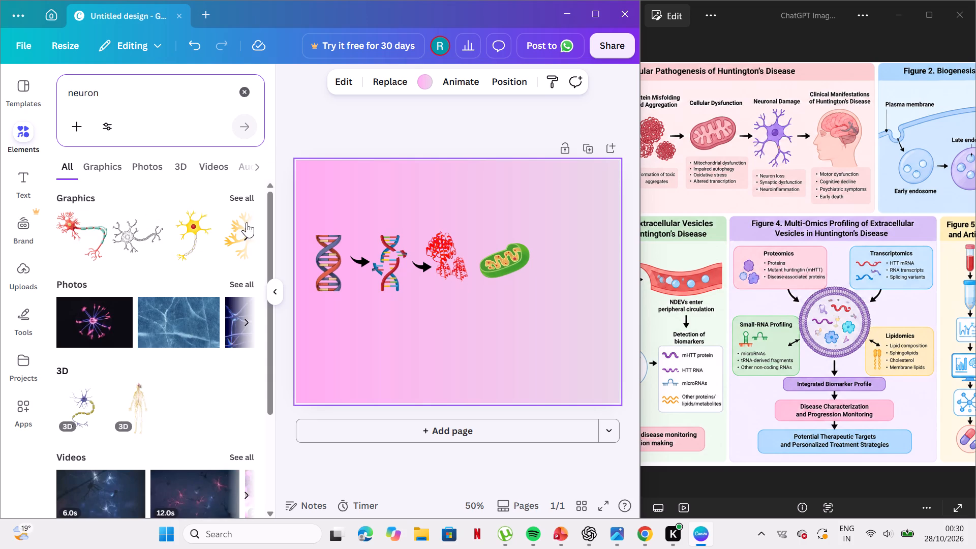
{"action": "left_click", "coordinate": [249, 199]}
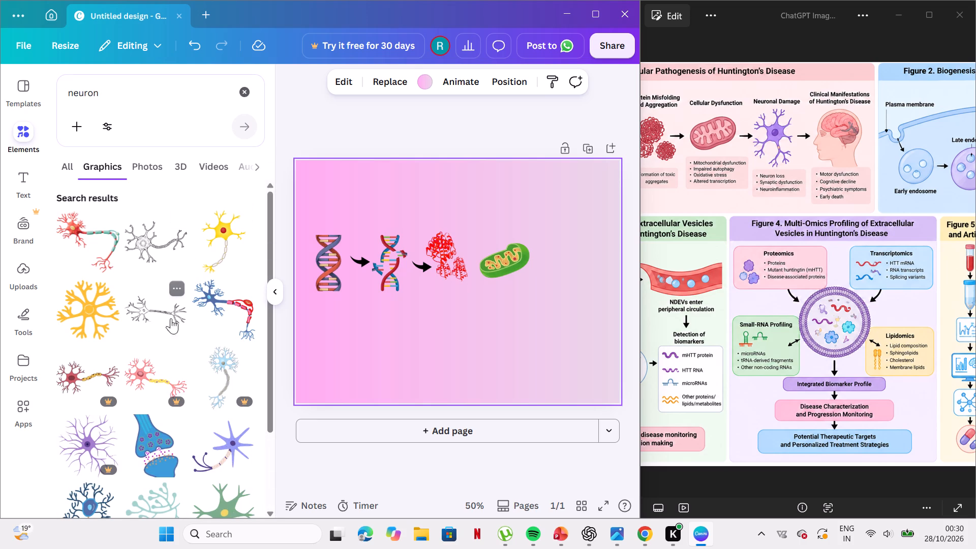
Browse the neuron graphics for a free purple branching neuron resembling the one under Neuronal Damage in the reference figure.
{"action": "scroll", "coordinate": [175, 327], "scroll_direction": "down", "scroll_amount": 3}
{"action": "scroll", "coordinate": [175, 327], "scroll_direction": "up", "scroll_amount": 1}
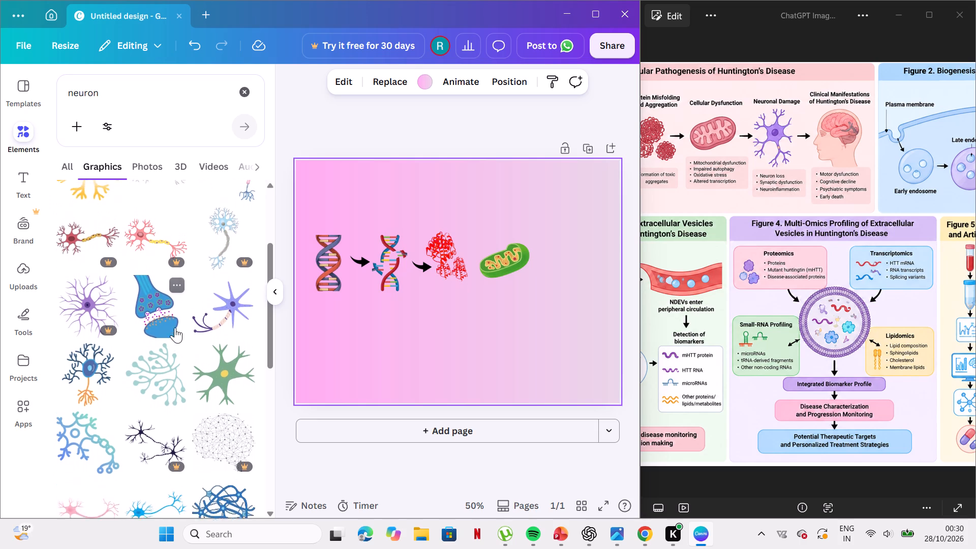
{"action": "scroll", "coordinate": [175, 327], "scroll_direction": "up", "scroll_amount": 1}
{"action": "scroll", "coordinate": [139, 242], "scroll_direction": "up", "scroll_amount": 1}
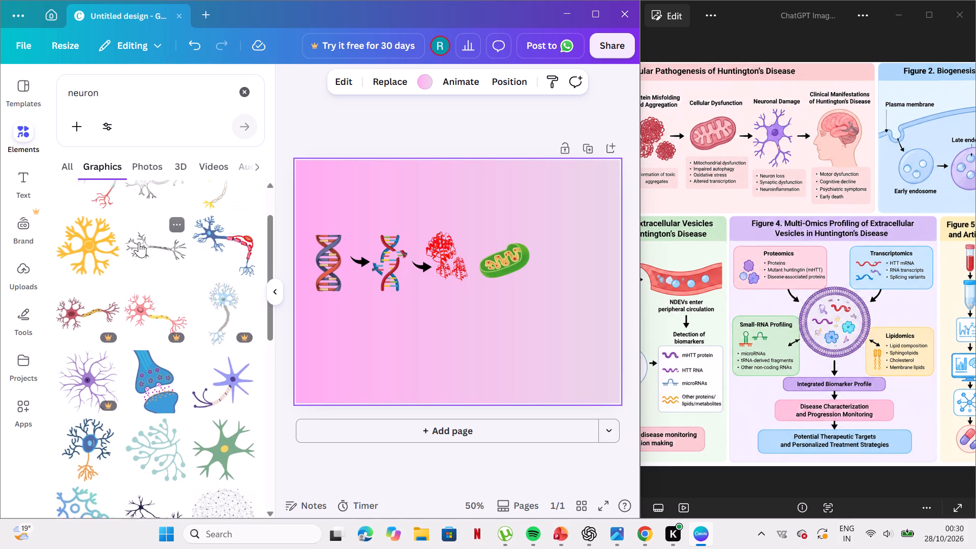
{"action": "scroll", "coordinate": [139, 242], "scroll_direction": "up", "scroll_amount": 1}
{"action": "scroll", "coordinate": [139, 242], "scroll_direction": "down", "scroll_amount": 1}
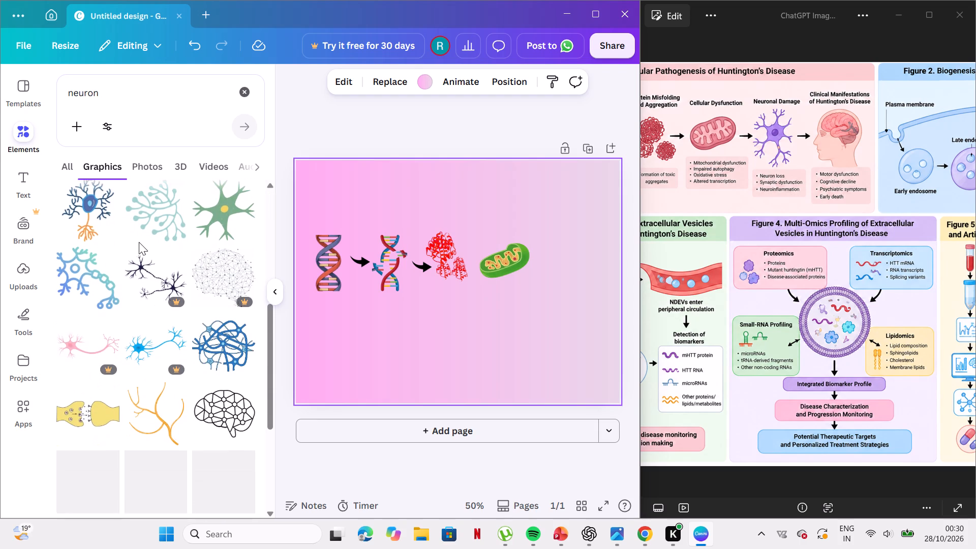
{"action": "scroll", "coordinate": [139, 242], "scroll_direction": "down", "scroll_amount": 6}
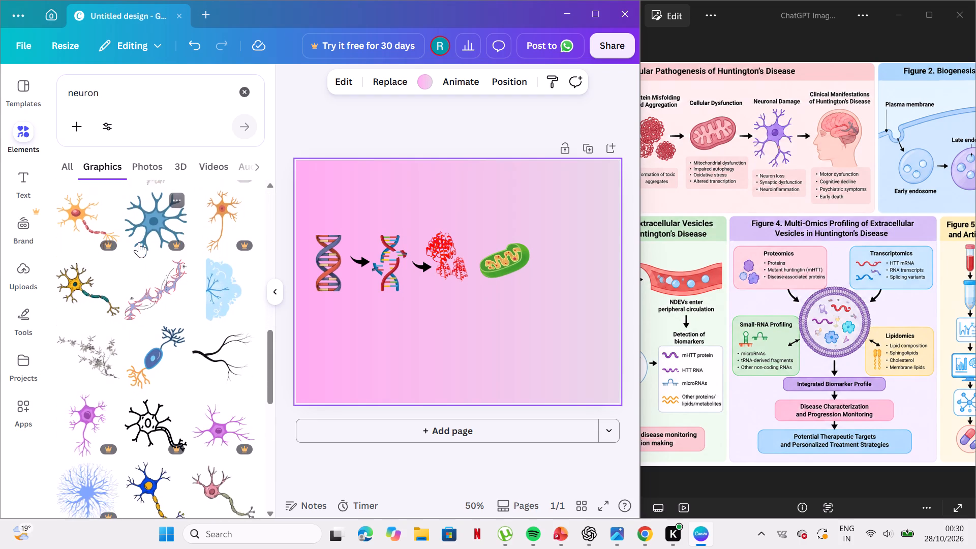
{"action": "scroll", "coordinate": [139, 242], "scroll_direction": "down", "scroll_amount": 6}
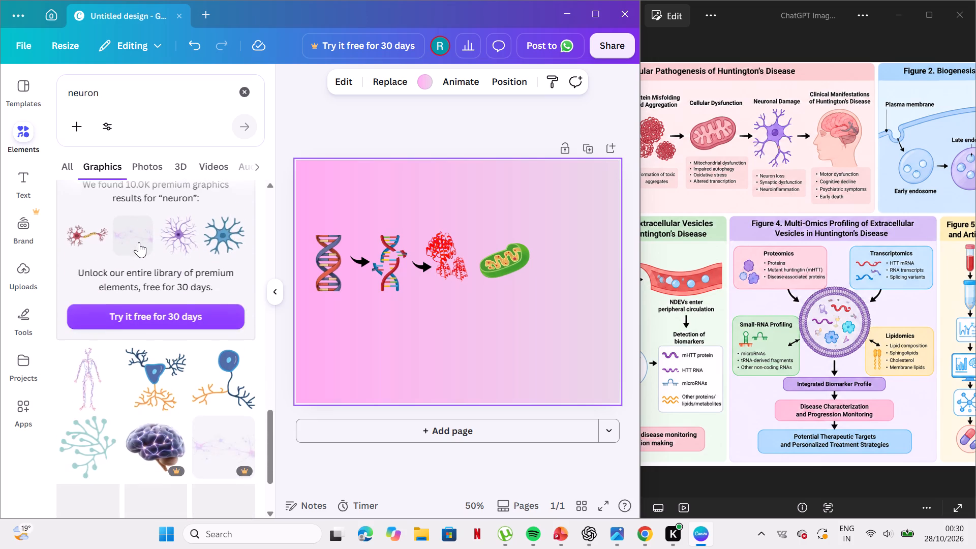
{"action": "scroll", "coordinate": [139, 242], "scroll_direction": "down", "scroll_amount": 2}
{"action": "scroll", "coordinate": [139, 242], "scroll_direction": "up", "scroll_amount": 1}
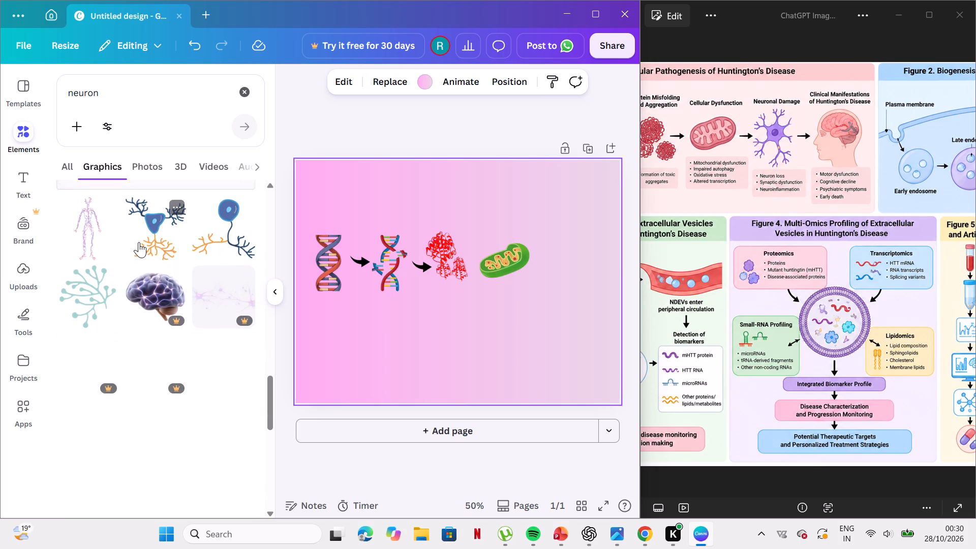
{"action": "scroll", "coordinate": [139, 242], "scroll_direction": "down", "scroll_amount": 1}
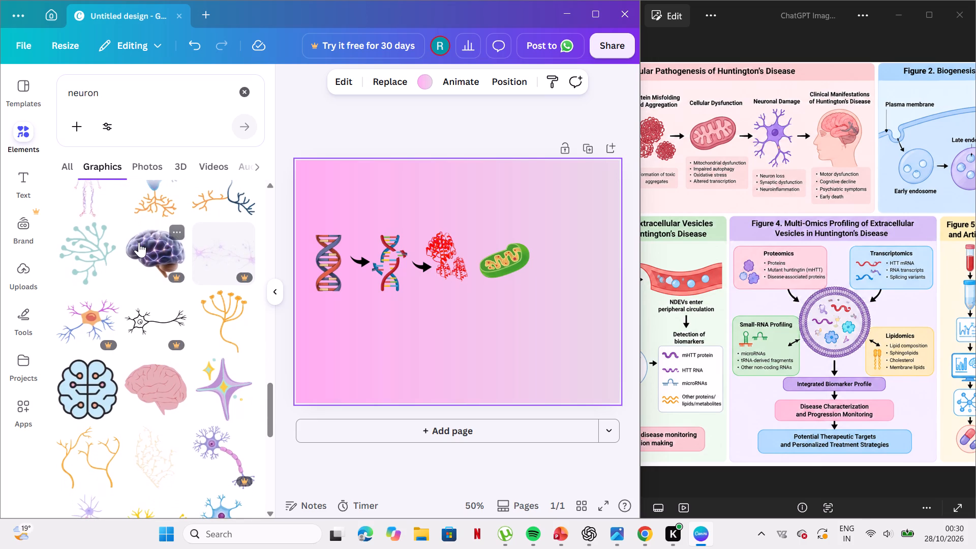
{"action": "scroll", "coordinate": [139, 242], "scroll_direction": "down", "scroll_amount": 3}
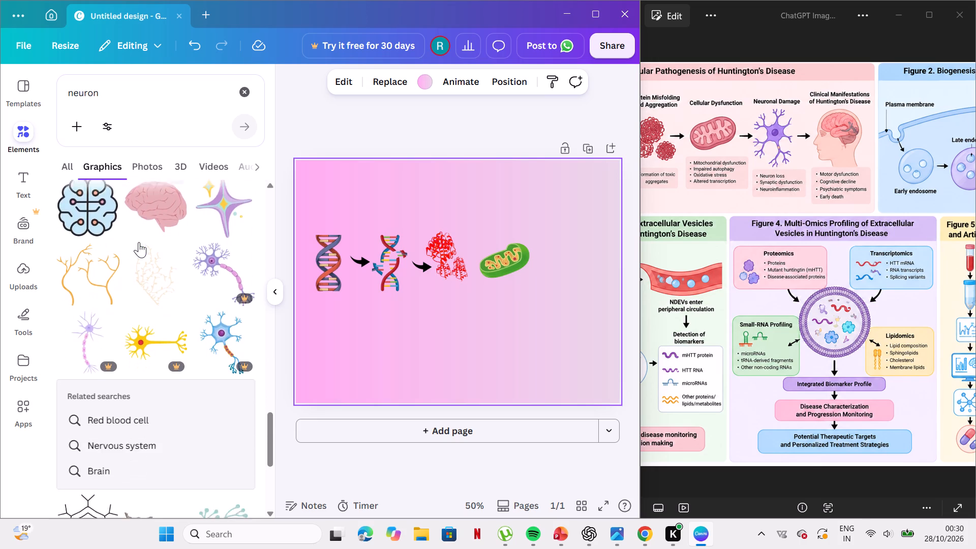
{"action": "scroll", "coordinate": [139, 242], "scroll_direction": "down", "scroll_amount": 3}
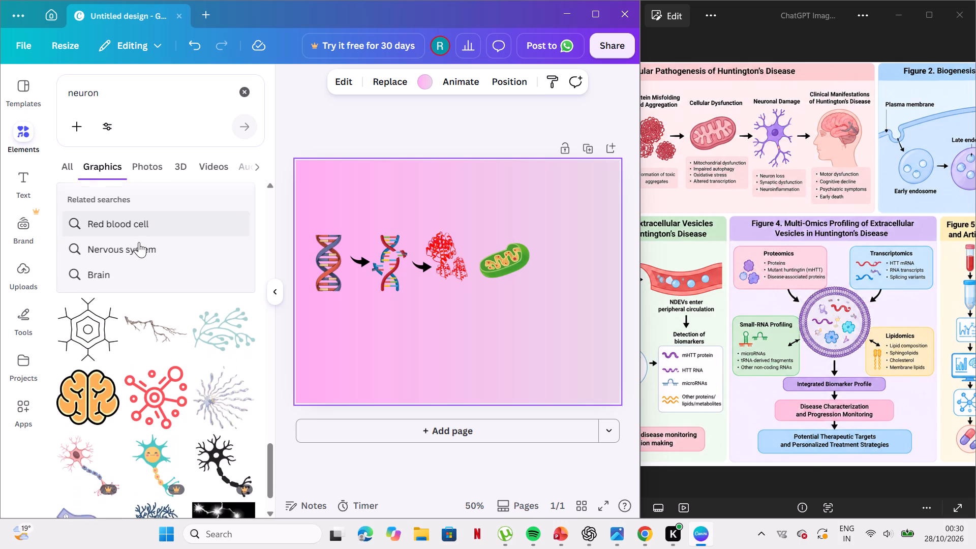
{"action": "scroll", "coordinate": [139, 242], "scroll_direction": "down", "scroll_amount": 2}
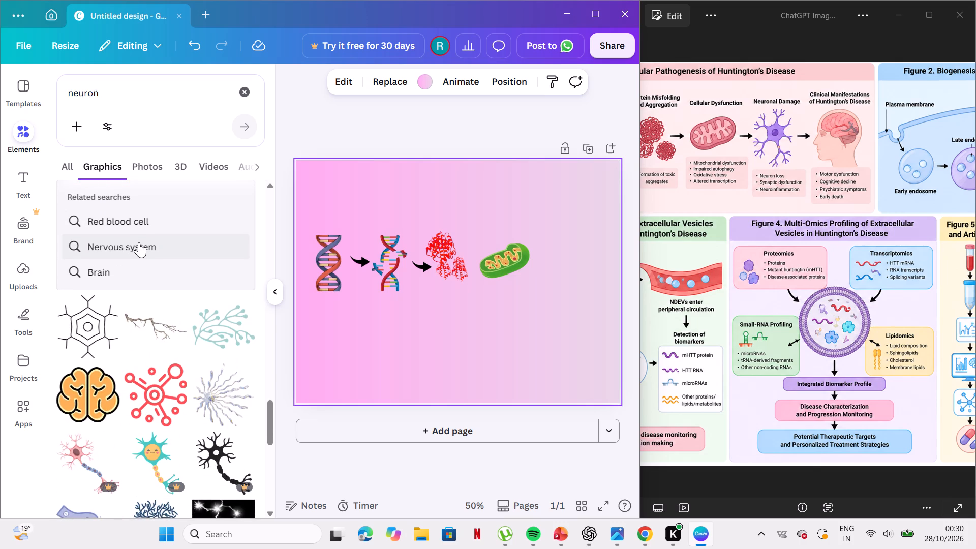
{"action": "scroll", "coordinate": [139, 242], "scroll_direction": "down", "scroll_amount": 4}
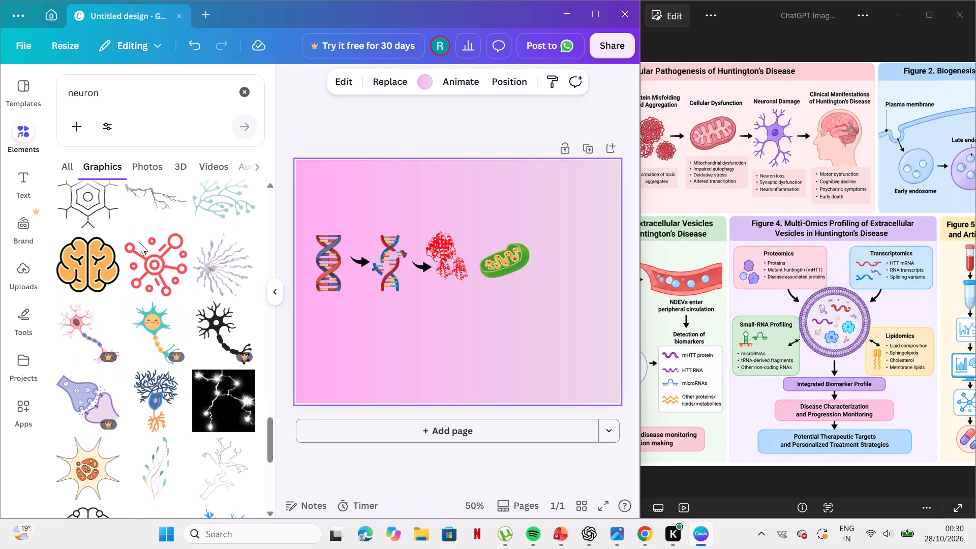
{"action": "scroll", "coordinate": [139, 242], "scroll_direction": "down", "scroll_amount": 2}
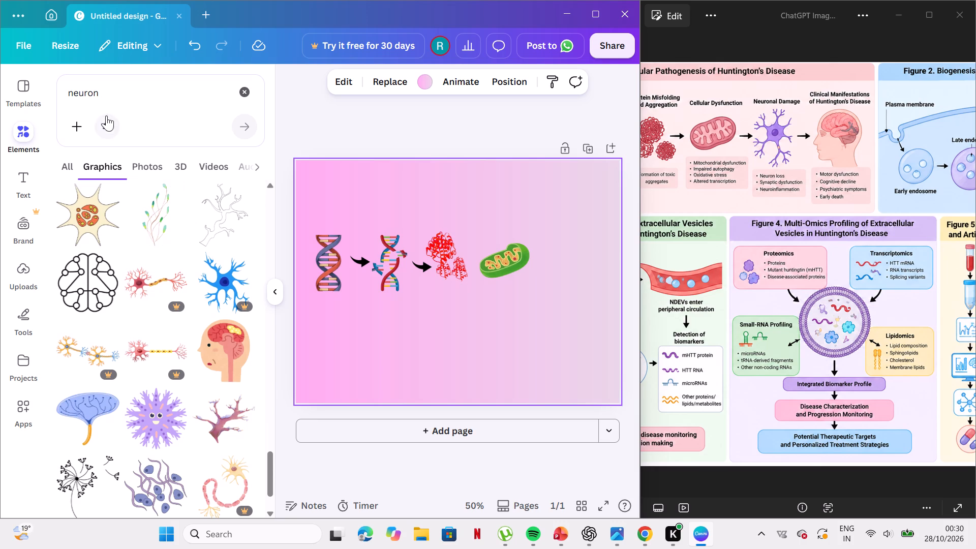
Refine the graphics search to "neuron damage" and look over the first matches.
{"action": "left_click", "coordinate": [126, 88]}
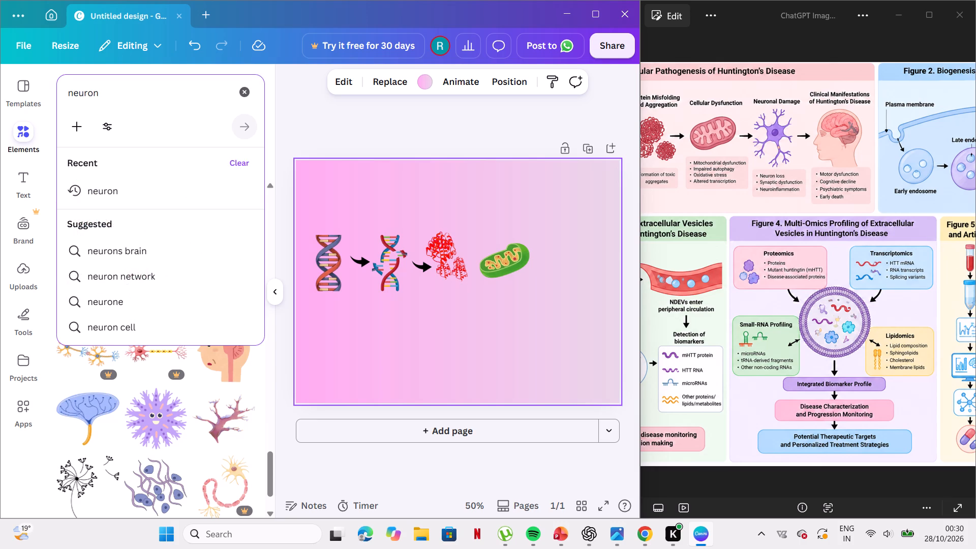
{"action": "key", "text": "space"}
{"action": "type", "text": "dam"}
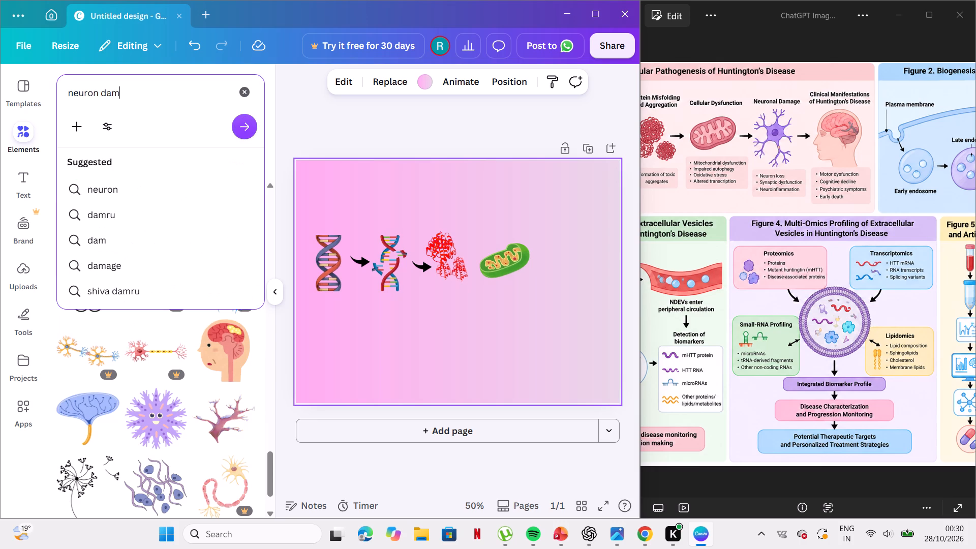
{"action": "type", "text": "age"}
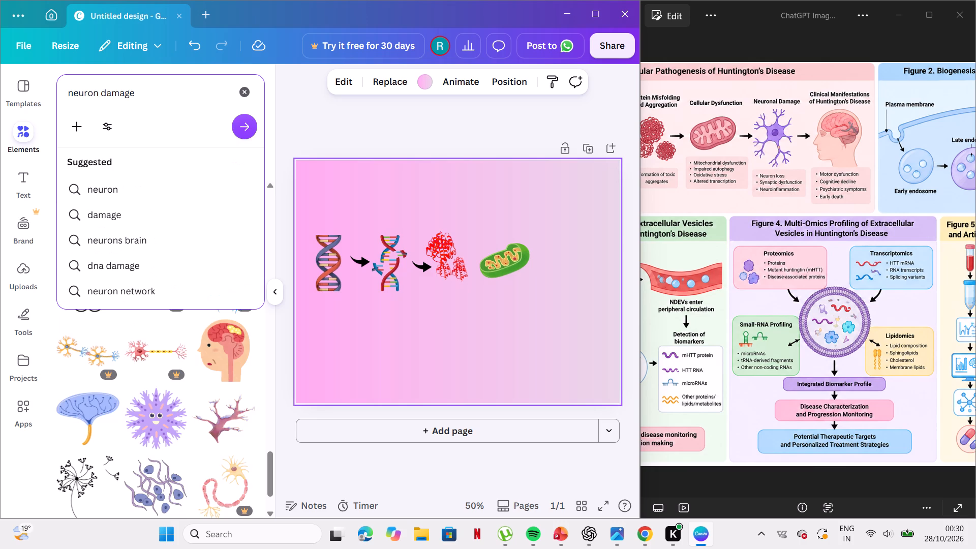
{"action": "key", "text": "Return"}
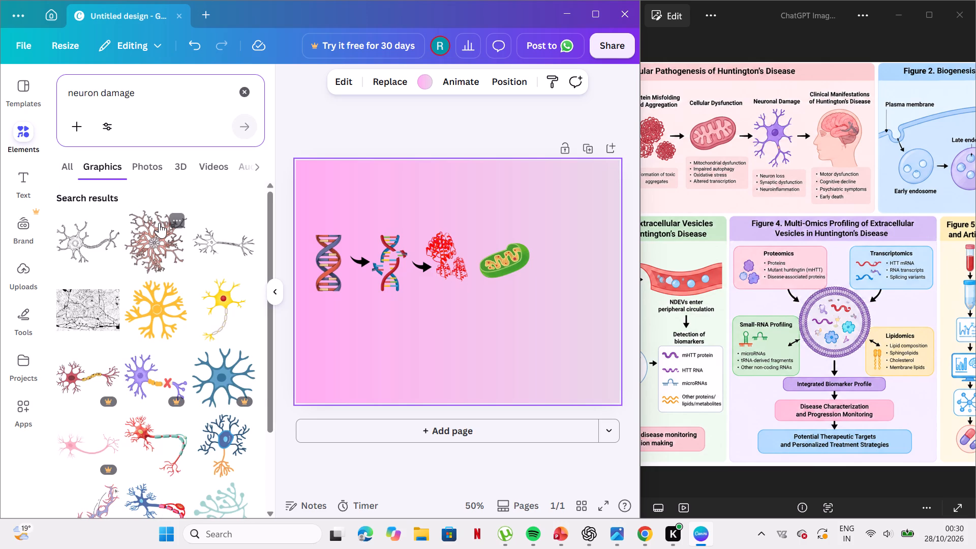
{"action": "scroll", "coordinate": [159, 223], "scroll_direction": "down", "scroll_amount": 3}
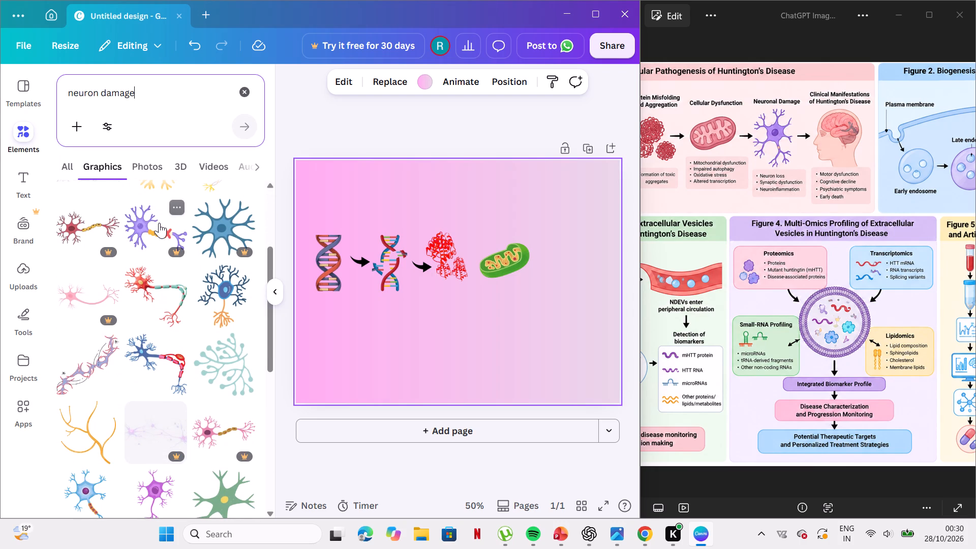
Extend the graphics search to "neuron damage structure".
{"action": "left_click", "coordinate": [158, 86]}
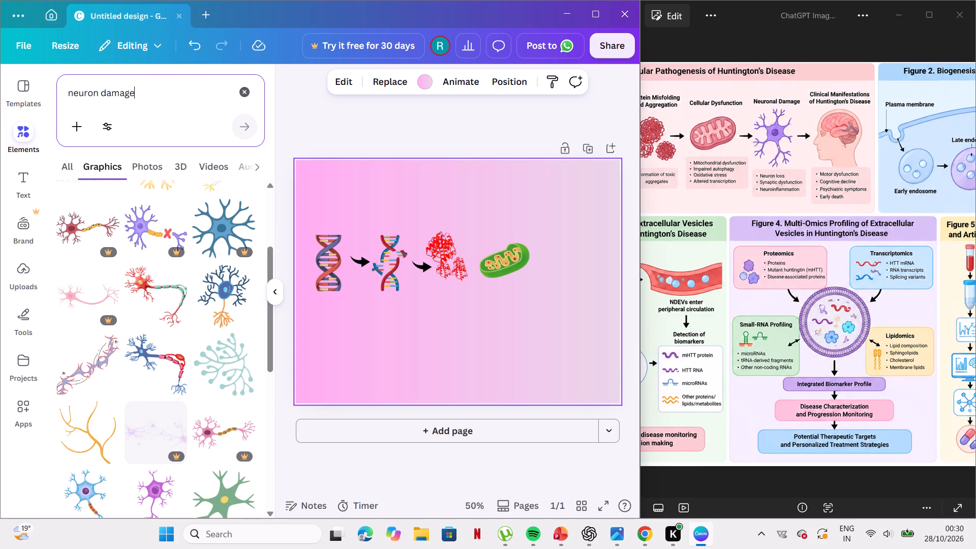
{"action": "key", "text": "space"}
{"action": "key", "text": "s"}
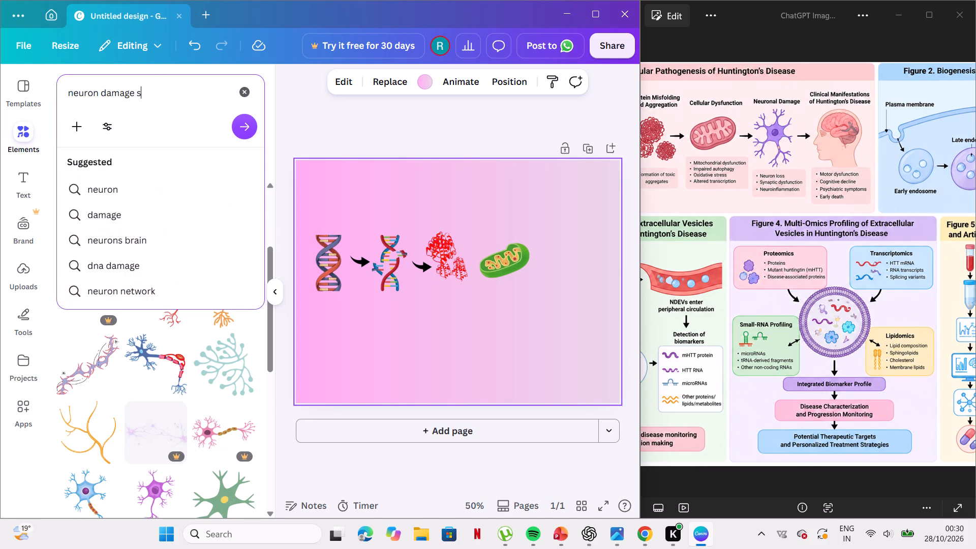
{"action": "type", "text": "tr"}
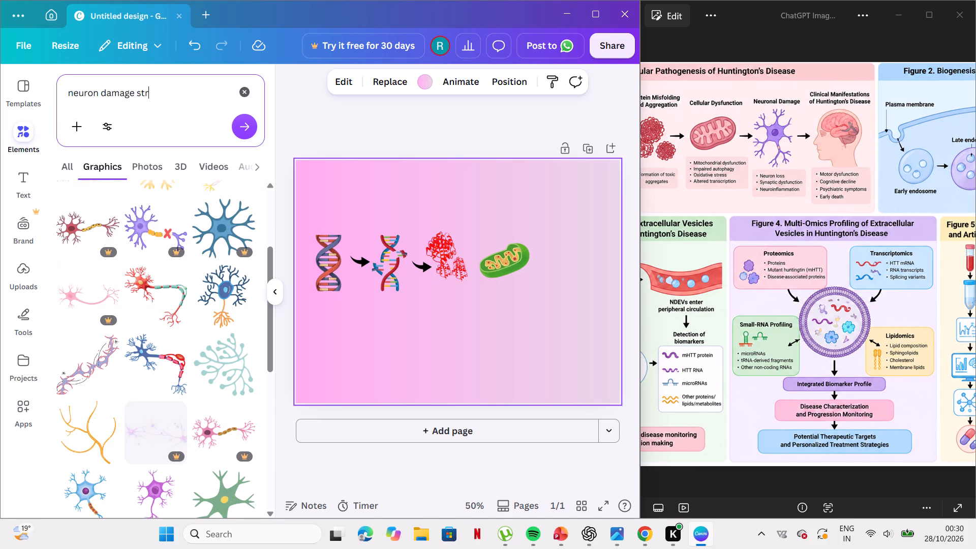
{"action": "type", "text": "ucture"}
{"action": "key", "text": "Return"}
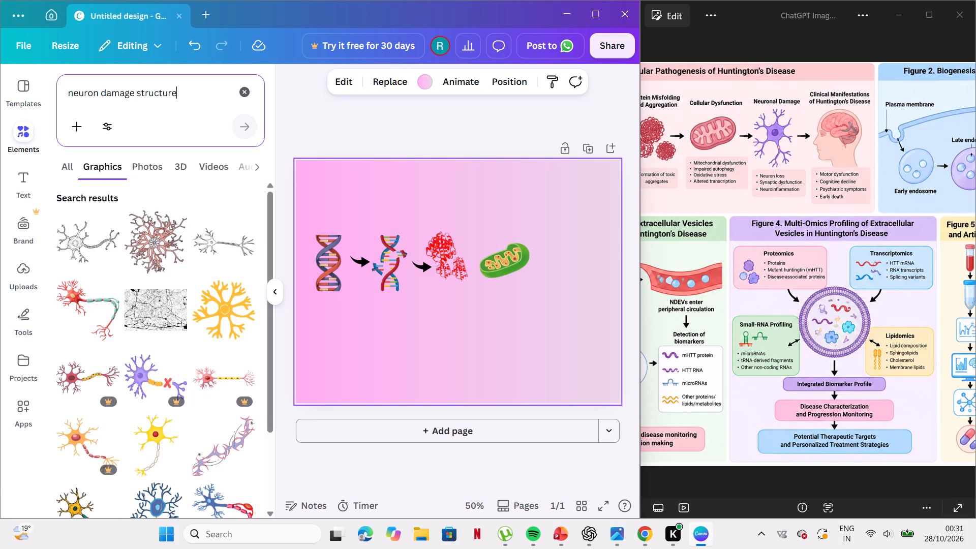
Browse the "neuron damage structure" graphics for a free purple branching neuron like the one in the reference figure.
{"action": "scroll", "coordinate": [158, 86], "scroll_direction": "down", "scroll_amount": 6}
{"action": "scroll", "coordinate": [175, 260], "scroll_direction": "down", "scroll_amount": 4}
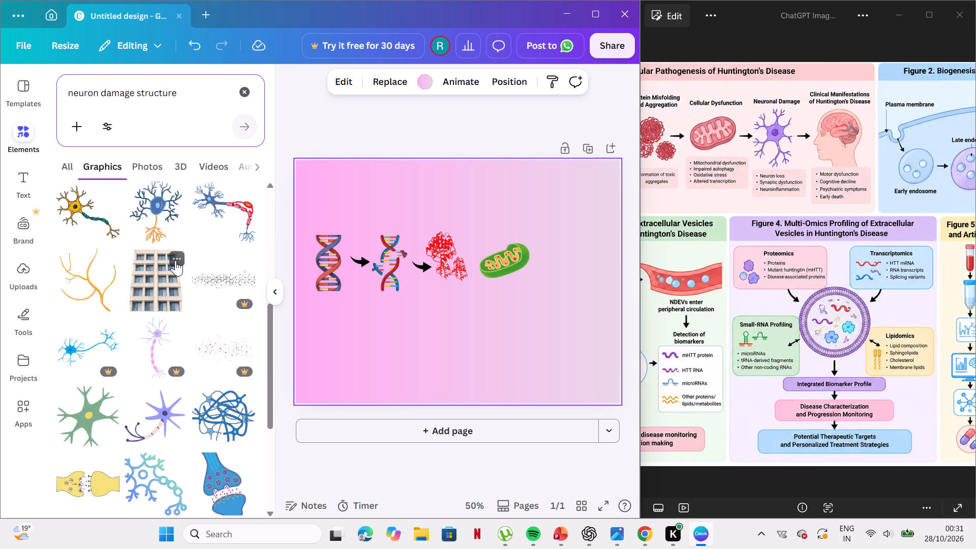
{"action": "scroll", "coordinate": [175, 260], "scroll_direction": "down", "scroll_amount": 3}
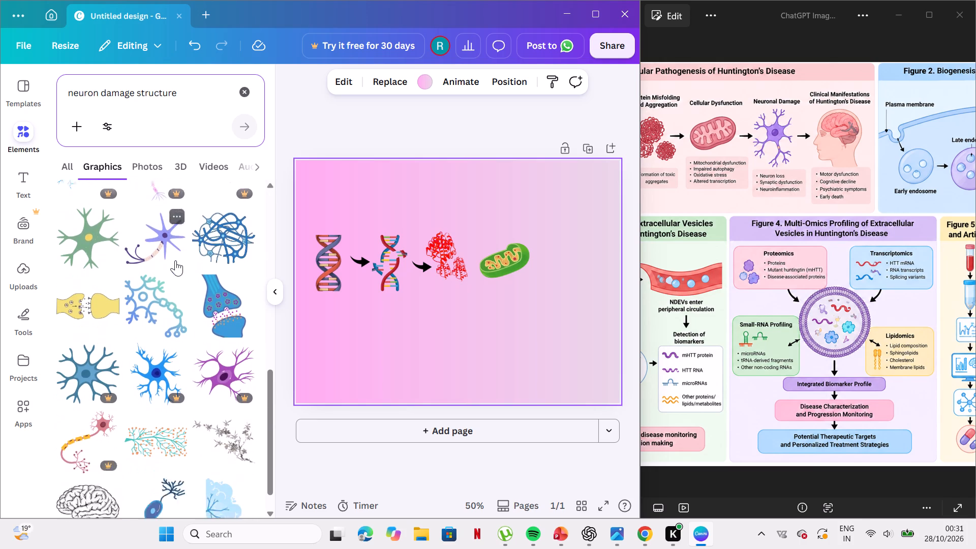
{"action": "scroll", "coordinate": [175, 260], "scroll_direction": "down", "scroll_amount": 3}
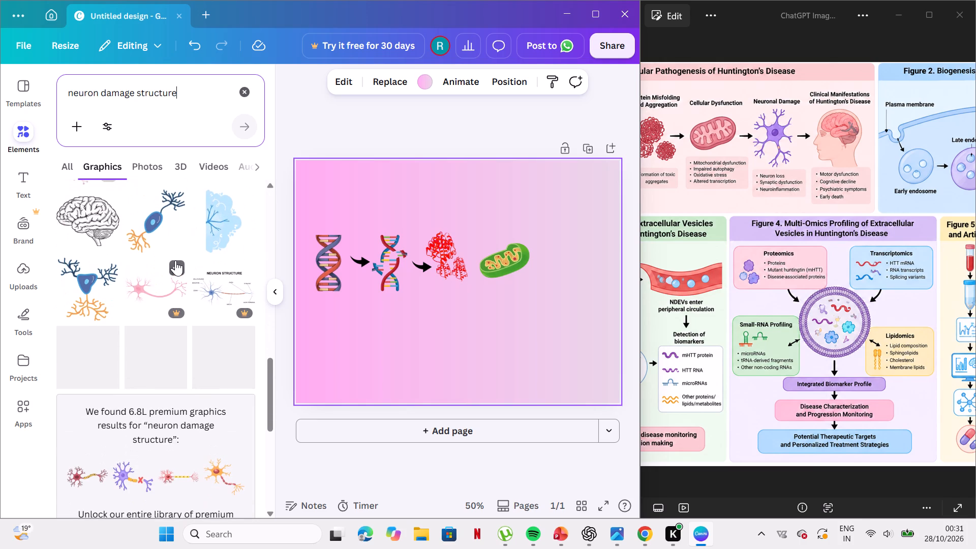
{"action": "scroll", "coordinate": [175, 260], "scroll_direction": "down", "scroll_amount": 1}
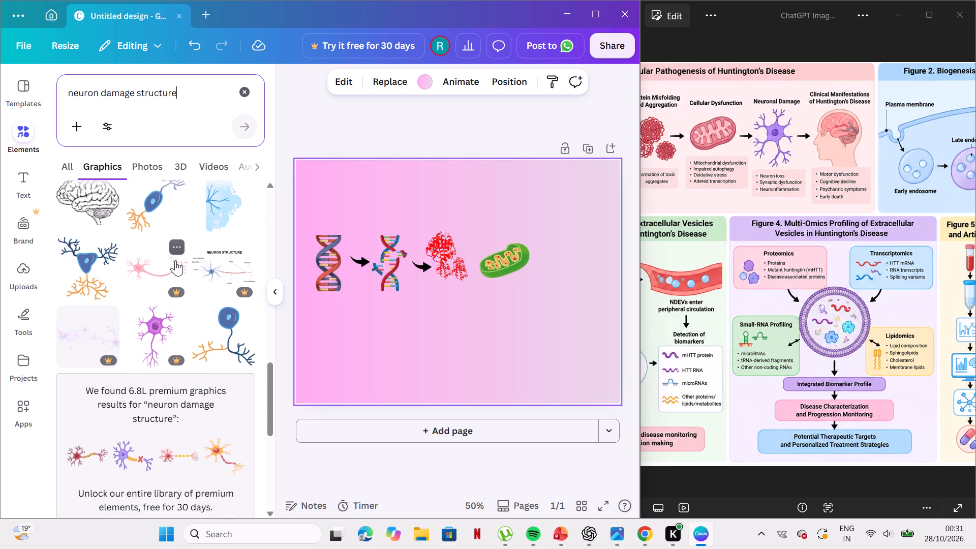
{"action": "scroll", "coordinate": [175, 260], "scroll_direction": "down", "scroll_amount": 1}
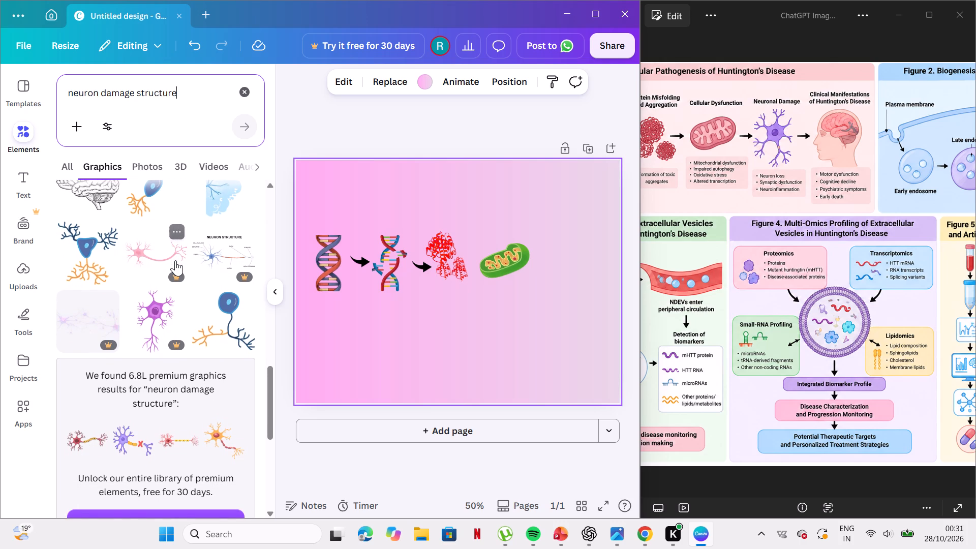
{"action": "scroll", "coordinate": [175, 260], "scroll_direction": "down", "scroll_amount": 1}
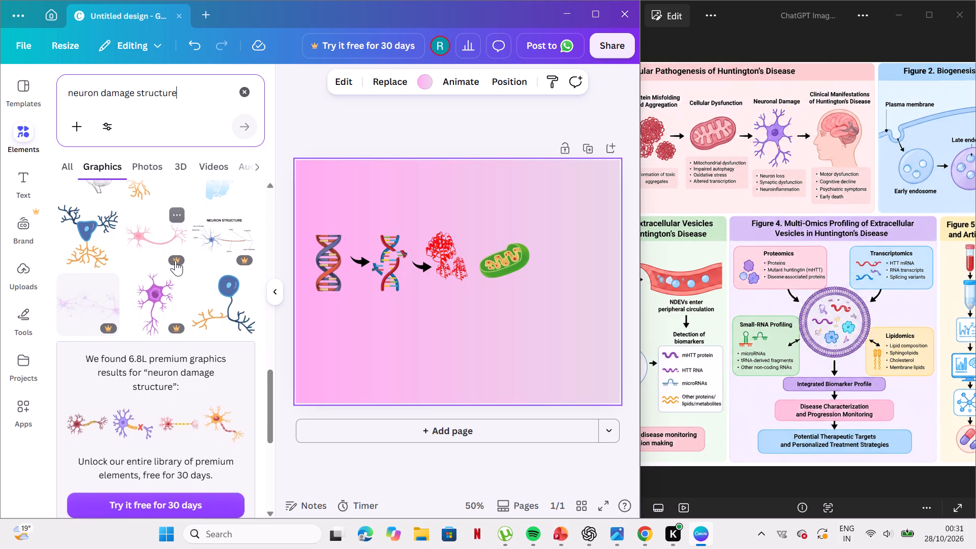
{"action": "scroll", "coordinate": [175, 260], "scroll_direction": "down", "scroll_amount": 1}
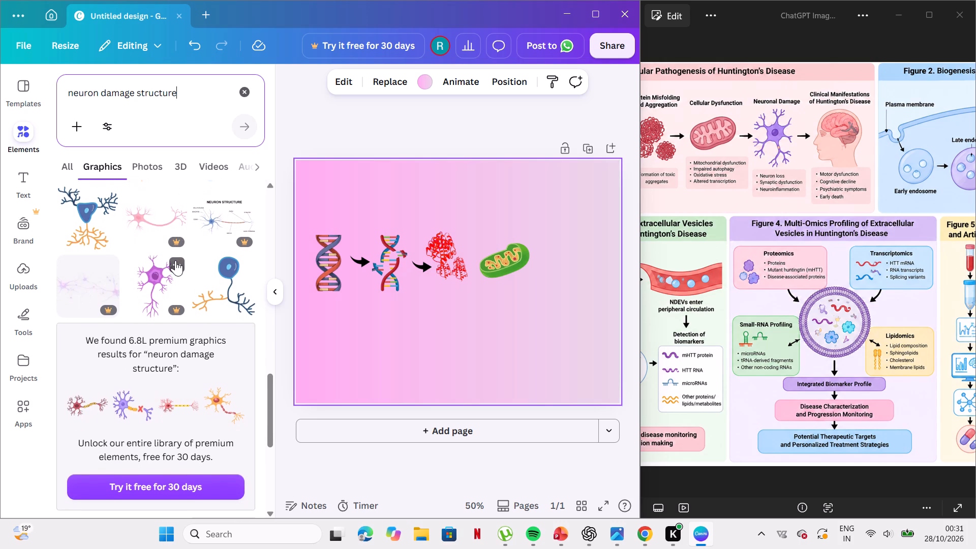
{"action": "scroll", "coordinate": [175, 260], "scroll_direction": "down", "scroll_amount": 2}
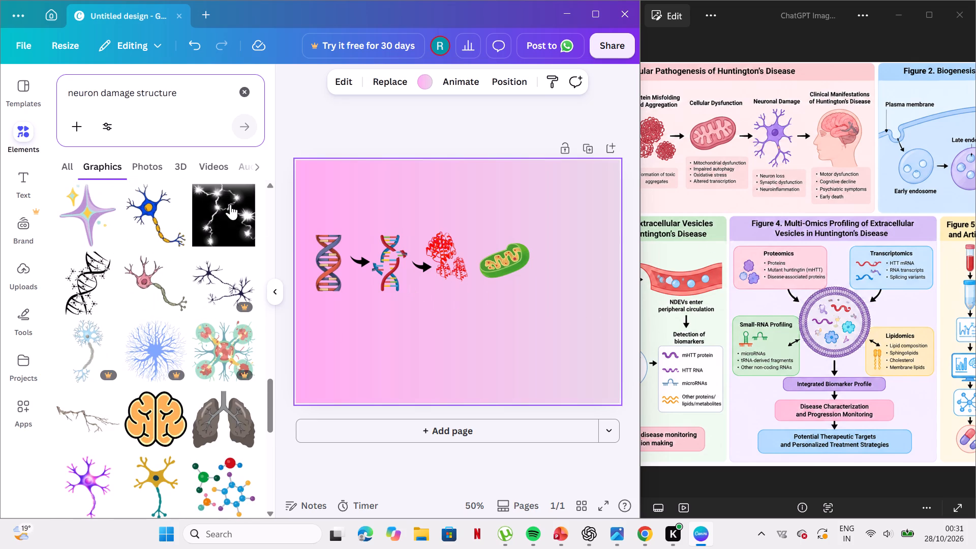
{"action": "left_click", "coordinate": [169, 97]}
{"action": "left_click", "coordinate": [247, 132]}
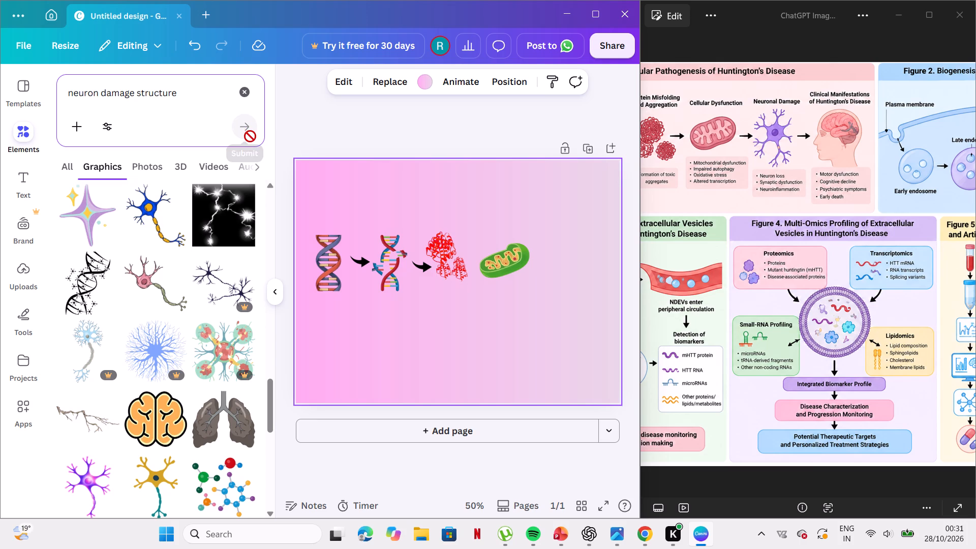
{"action": "left_click", "coordinate": [249, 134]}
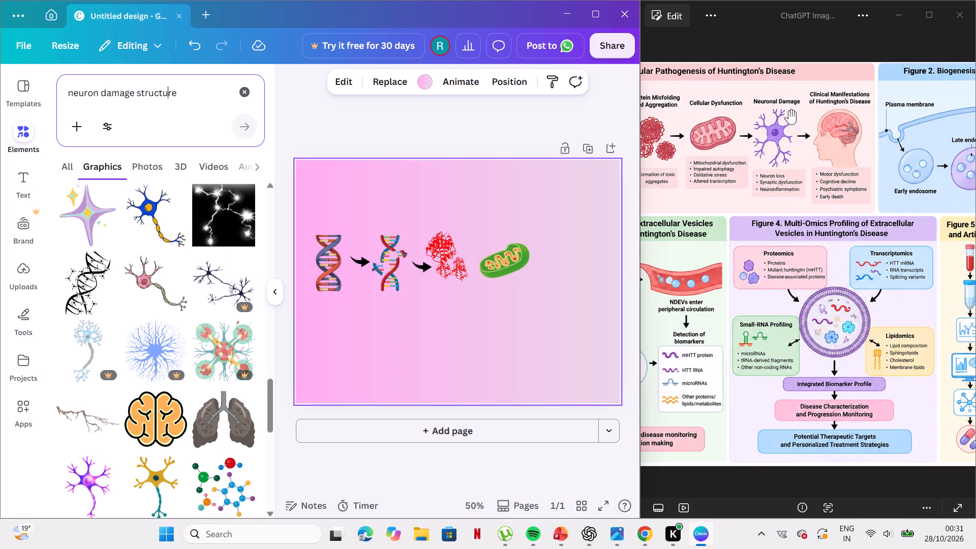
Enlarge the reference figure around Neuronal Damage and re-examine the graphics matches from the start for a similar neuron.
{"action": "scroll", "coordinate": [769, 127], "scroll_direction": "up", "scroll_amount": 5, "text": "ctrl"}
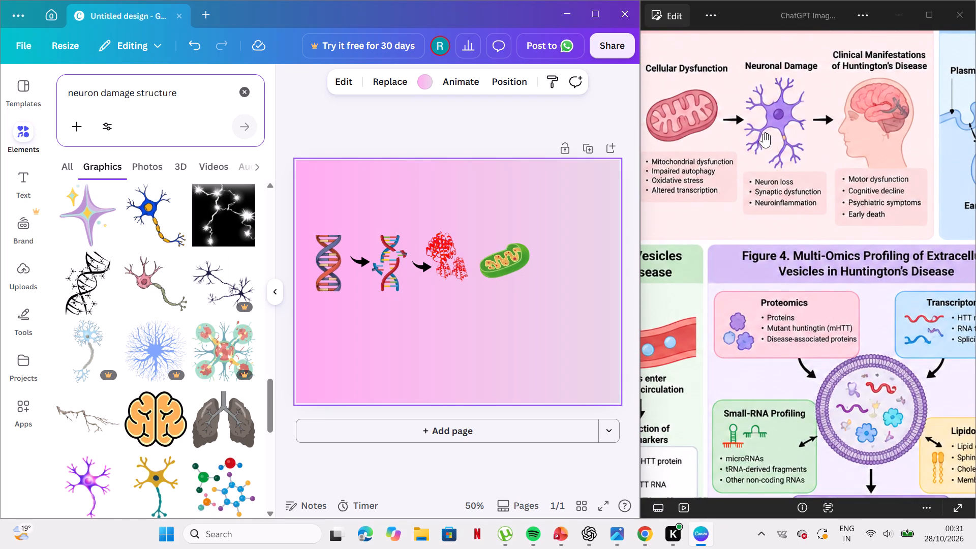
{"action": "scroll", "coordinate": [144, 273], "scroll_direction": "up", "scroll_amount": 1}
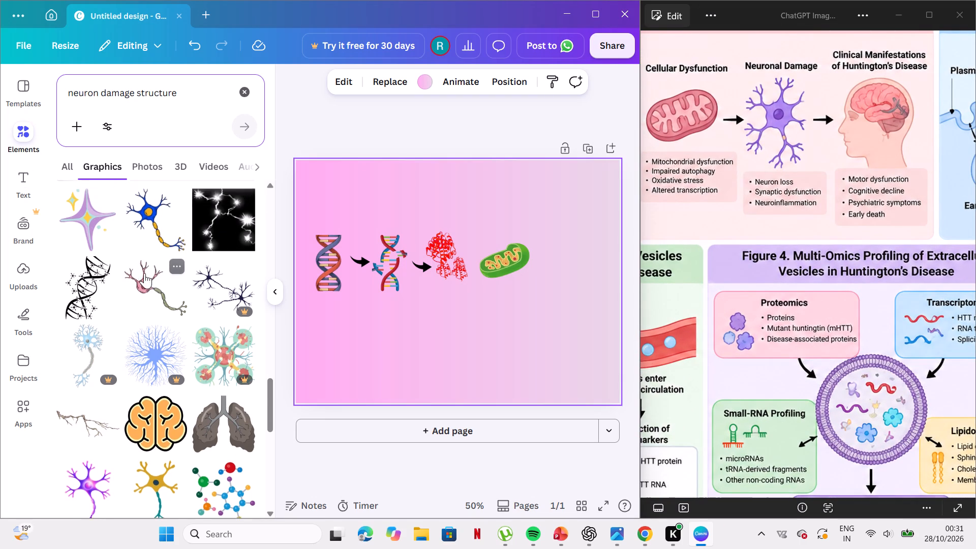
{"action": "scroll", "coordinate": [144, 273], "scroll_direction": "up", "scroll_amount": 1}
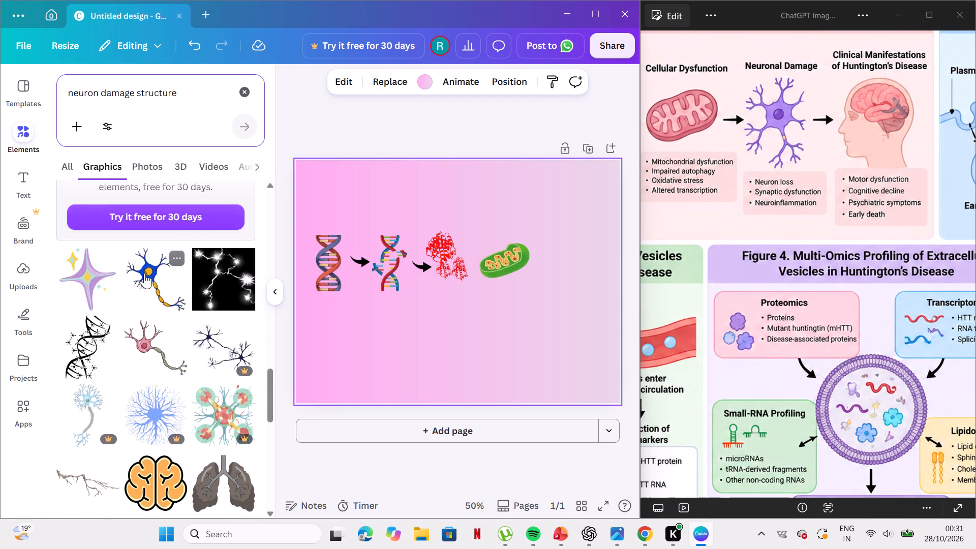
{"action": "scroll", "coordinate": [144, 273], "scroll_direction": "up", "scroll_amount": 2}
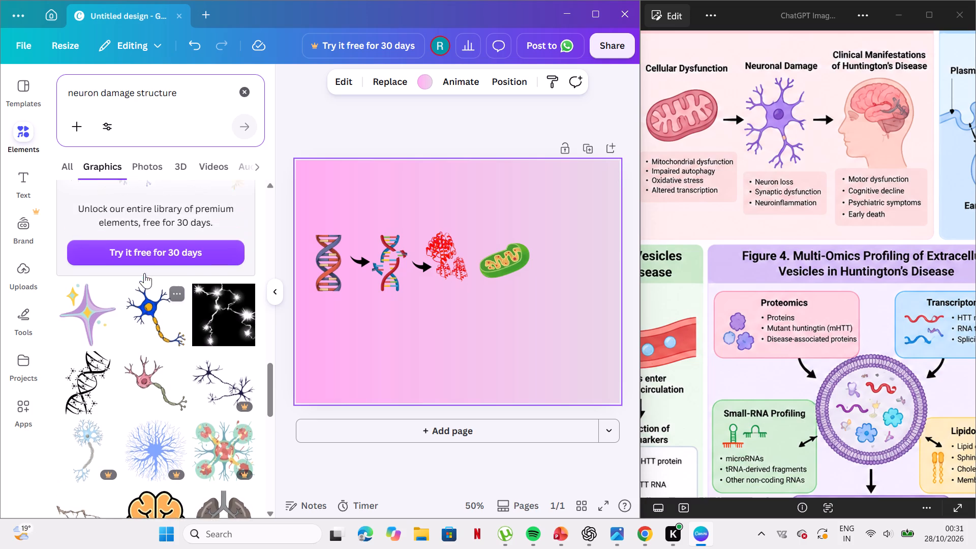
{"action": "scroll", "coordinate": [144, 273], "scroll_direction": "up", "scroll_amount": 12}
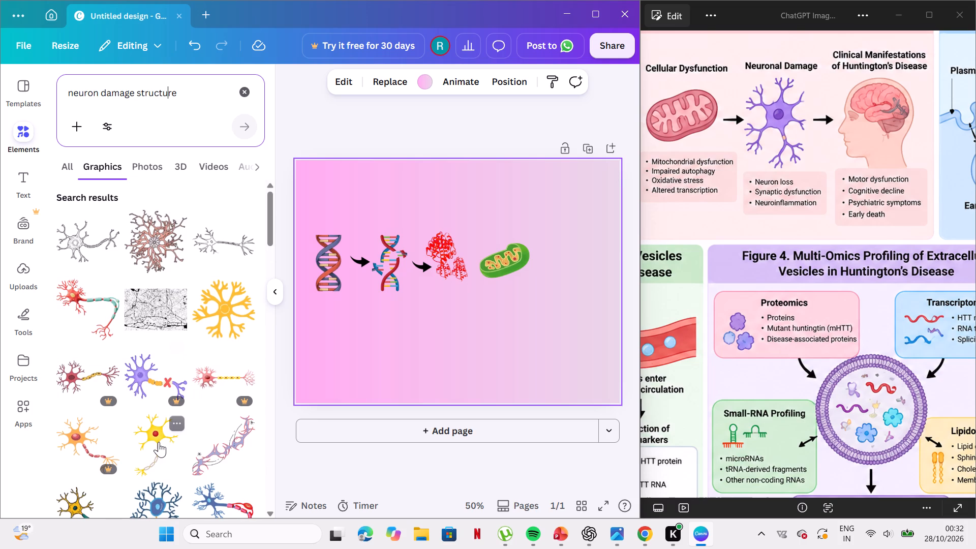
{"action": "scroll", "coordinate": [158, 434], "scroll_direction": "down", "scroll_amount": 1}
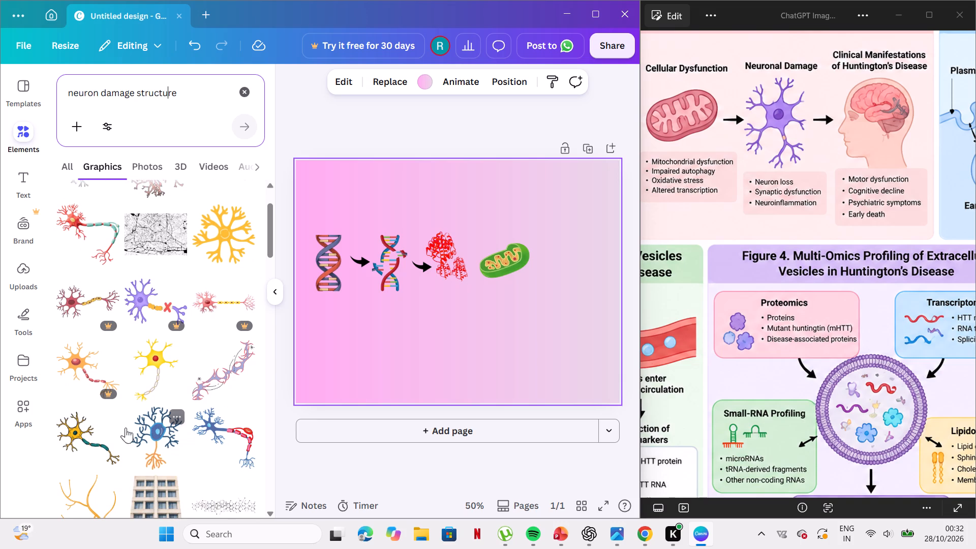
{"action": "scroll", "coordinate": [121, 428], "scroll_direction": "down", "scroll_amount": 3}
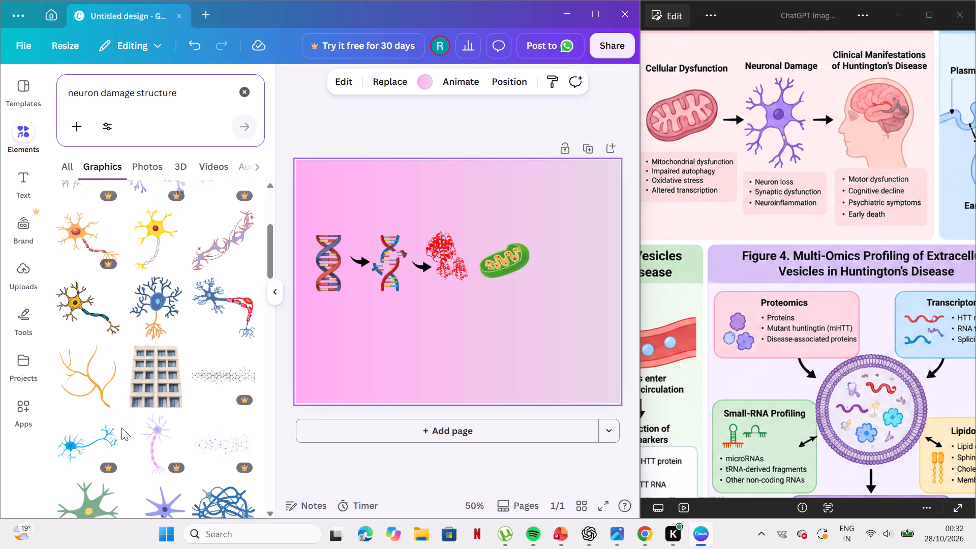
{"action": "scroll", "coordinate": [109, 360], "scroll_direction": "down", "scroll_amount": 1}
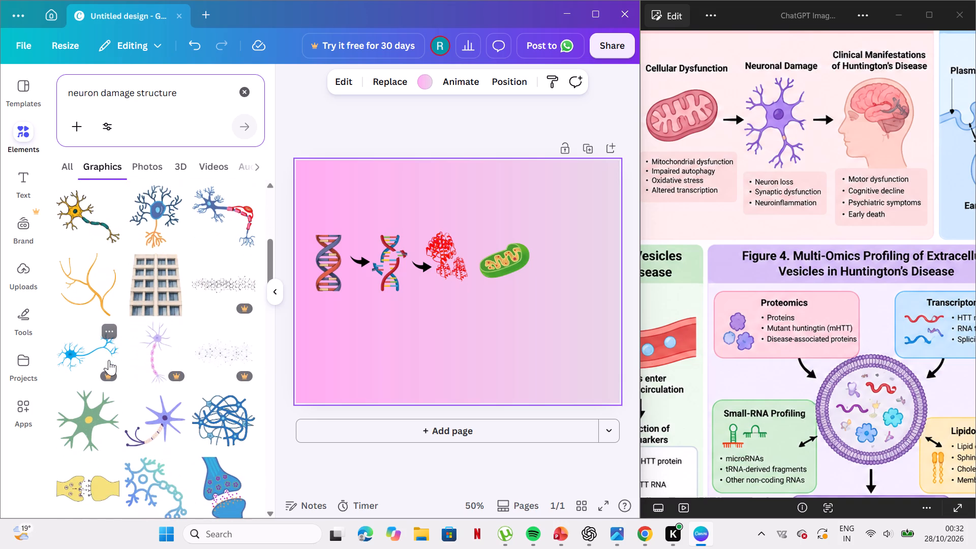
{"action": "scroll", "coordinate": [109, 360], "scroll_direction": "down", "scroll_amount": 1}
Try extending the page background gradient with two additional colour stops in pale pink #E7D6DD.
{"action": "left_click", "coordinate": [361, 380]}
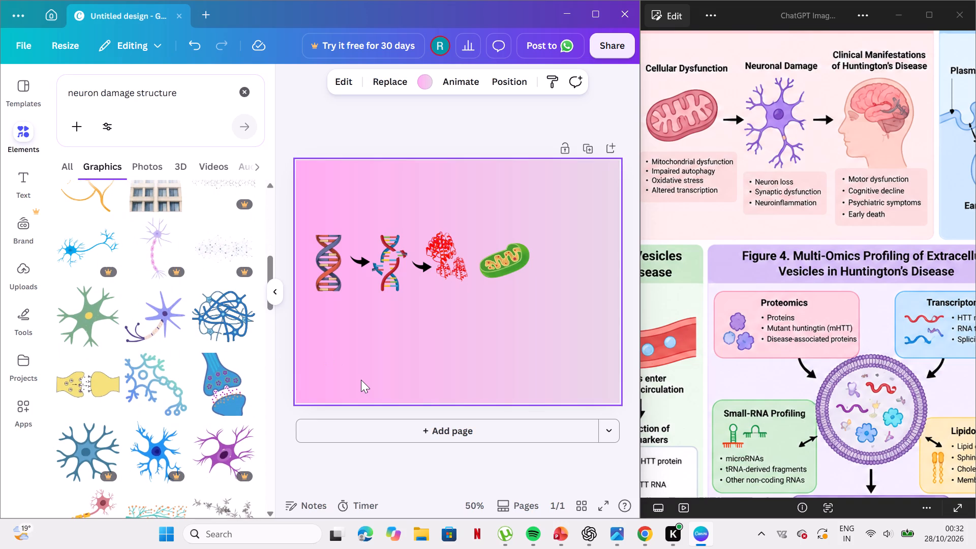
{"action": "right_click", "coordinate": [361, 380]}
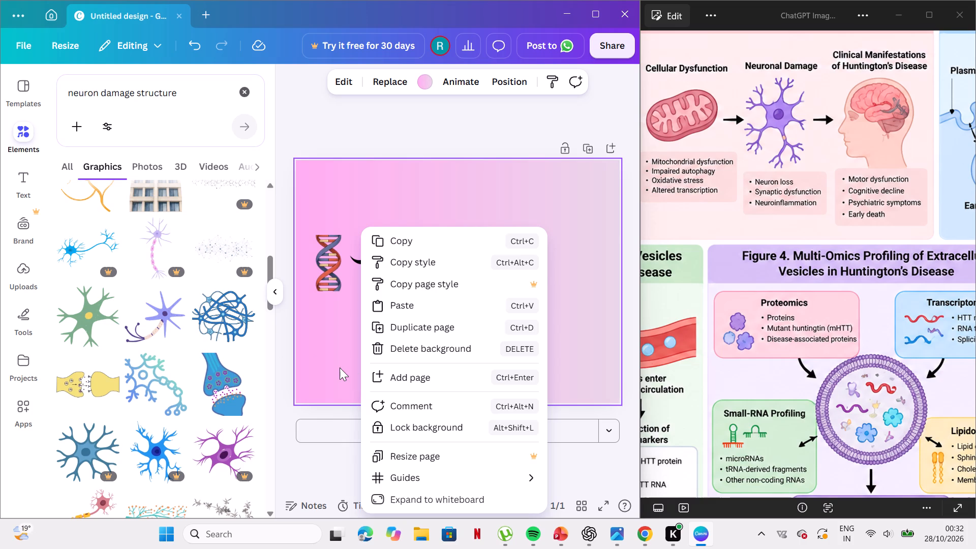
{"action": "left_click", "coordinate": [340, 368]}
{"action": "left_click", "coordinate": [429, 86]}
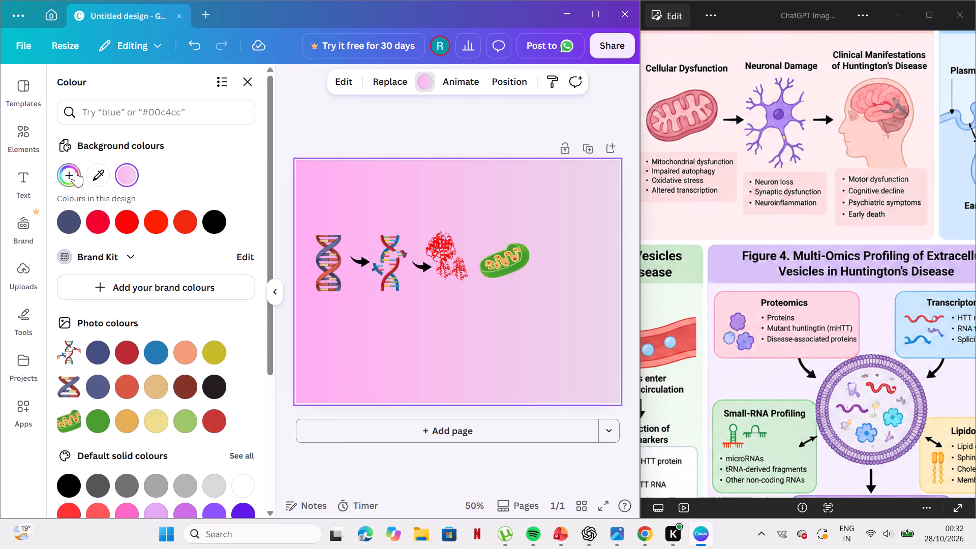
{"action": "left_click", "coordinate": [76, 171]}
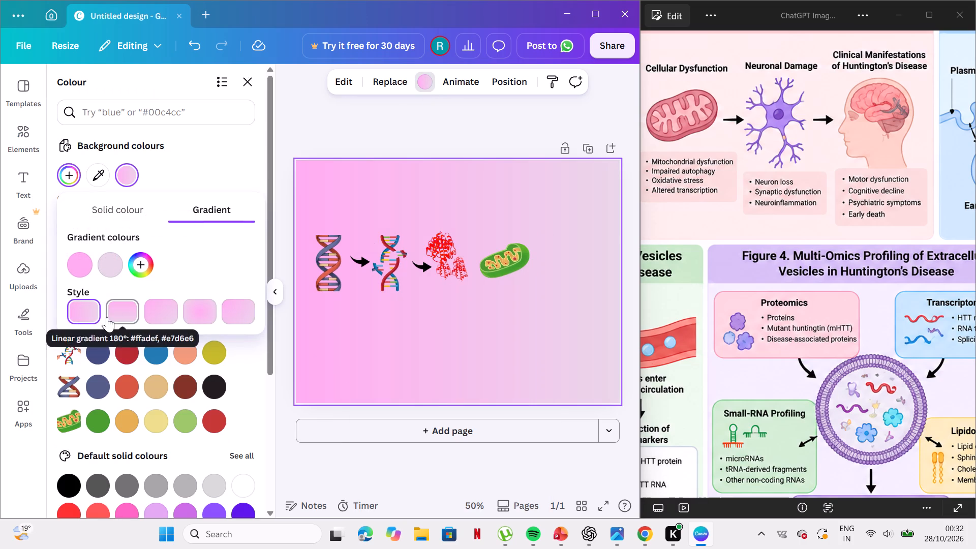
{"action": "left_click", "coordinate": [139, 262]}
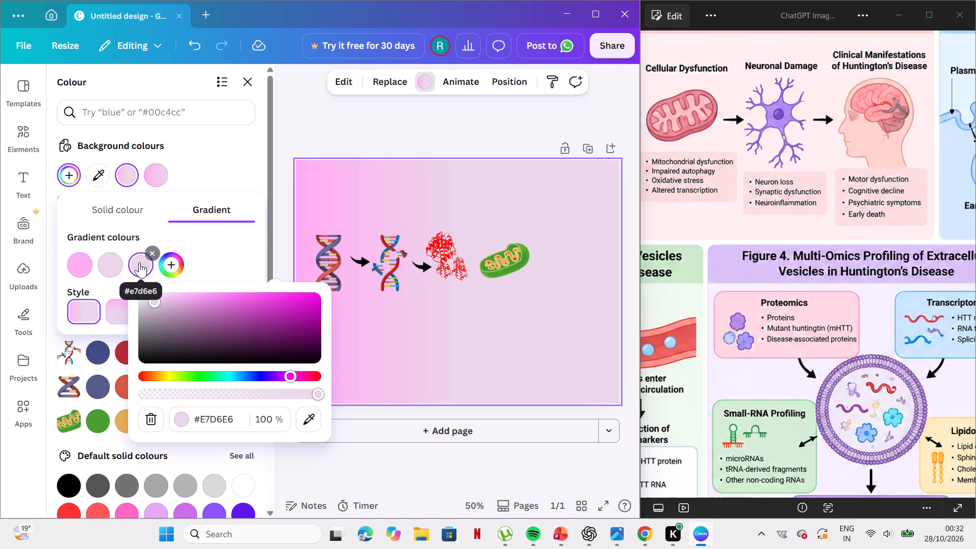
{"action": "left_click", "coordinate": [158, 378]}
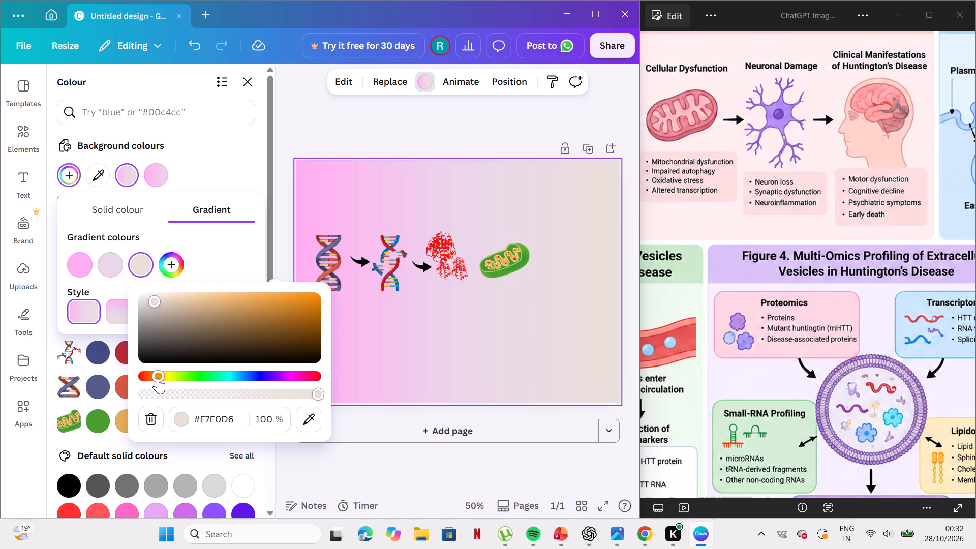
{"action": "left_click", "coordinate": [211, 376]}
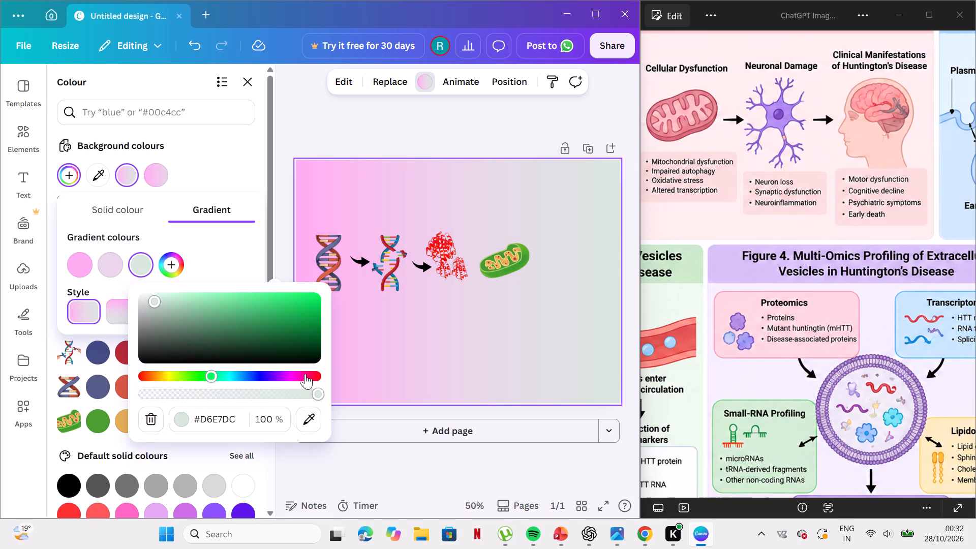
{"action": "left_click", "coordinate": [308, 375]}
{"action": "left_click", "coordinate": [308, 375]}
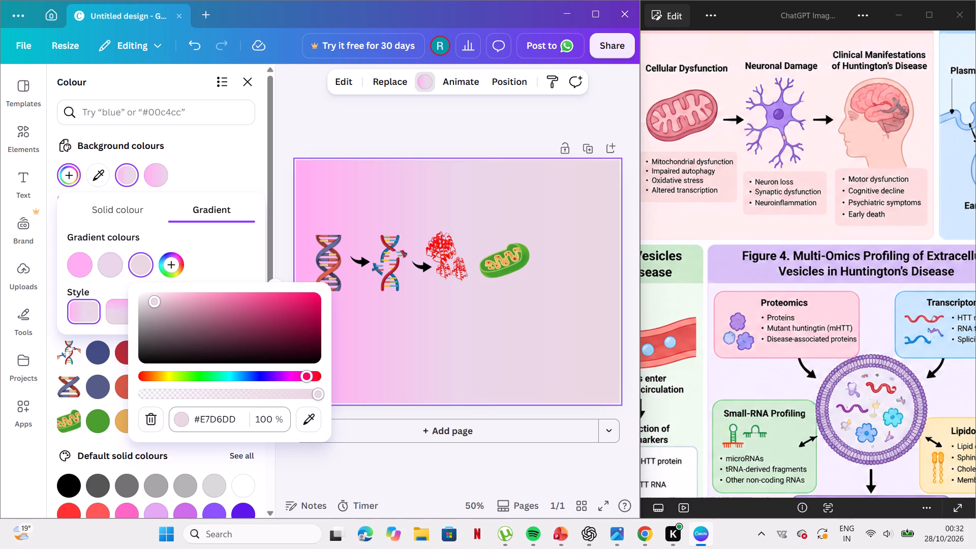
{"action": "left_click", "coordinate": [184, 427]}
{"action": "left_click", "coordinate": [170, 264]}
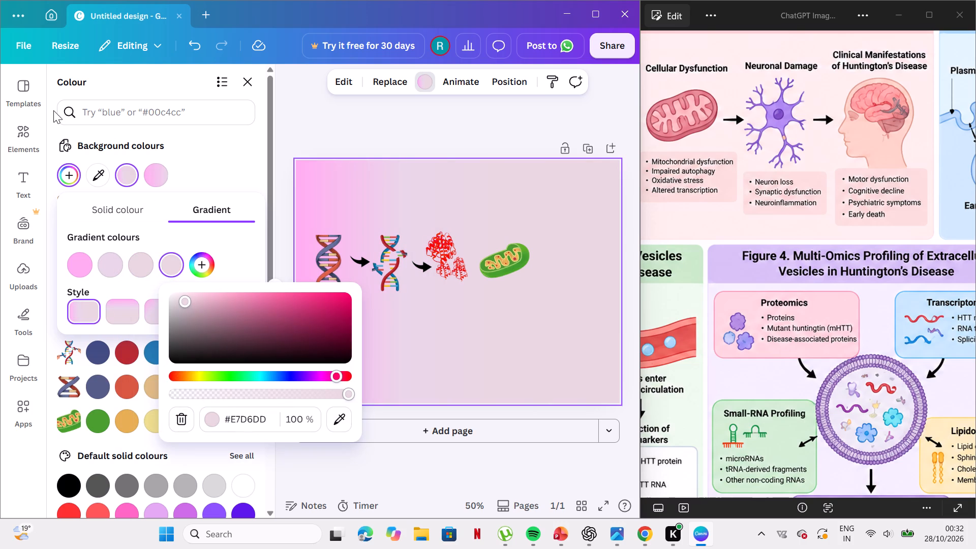
Replace the page background gradient with a solid pale lavender sampled using the colour picker.
{"action": "left_click", "coordinate": [93, 172]}
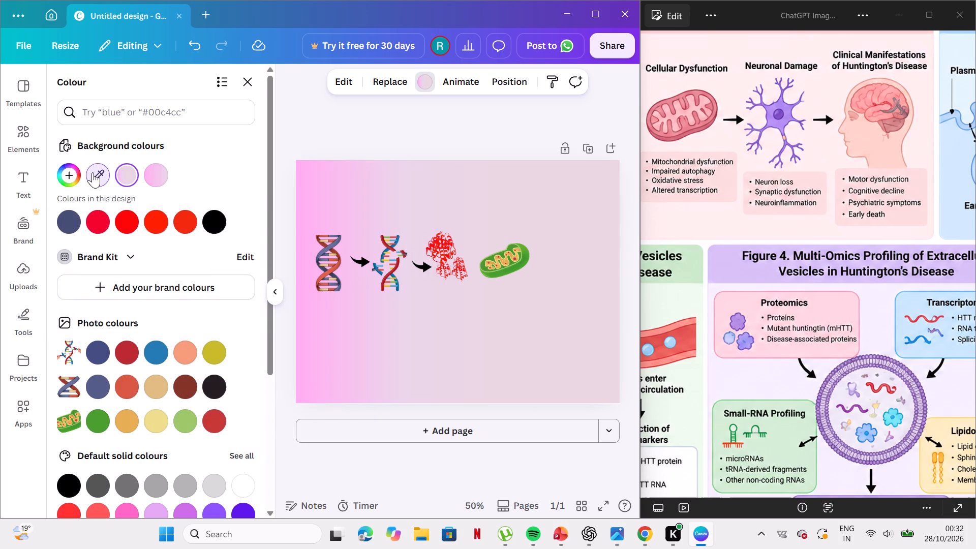
{"action": "left_click", "coordinate": [93, 172]}
{"action": "left_click", "coordinate": [93, 172]}
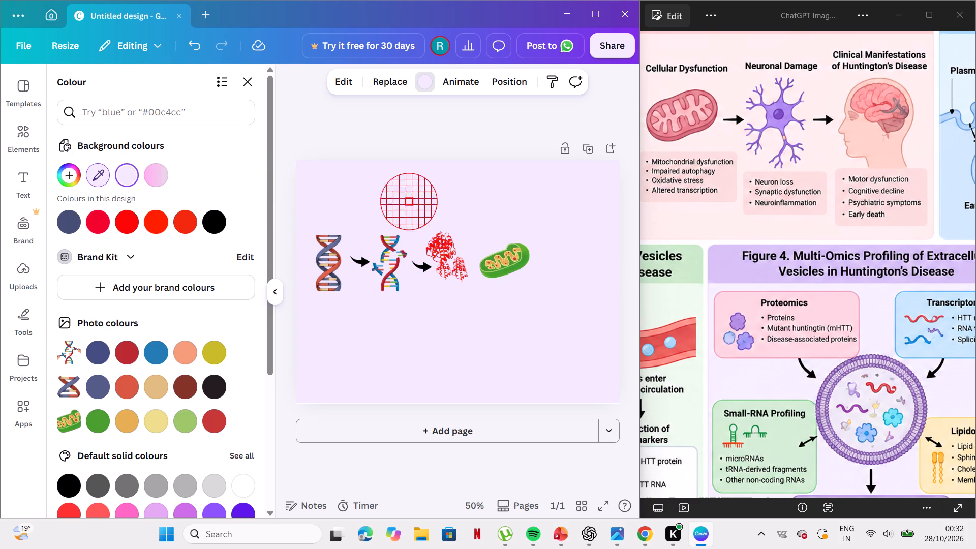
{"action": "left_click", "coordinate": [469, 329]}
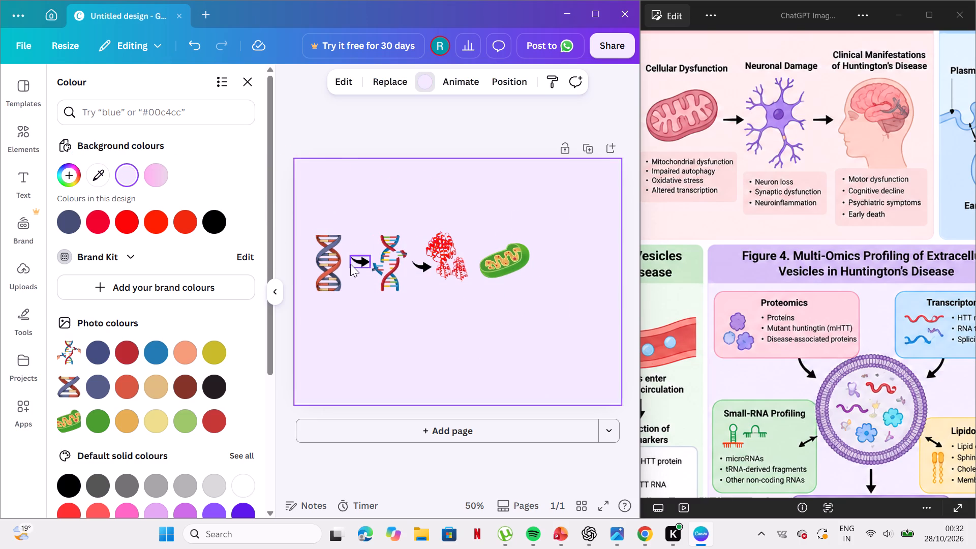
Move the first DNA helix slightly up and closer to the page's left edge.
{"action": "left_click", "coordinate": [331, 265]}
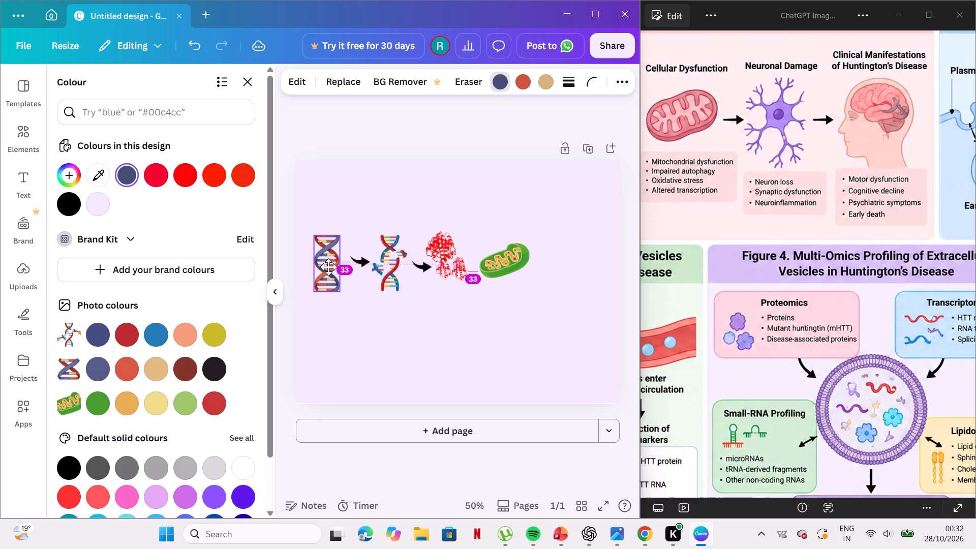
{"action": "left_click", "coordinate": [328, 267]}
{"action": "left_click_drag", "start_coordinate": [328, 267], "coordinate": [328, 260]}
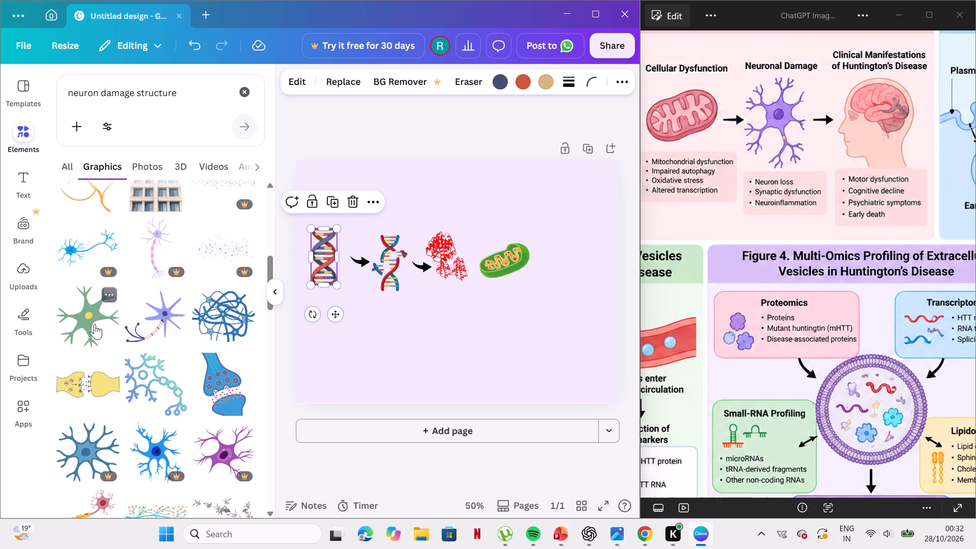
Browse further through the "neuron damage structure" graphics for a neuron resembling the purple one under Neuronal Damage in the reference.
{"action": "scroll", "coordinate": [95, 324], "scroll_direction": "down", "scroll_amount": 5}
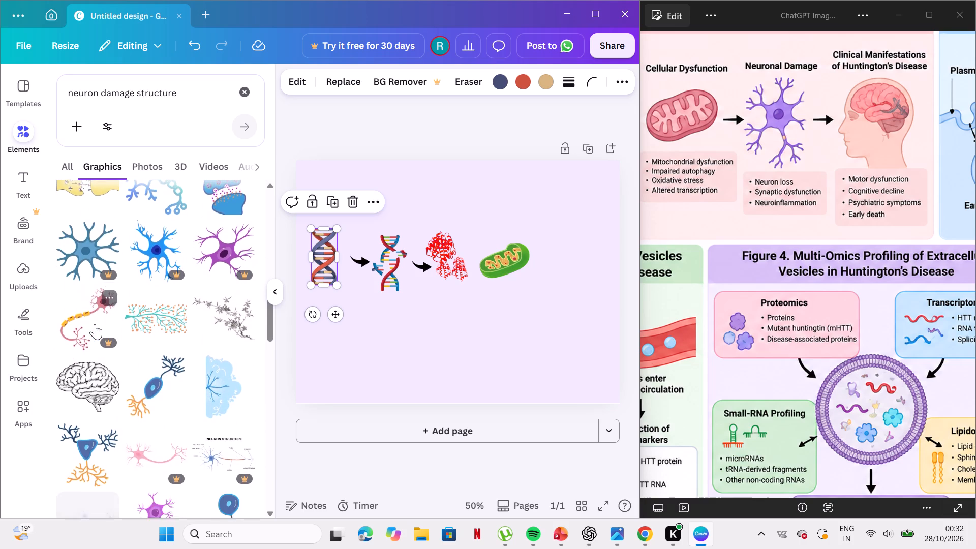
{"action": "scroll", "coordinate": [95, 324], "scroll_direction": "down", "scroll_amount": 6}
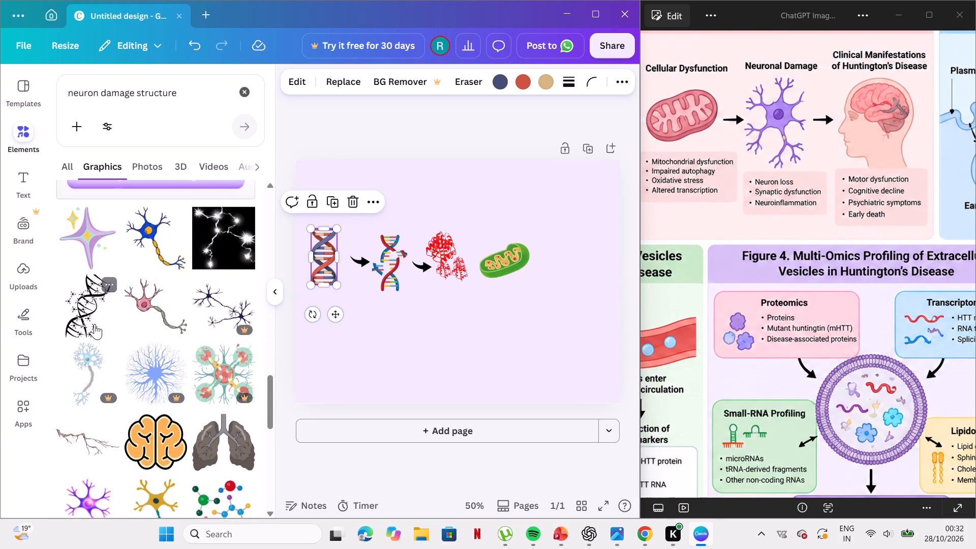
{"action": "scroll", "coordinate": [95, 324], "scroll_direction": "down", "scroll_amount": 3}
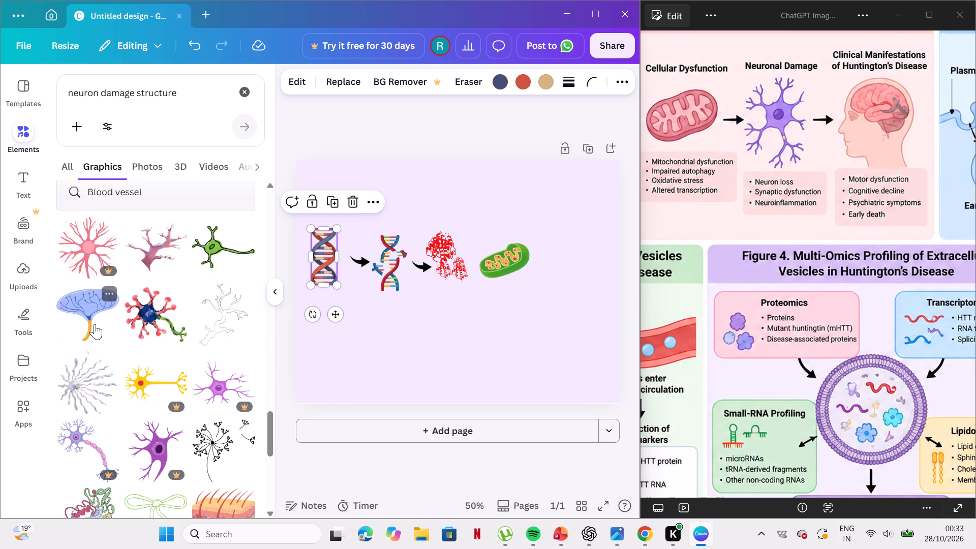
{"action": "scroll", "coordinate": [95, 324], "scroll_direction": "down", "scroll_amount": 3}
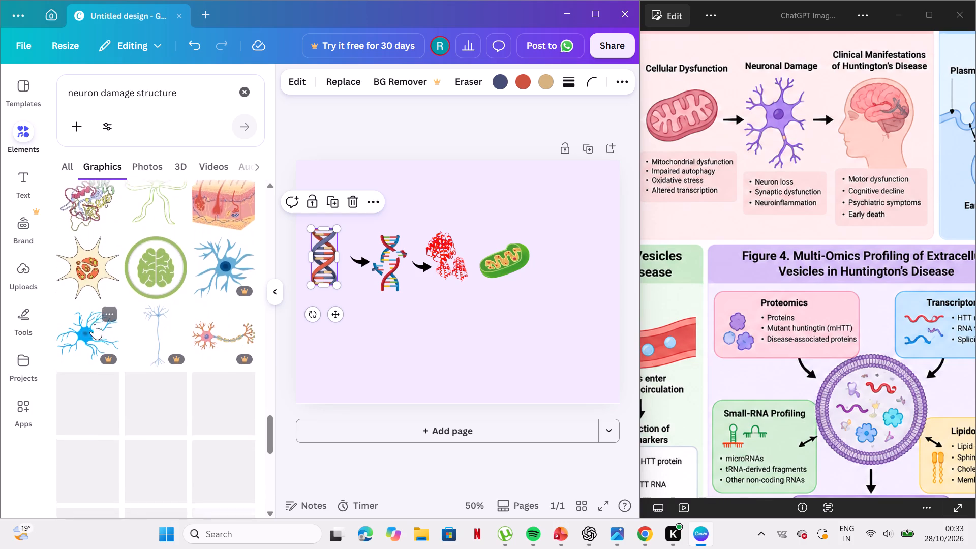
{"action": "scroll", "coordinate": [95, 324], "scroll_direction": "down", "scroll_amount": 1}
{"action": "scroll", "coordinate": [95, 324], "scroll_direction": "up", "scroll_amount": 4}
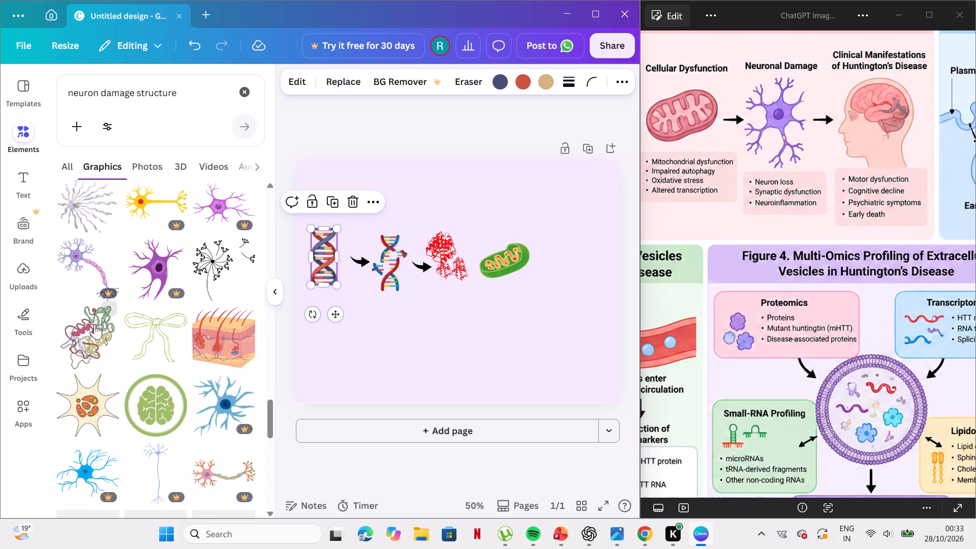
{"action": "scroll", "coordinate": [95, 324], "scroll_direction": "down", "scroll_amount": 5}
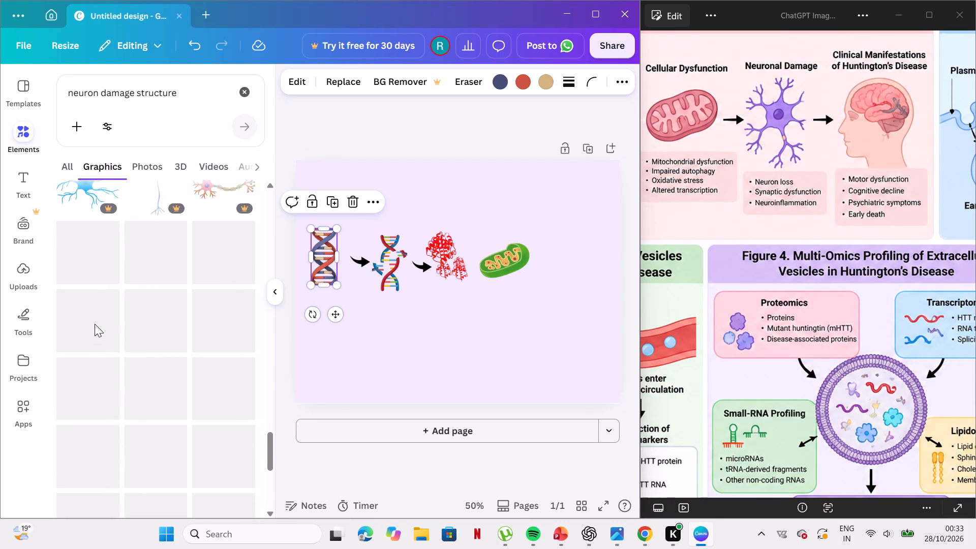
{"action": "scroll", "coordinate": [95, 324], "scroll_direction": "down", "scroll_amount": 3}
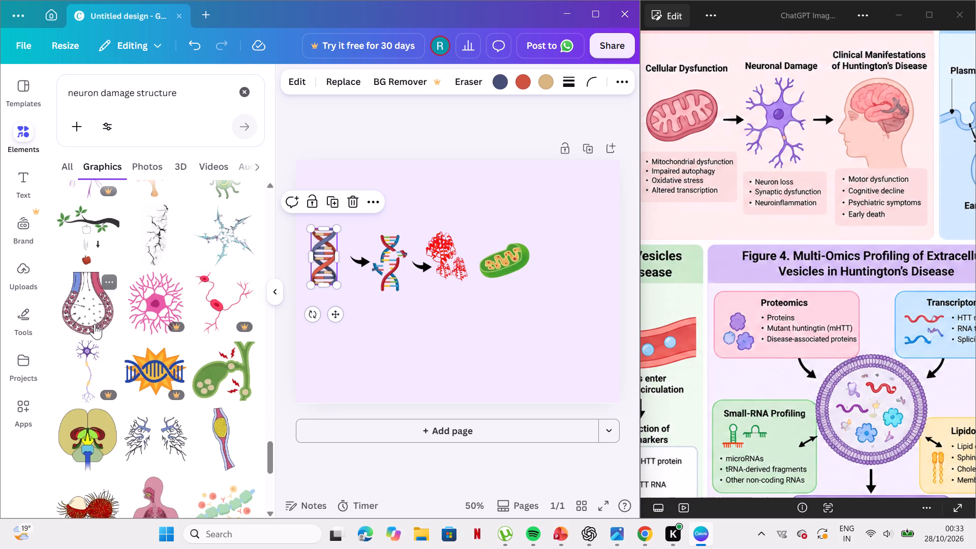
{"action": "scroll", "coordinate": [95, 324], "scroll_direction": "down", "scroll_amount": 3}
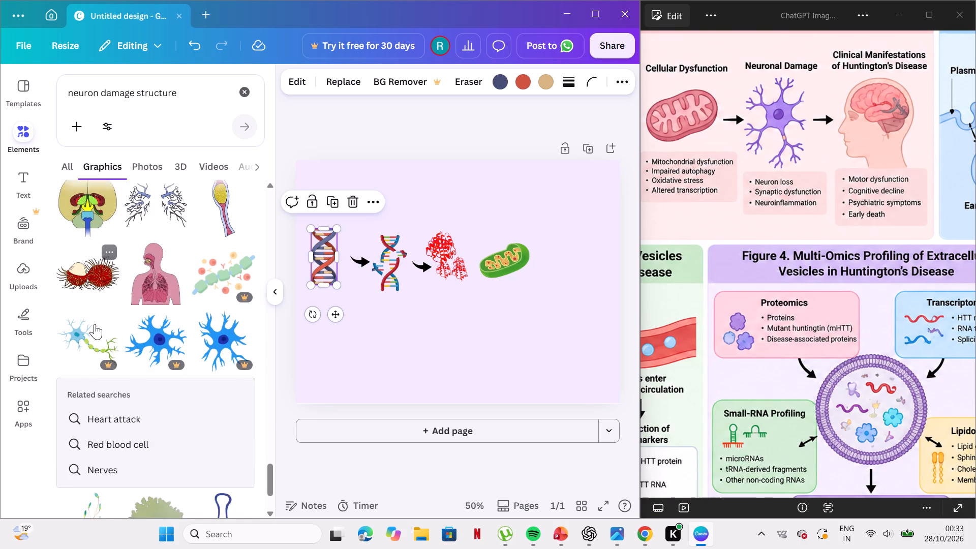
{"action": "scroll", "coordinate": [95, 324], "scroll_direction": "down", "scroll_amount": 5}
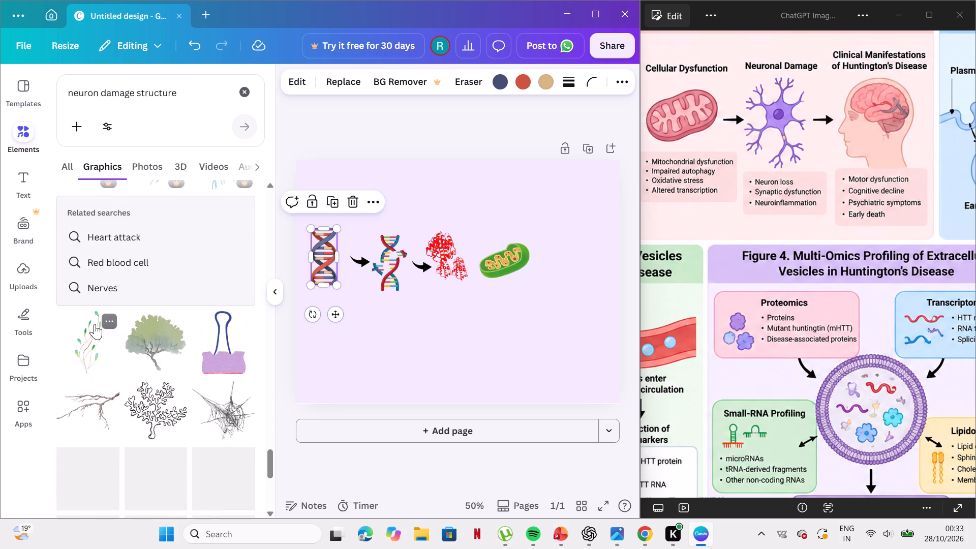
{"action": "scroll", "coordinate": [95, 324], "scroll_direction": "up", "scroll_amount": 1}
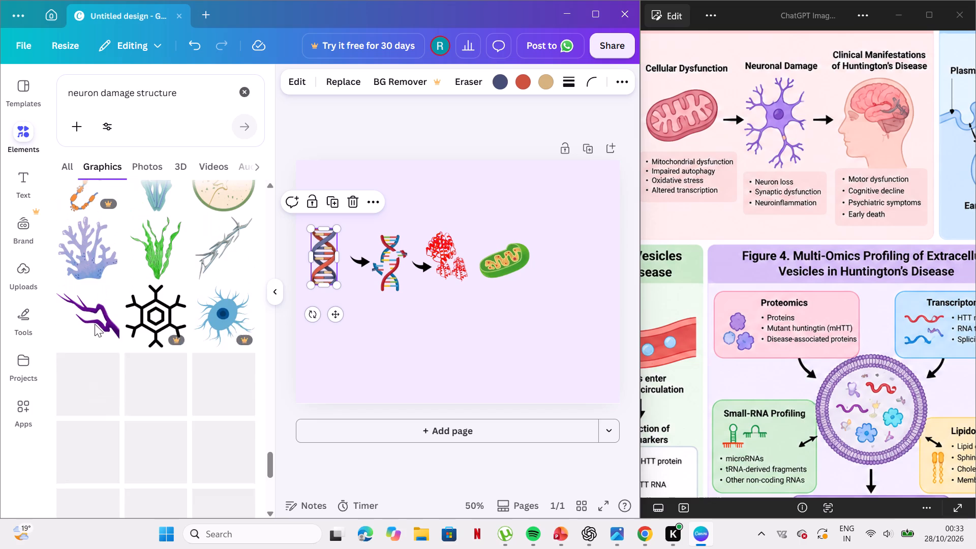
{"action": "scroll", "coordinate": [95, 324], "scroll_direction": "up", "scroll_amount": 1}
{"action": "scroll", "coordinate": [95, 324], "scroll_direction": "down", "scroll_amount": 5}
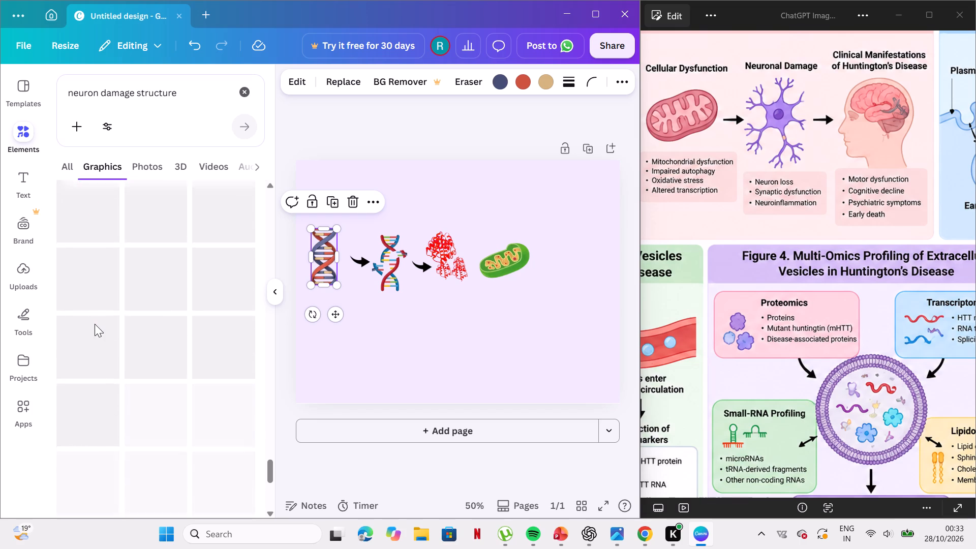
{"action": "scroll", "coordinate": [95, 324], "scroll_direction": "down", "scroll_amount": 1}
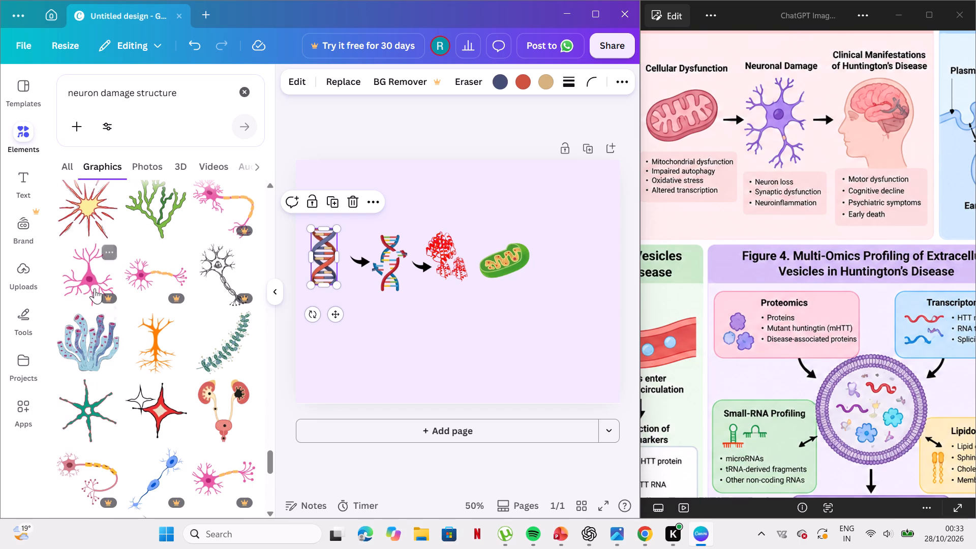
{"action": "scroll", "coordinate": [162, 407], "scroll_direction": "down", "scroll_amount": 1}
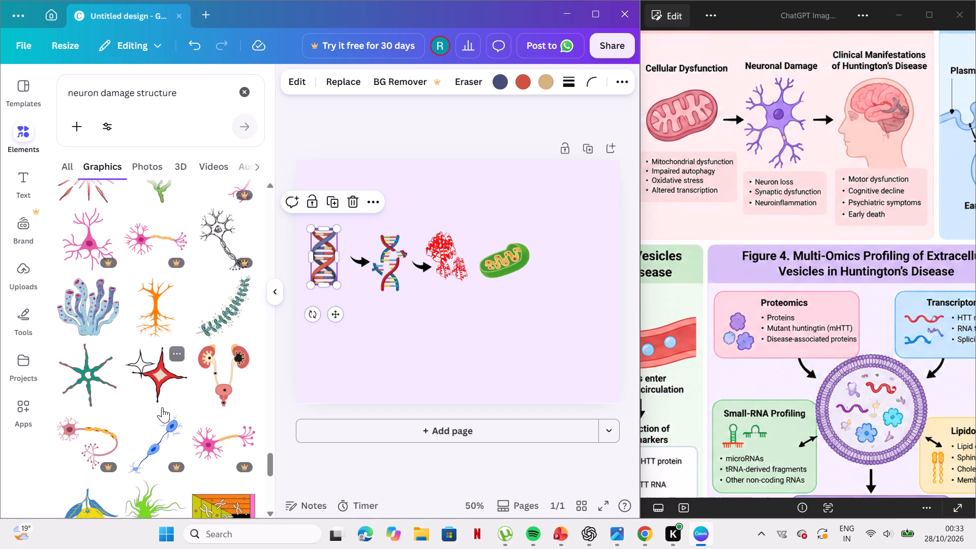
{"action": "scroll", "coordinate": [162, 407], "scroll_direction": "down", "scroll_amount": 3}
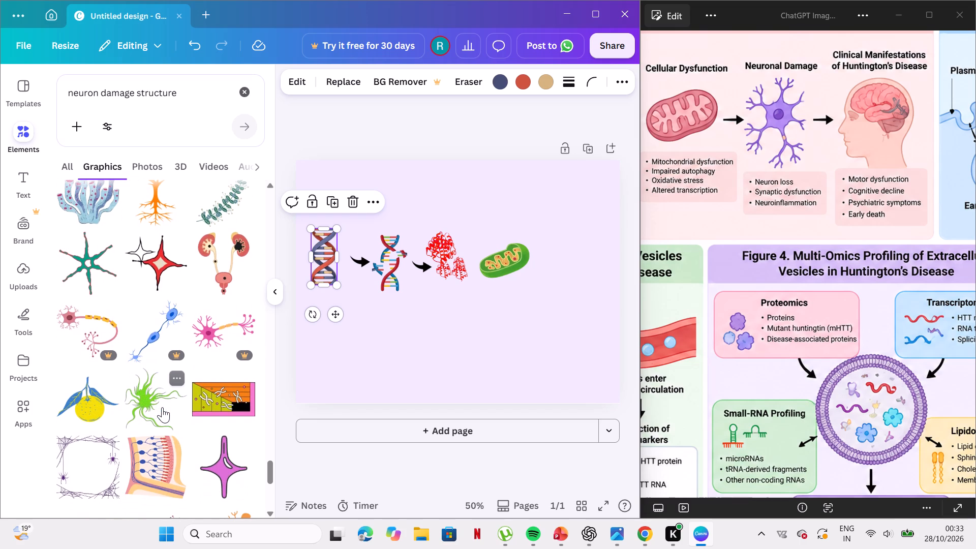
{"action": "scroll", "coordinate": [162, 407], "scroll_direction": "down", "scroll_amount": 2}
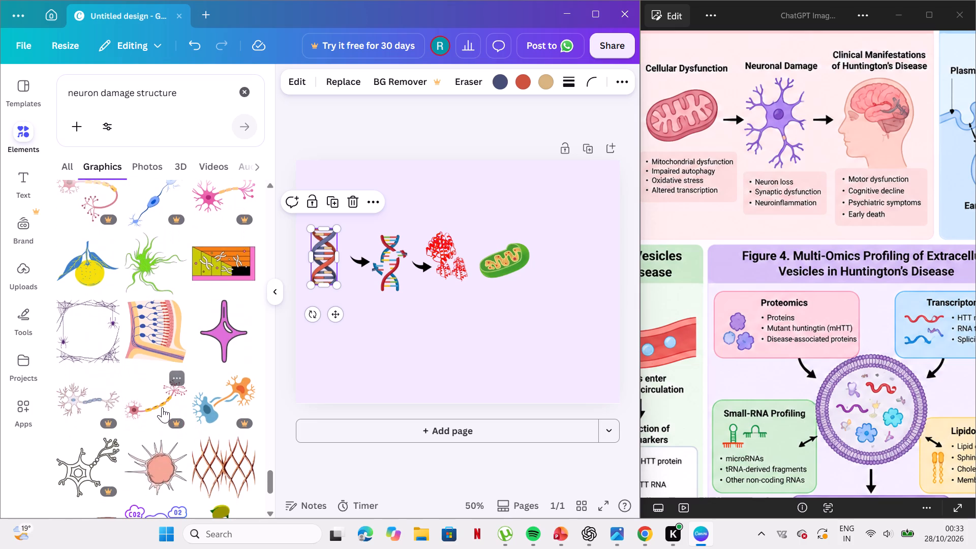
{"action": "scroll", "coordinate": [162, 407], "scroll_direction": "down", "scroll_amount": 2}
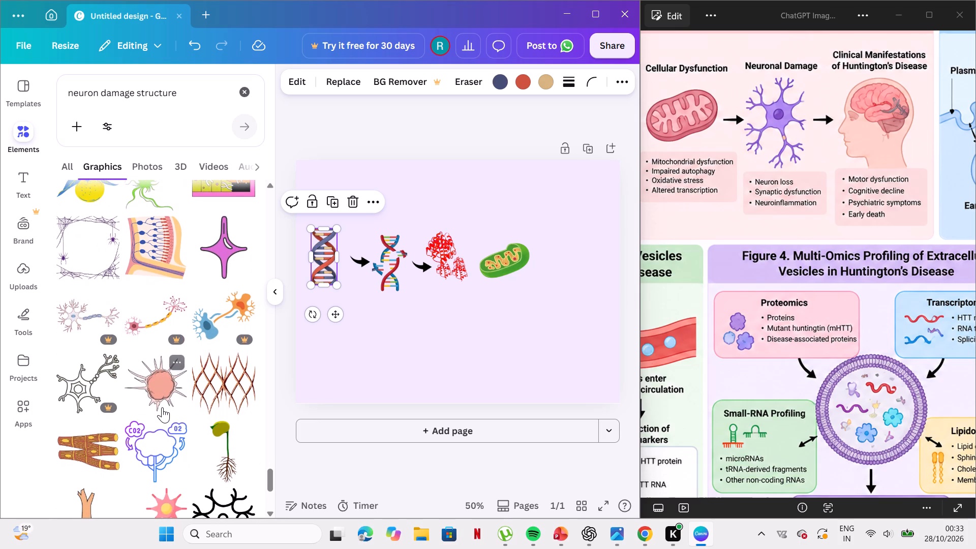
{"action": "scroll", "coordinate": [162, 407], "scroll_direction": "down", "scroll_amount": 4}
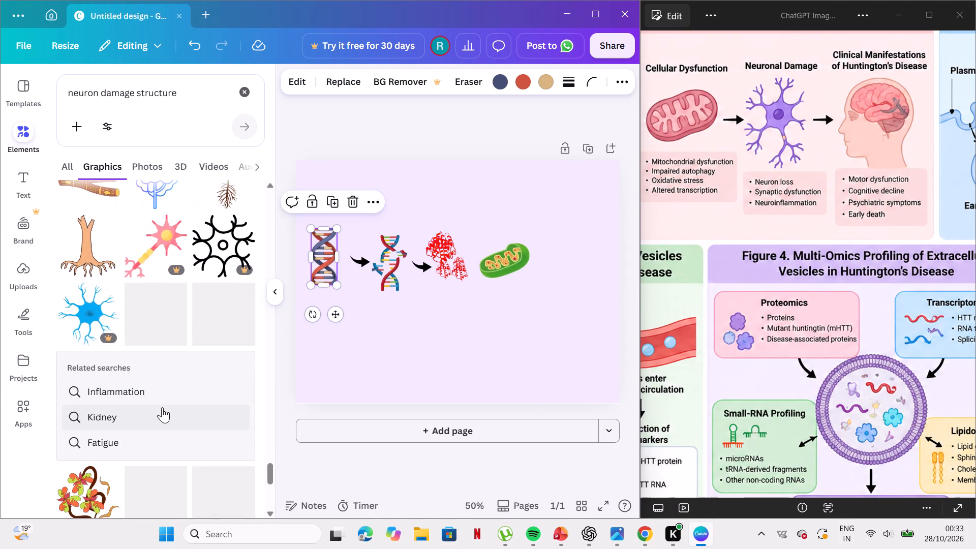
{"action": "scroll", "coordinate": [162, 407], "scroll_direction": "down", "scroll_amount": 2}
{"action": "scroll", "coordinate": [162, 407], "scroll_direction": "up", "scroll_amount": 6}
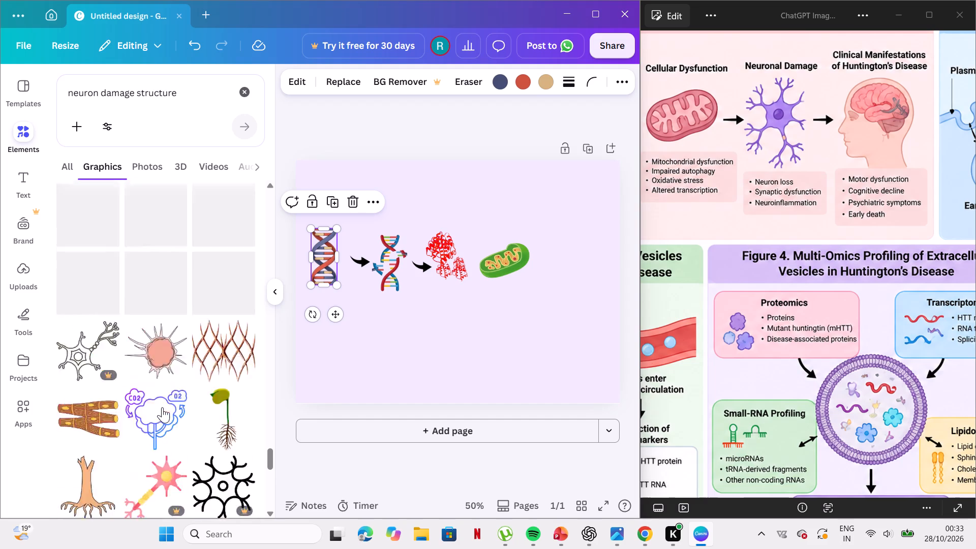
Refine the graphics search to "neuron damage structure sci".
{"action": "left_click", "coordinate": [181, 137]}
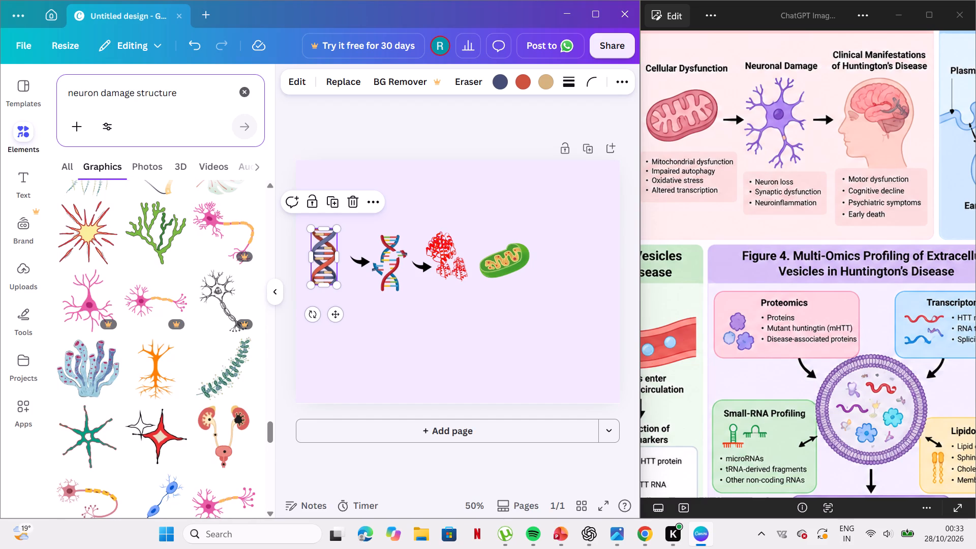
{"action": "left_click", "coordinate": [160, 115]}
{"action": "double_click", "coordinate": [115, 89]}
{"action": "left_click", "coordinate": [167, 87]}
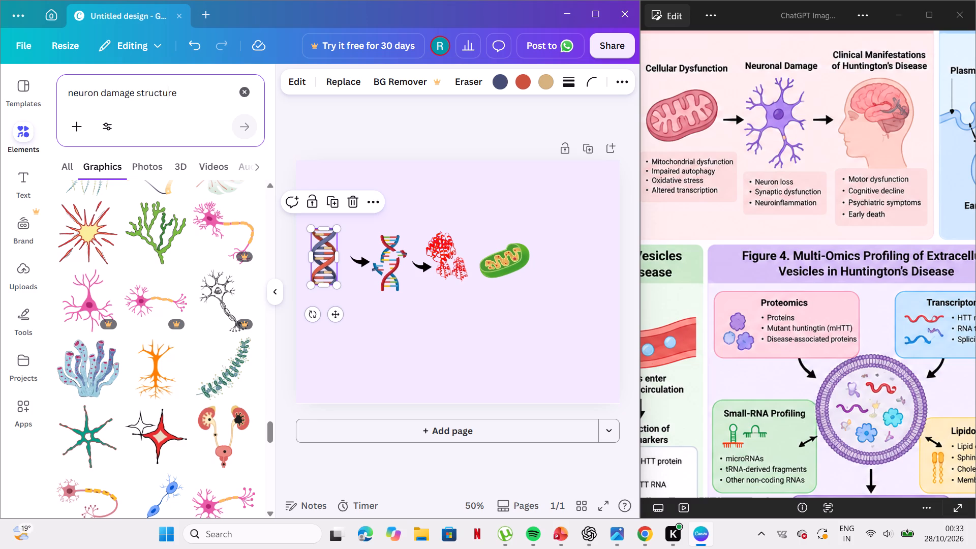
{"action": "left_click", "coordinate": [201, 81]}
{"action": "left_click", "coordinate": [181, 100]}
{"action": "key", "text": "space"}
{"action": "type", "text": "s"}
{"action": "type", "text": "ci"}
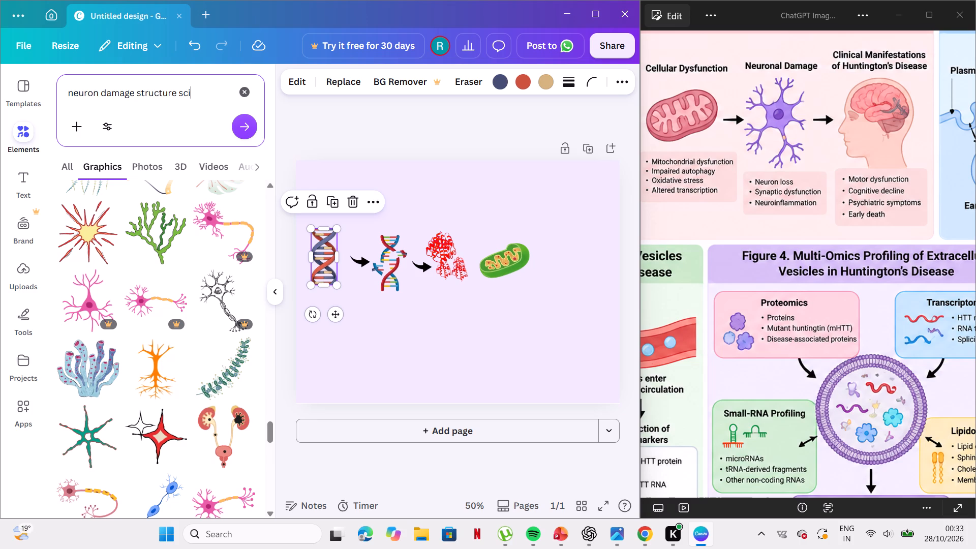
{"action": "key", "text": "Return"}
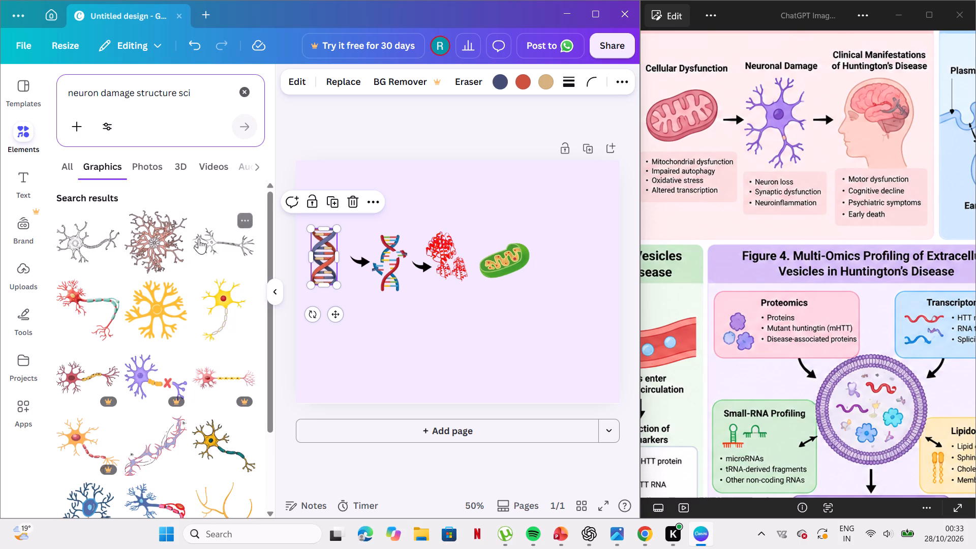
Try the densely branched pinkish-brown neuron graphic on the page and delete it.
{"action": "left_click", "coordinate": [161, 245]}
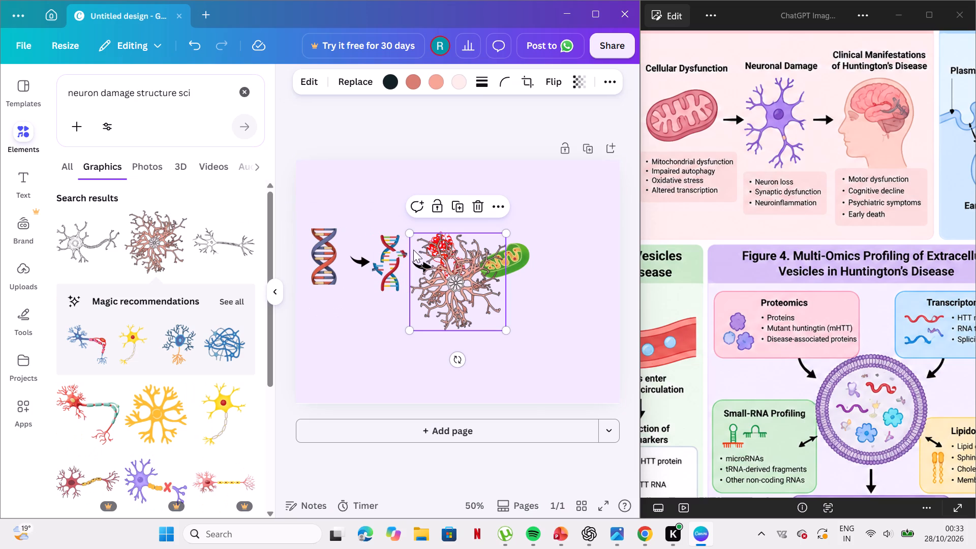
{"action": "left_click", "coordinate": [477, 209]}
Add the black line-art neuron, shrink it below the DNA helices, and crop off the far end of its axon.
{"action": "left_click", "coordinate": [79, 236]}
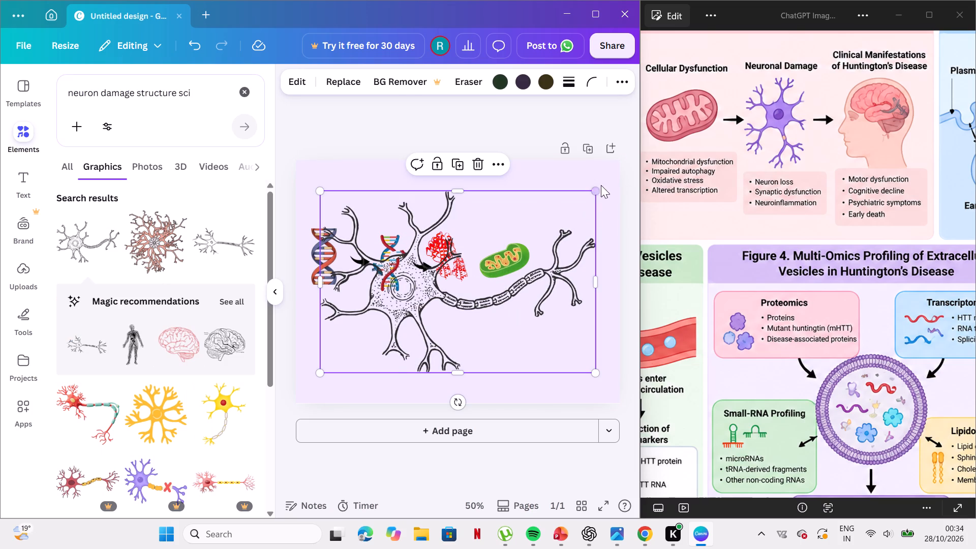
{"action": "left_click_drag", "start_coordinate": [592, 191], "coordinate": [497, 224]}
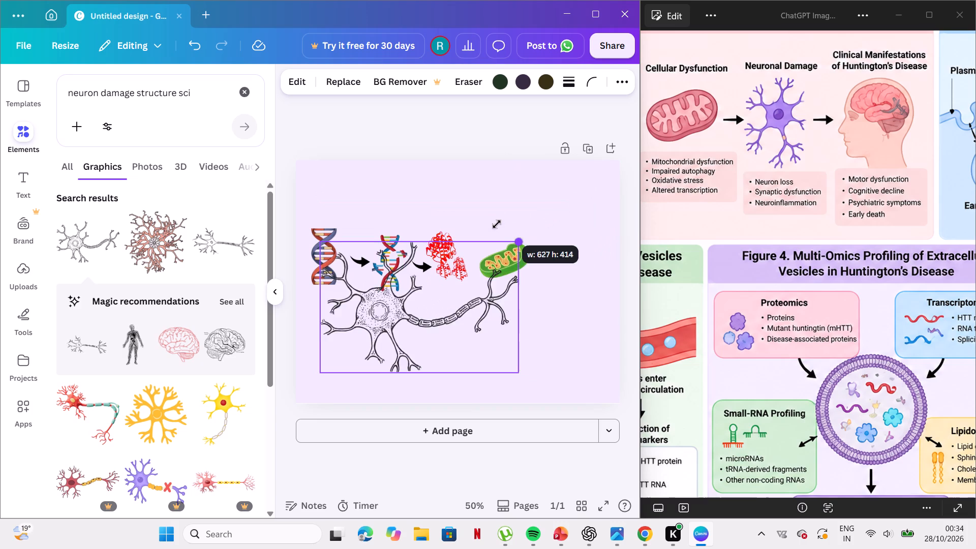
{"action": "left_click_drag", "start_coordinate": [497, 224], "coordinate": [386, 283]}
{"action": "left_click_drag", "start_coordinate": [410, 340], "coordinate": [382, 349]}
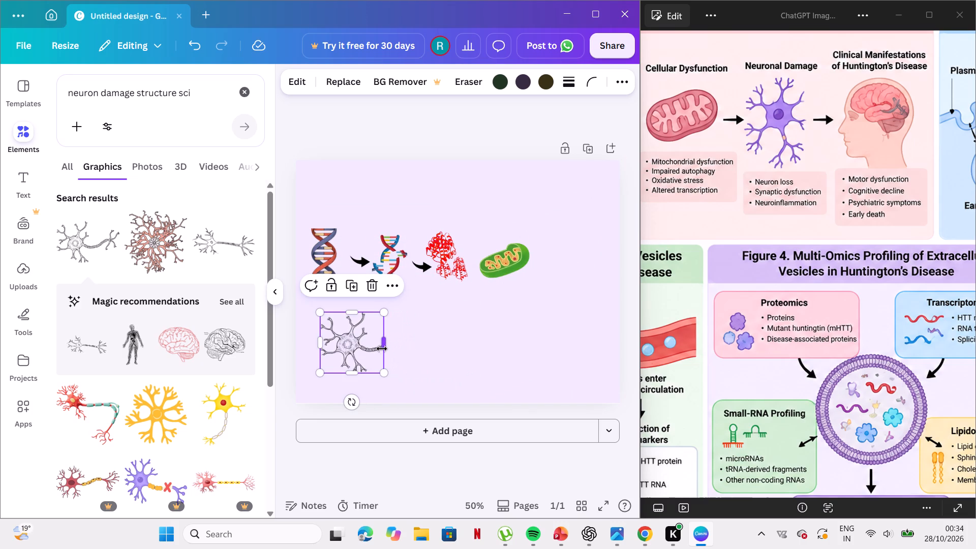
Recolour the neuron's dark grey-green with the slate blue from the second DNA helix's photo colours, after trying its blue.
{"action": "scroll", "coordinate": [337, 352], "scroll_direction": "right", "scroll_amount": 2}
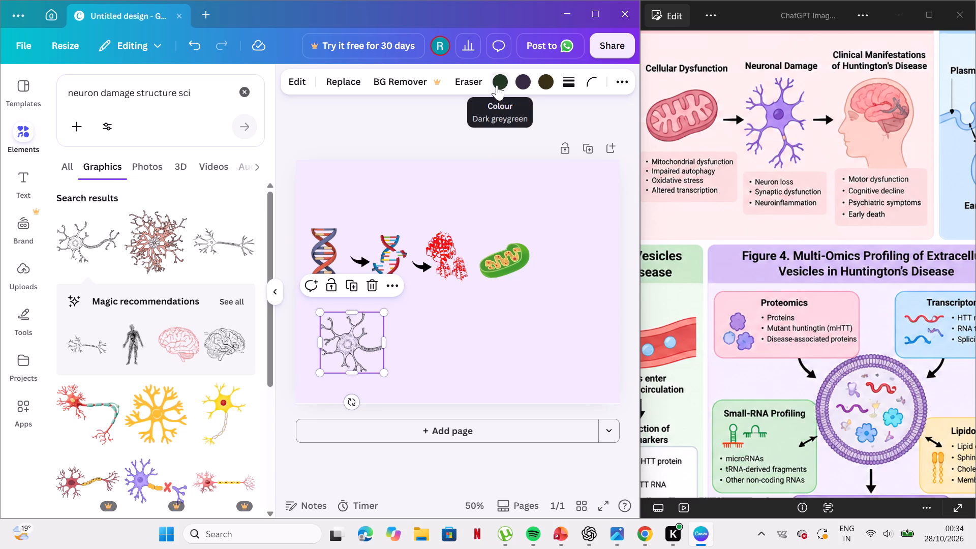
{"action": "left_click", "coordinate": [497, 85]}
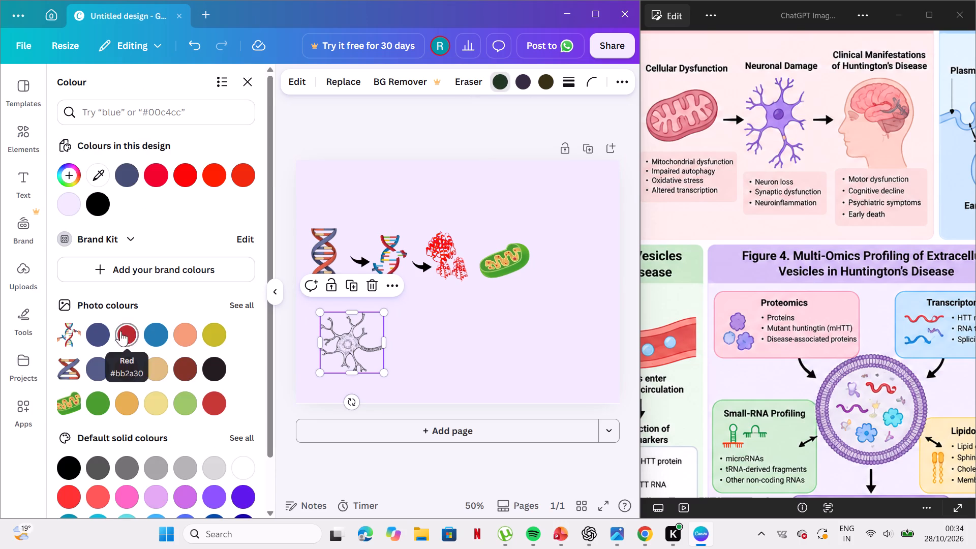
{"action": "left_click", "coordinate": [154, 331]}
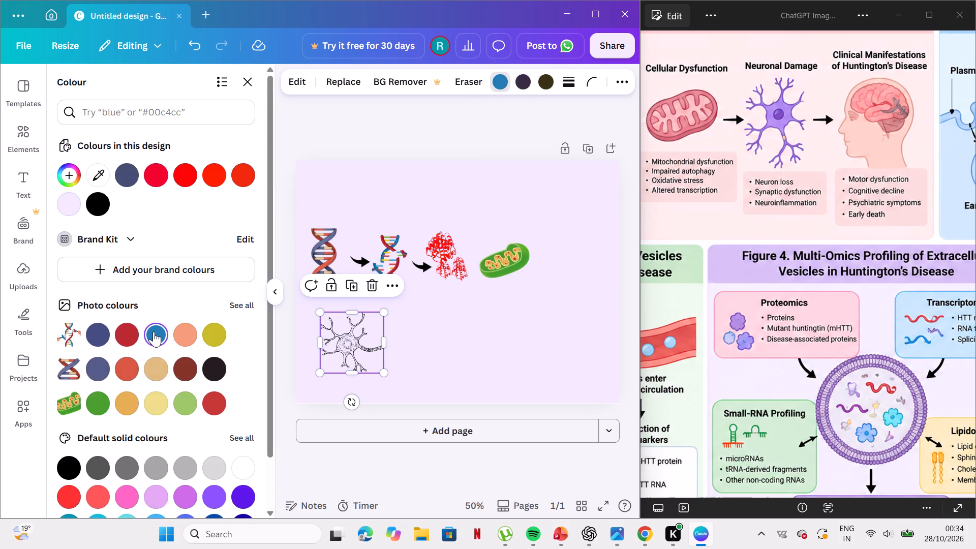
{"action": "left_click", "coordinate": [154, 331]}
{"action": "left_click", "coordinate": [91, 339]}
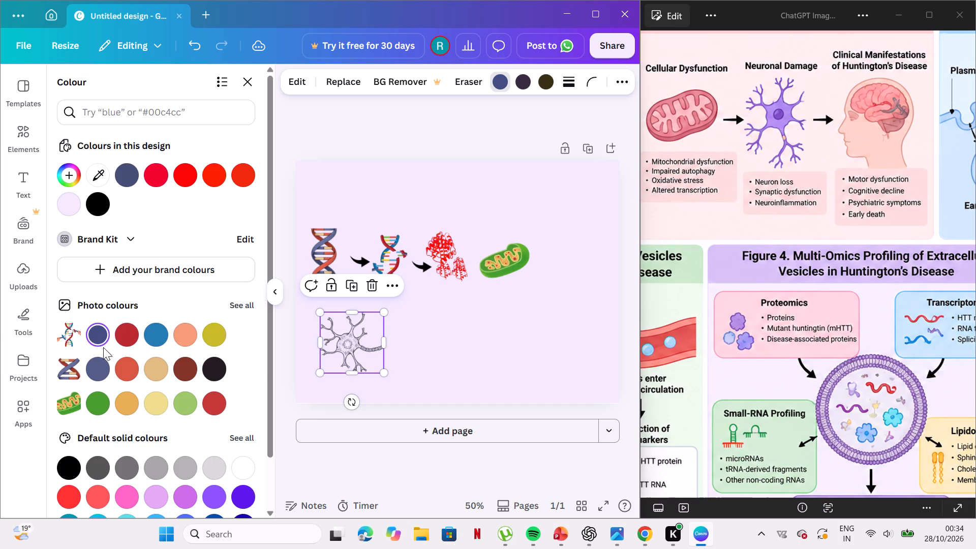
Recolour the neuron's dark grey-purple with the default violet and its dark olive-brown with the lighter magenta-purple.
{"action": "left_click", "coordinate": [525, 80]}
{"action": "scroll", "coordinate": [196, 324], "scroll_direction": "down", "scroll_amount": 1}
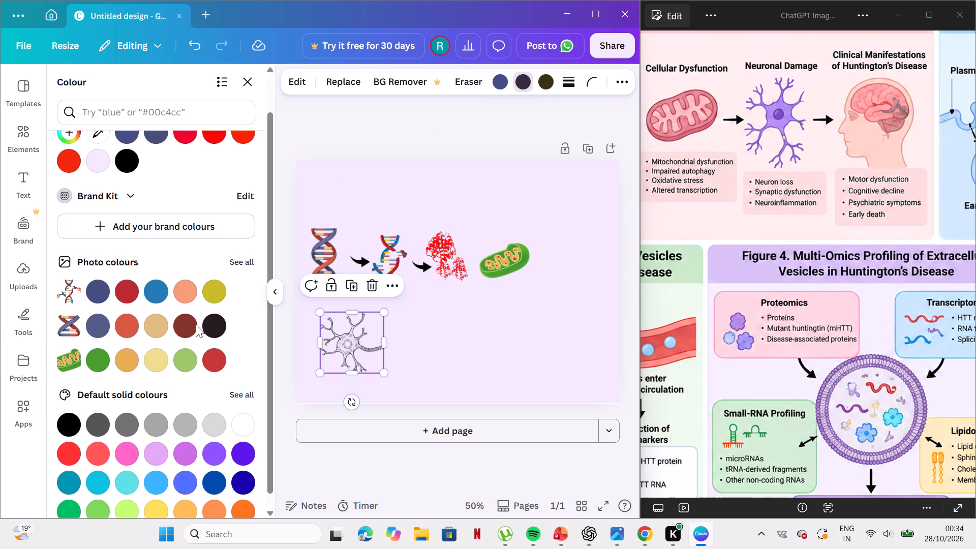
{"action": "scroll", "coordinate": [196, 324], "scroll_direction": "down", "scroll_amount": 1}
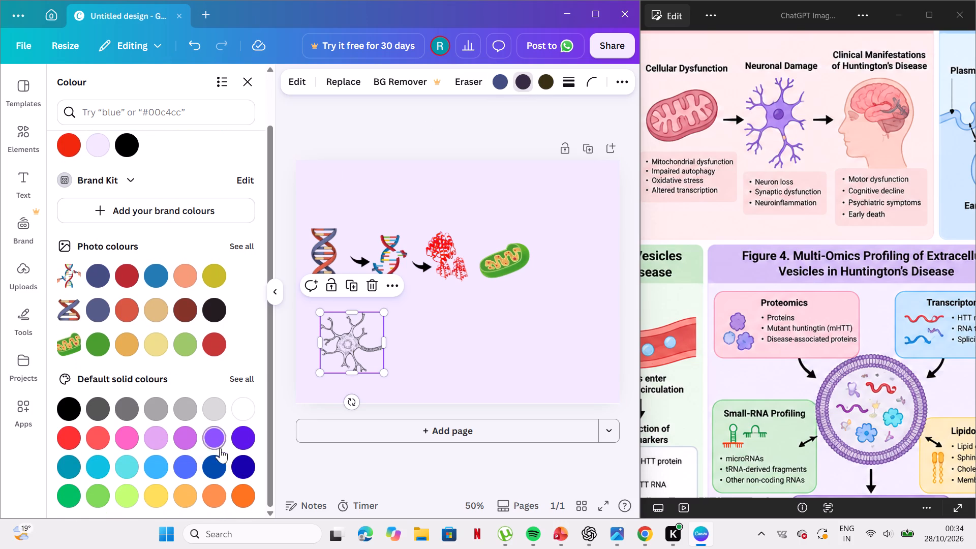
{"action": "left_click", "coordinate": [218, 436]}
{"action": "left_click", "coordinate": [218, 436]}
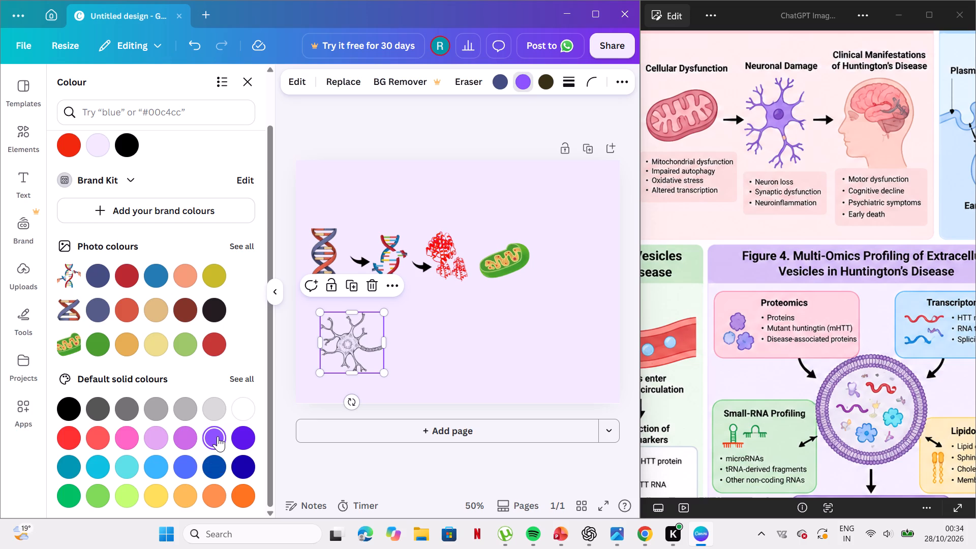
{"action": "left_click", "coordinate": [547, 86]}
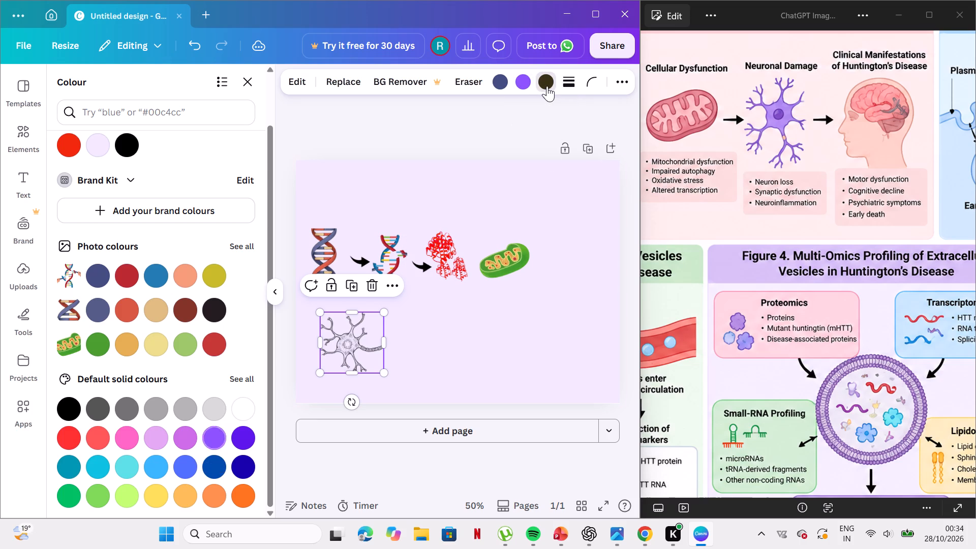
{"action": "left_click", "coordinate": [186, 435]}
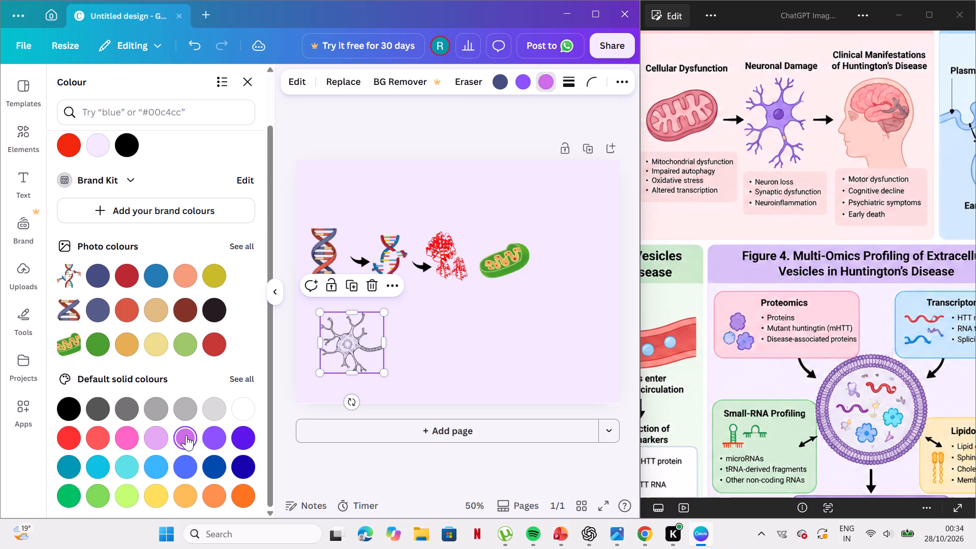
{"action": "triple_click", "coordinate": [186, 435]}
{"action": "left_click", "coordinate": [186, 435]}
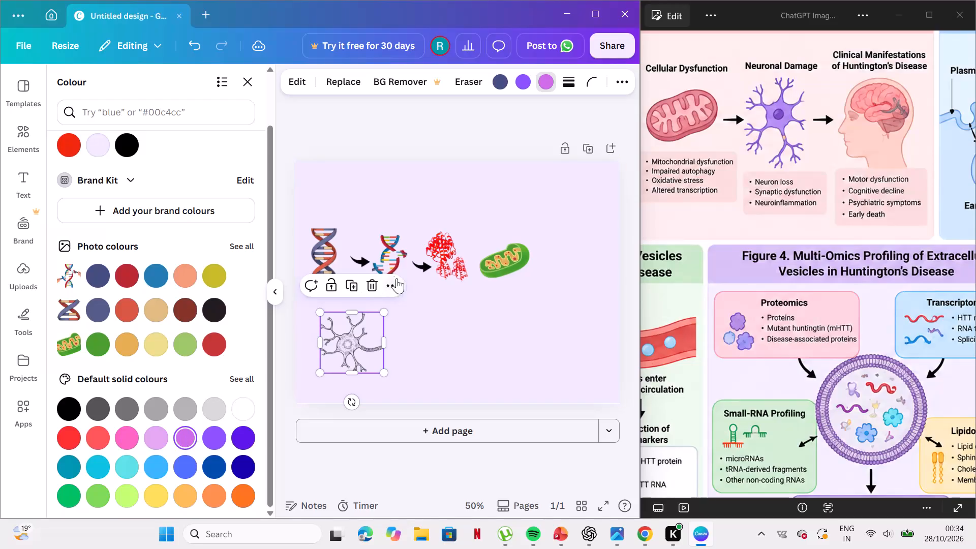
Shrink the neuron slightly and place it at the end of the row, beyond the green mitochondrion.
{"action": "left_click_drag", "start_coordinate": [386, 314], "coordinate": [373, 325]}
{"action": "scroll", "coordinate": [352, 340], "scroll_direction": "right", "scroll_amount": 1}
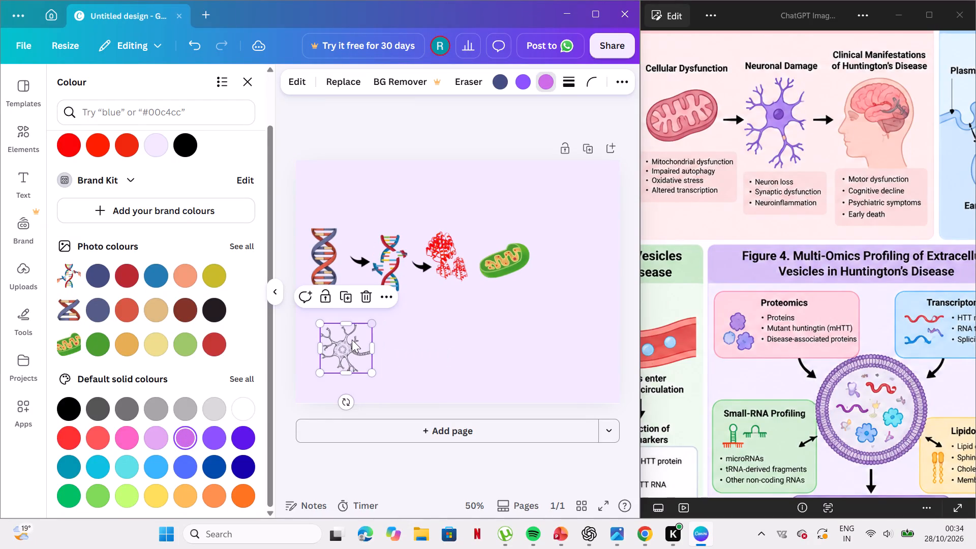
{"action": "scroll", "coordinate": [352, 340], "scroll_direction": "right", "scroll_amount": 3}
{"action": "left_click", "coordinate": [352, 340]}
{"action": "left_click_drag", "start_coordinate": [352, 340], "coordinate": [543, 270]}
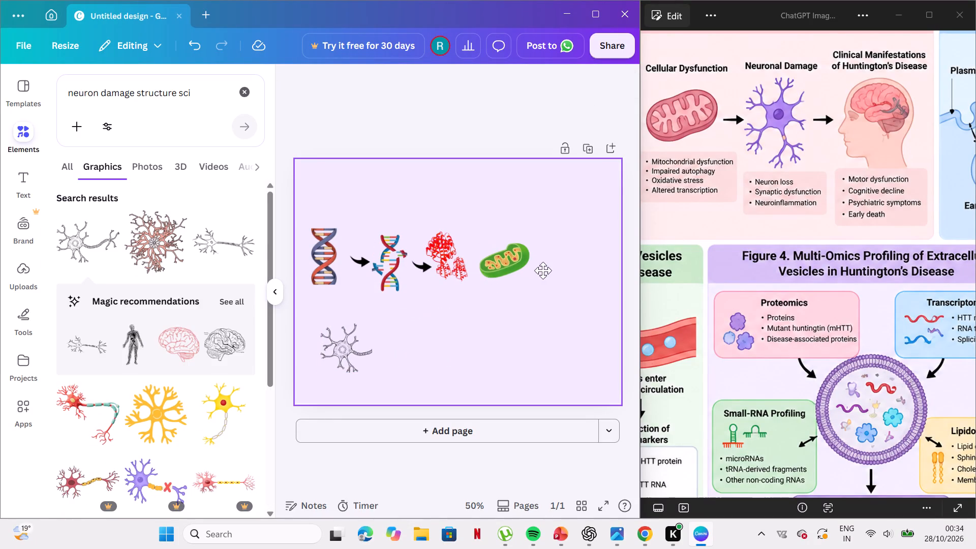
{"action": "left_click_drag", "start_coordinate": [543, 270], "coordinate": [552, 259]}
{"action": "left_click_drag", "start_coordinate": [336, 341], "coordinate": [445, 302]}
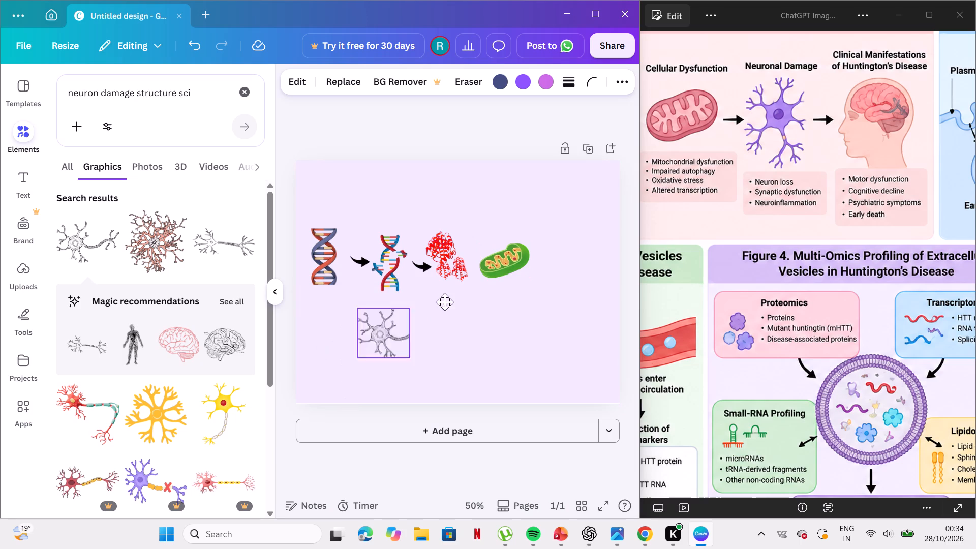
{"action": "left_click_drag", "start_coordinate": [445, 302], "coordinate": [552, 249]}
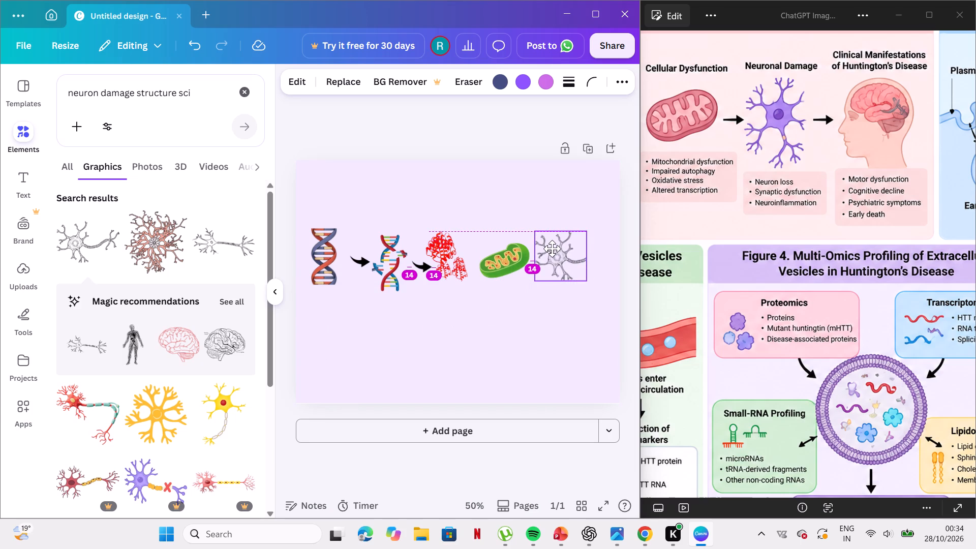
{"action": "left_click_drag", "start_coordinate": [552, 249], "coordinate": [562, 251]}
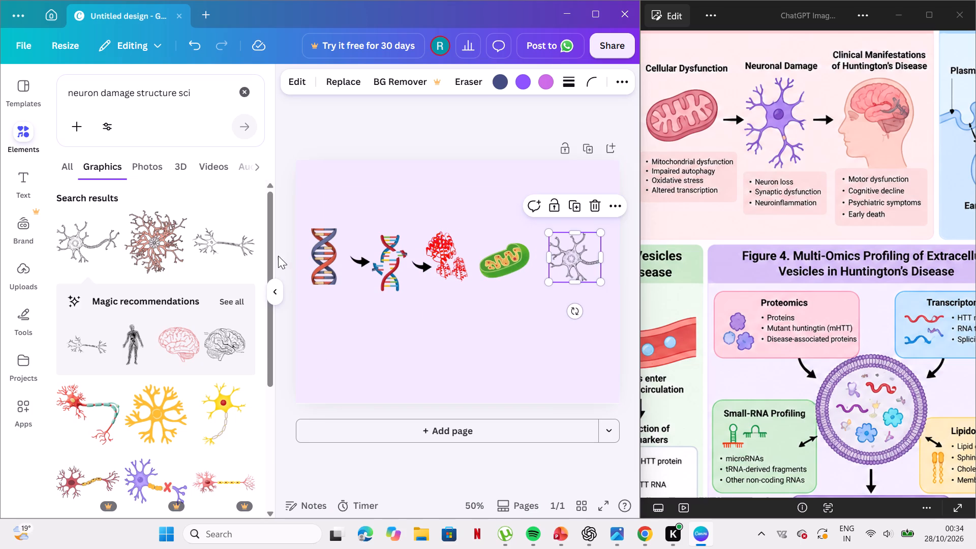
Nudge the arrow between the two DNA helices upwards and towards the first helix.
{"action": "left_click_drag", "start_coordinate": [359, 258], "coordinate": [352, 252]}
{"action": "left_click", "coordinate": [393, 260]}
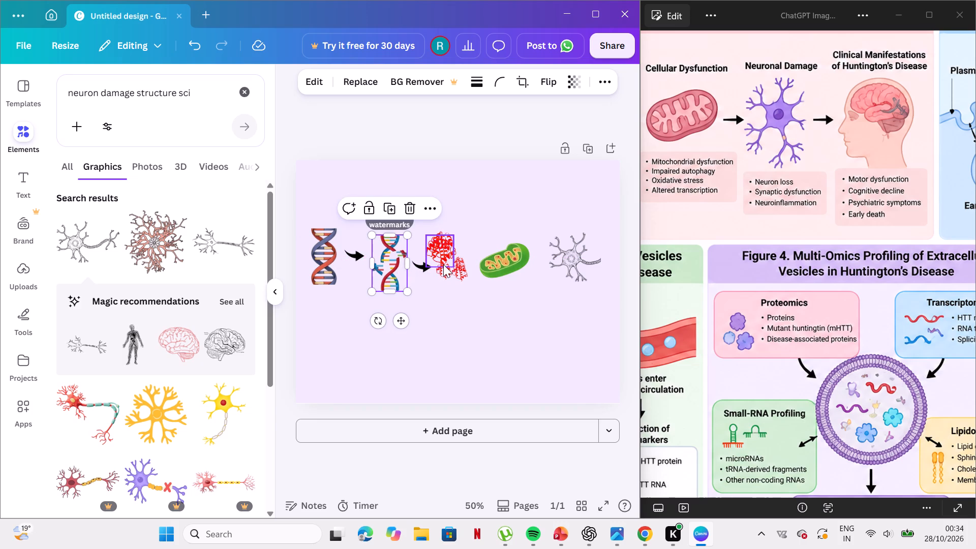
Shift the first DNA helix slightly towards the page's outer edge and shrink it a little.
{"action": "left_click", "coordinate": [599, 8]}
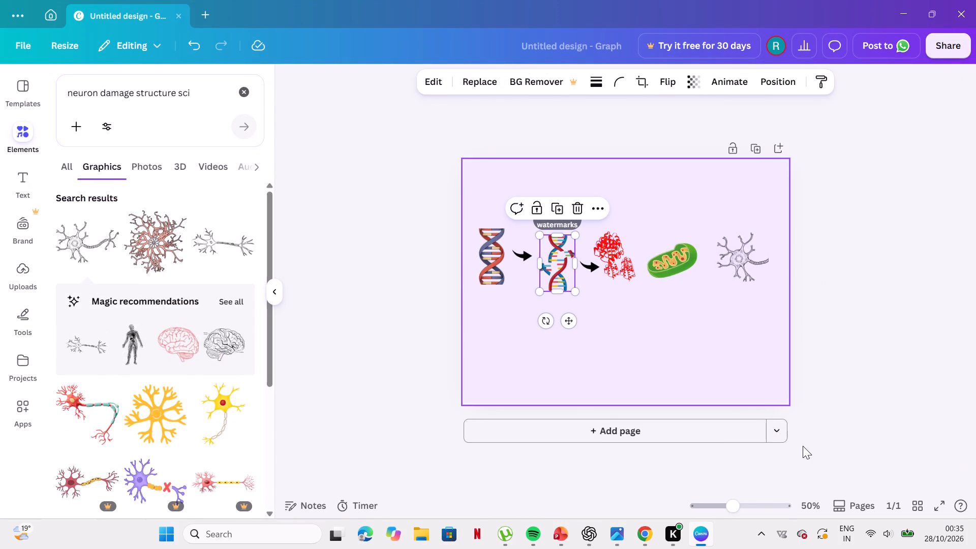
{"action": "left_click", "coordinate": [791, 500]}
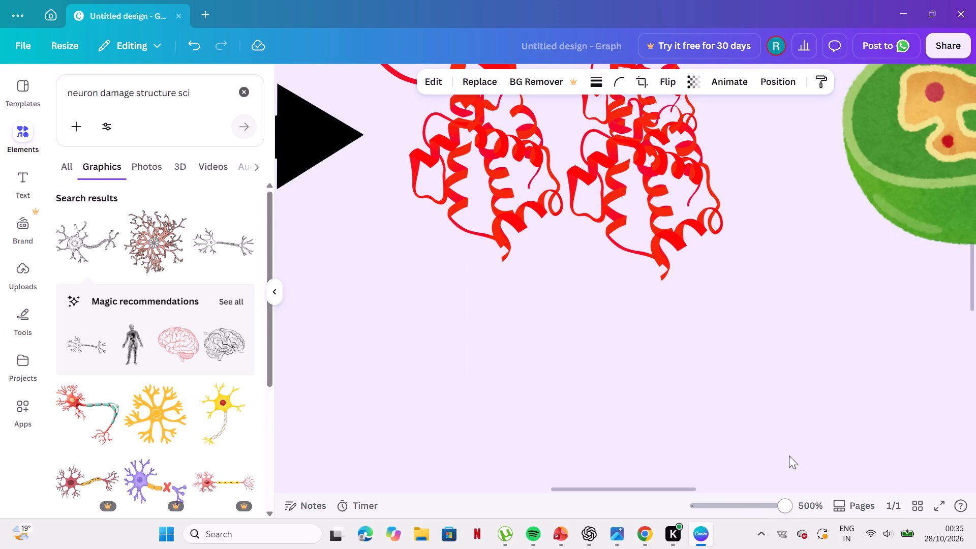
{"action": "left_click", "coordinate": [739, 501]}
{"action": "left_click", "coordinate": [721, 503]}
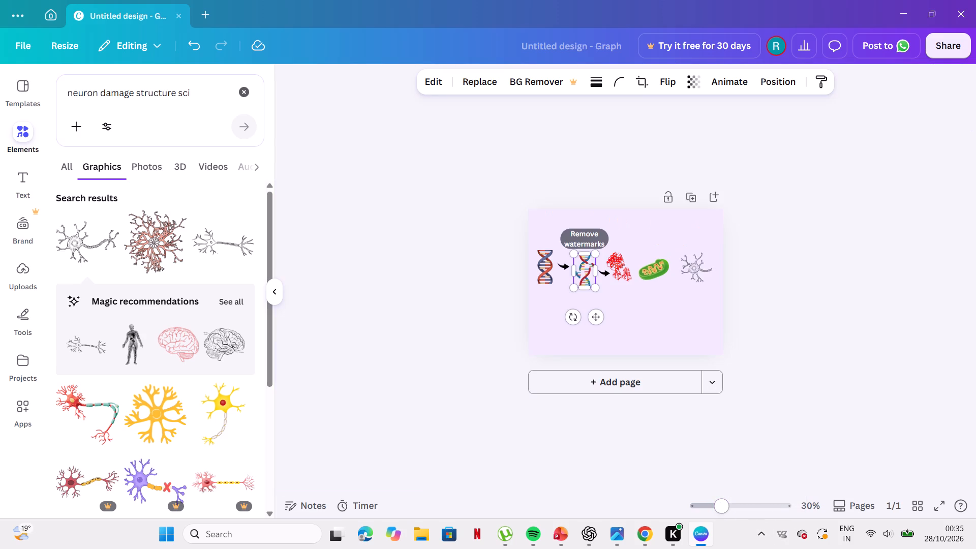
{"action": "left_click", "coordinate": [746, 504]}
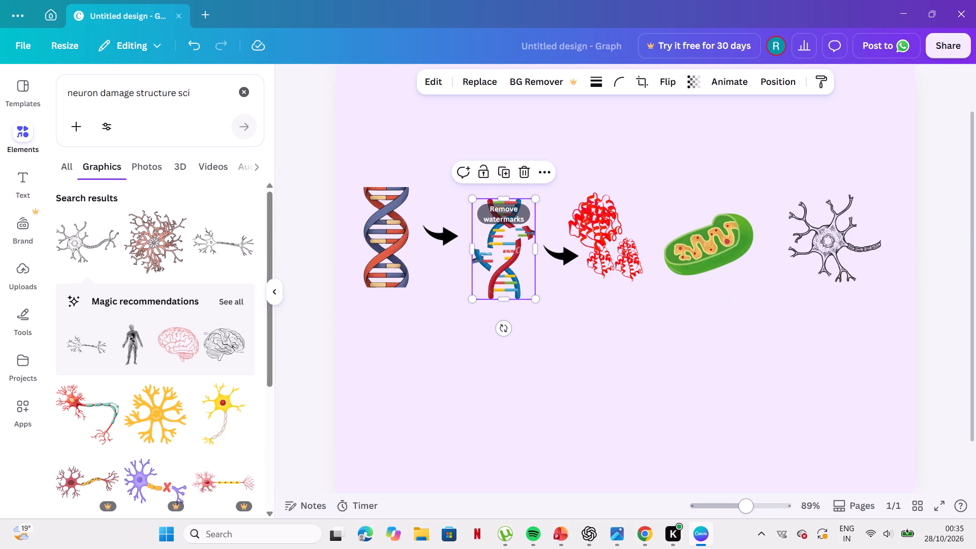
{"action": "left_click", "coordinate": [754, 504]}
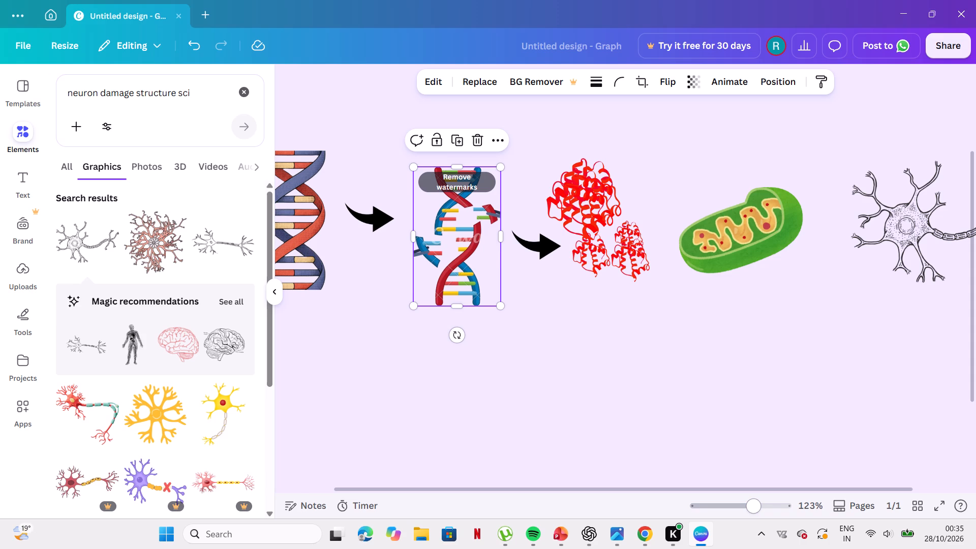
{"action": "left_click", "coordinate": [748, 511]}
{"action": "left_click", "coordinate": [748, 511]}
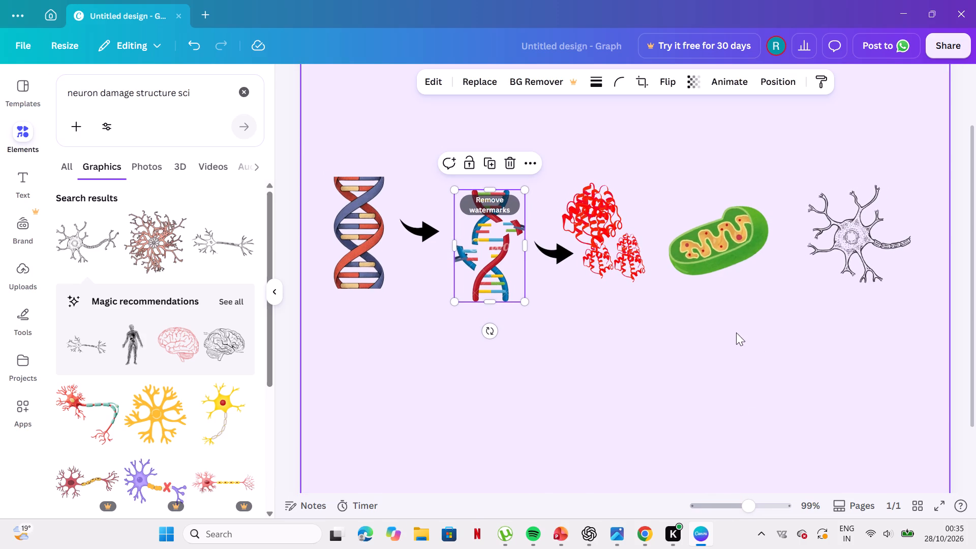
{"action": "left_click_drag", "start_coordinate": [372, 191], "coordinate": [368, 201]}
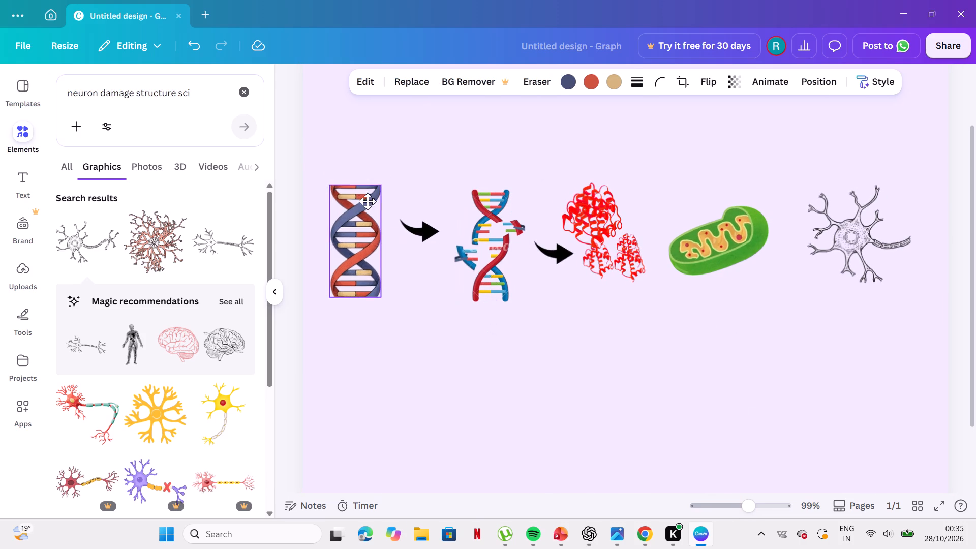
{"action": "left_click_drag", "start_coordinate": [368, 201], "coordinate": [362, 197]}
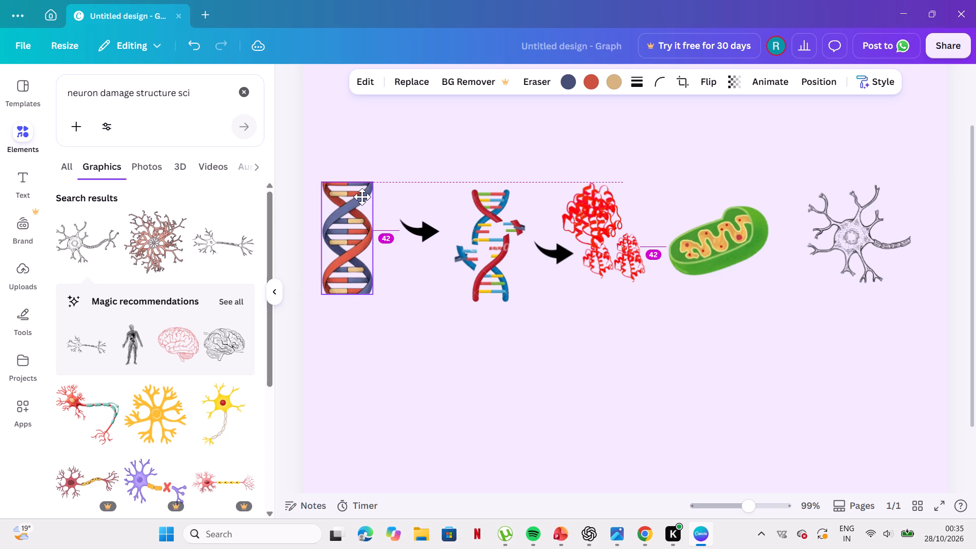
{"action": "left_click_drag", "start_coordinate": [362, 197], "coordinate": [363, 197]}
{"action": "left_click_drag", "start_coordinate": [373, 185], "coordinate": [365, 195]}
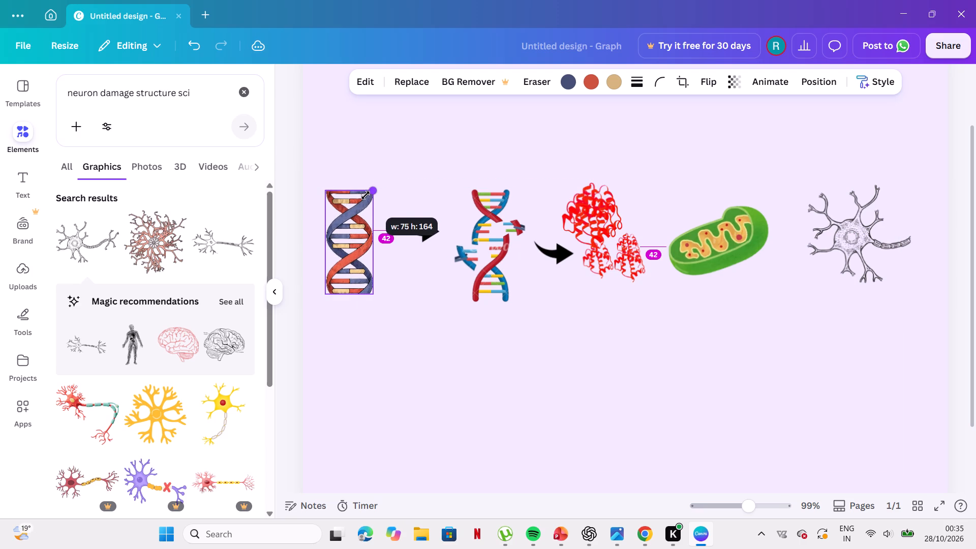
{"action": "left_click_drag", "start_coordinate": [365, 195], "coordinate": [365, 196]}
Move the first arrow closer to the first DNA helix, shrink it, and centre it at the helix's mid-height.
{"action": "left_click_drag", "start_coordinate": [414, 228], "coordinate": [407, 237]}
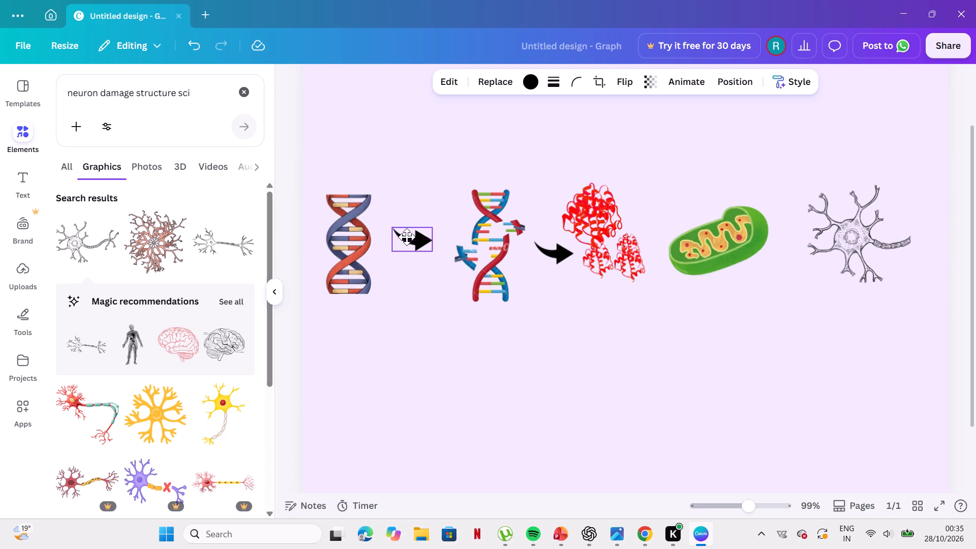
{"action": "left_click_drag", "start_coordinate": [407, 237], "coordinate": [403, 238]}
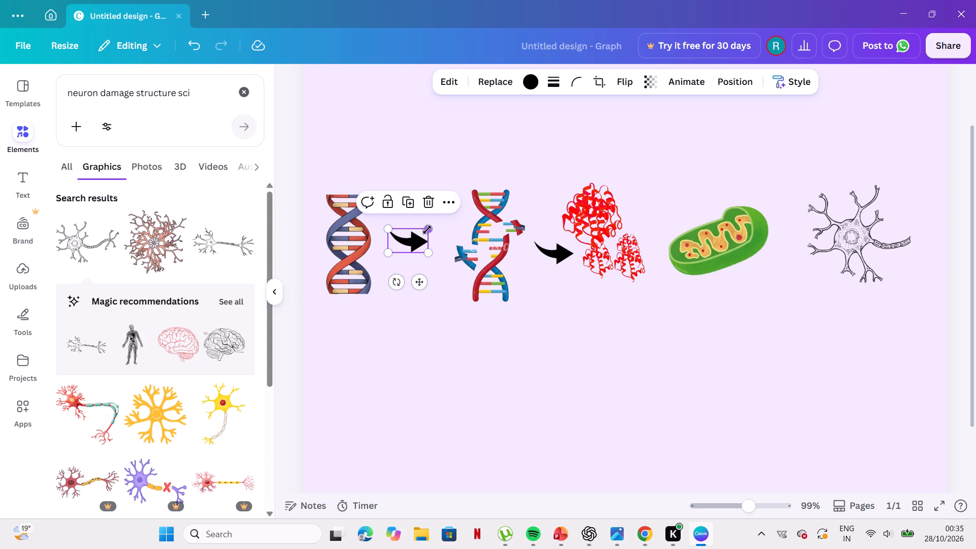
{"action": "left_click_drag", "start_coordinate": [427, 230], "coordinate": [415, 235]}
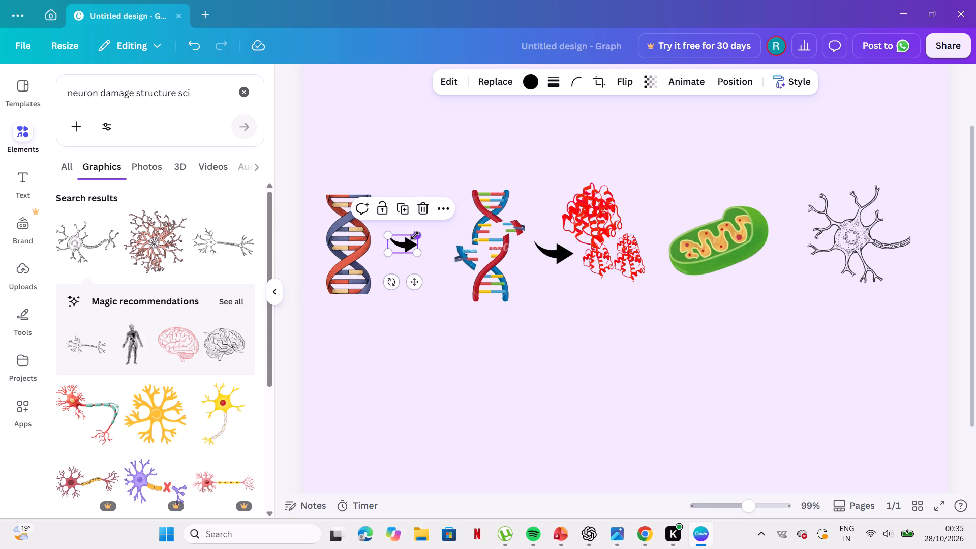
{"action": "left_click", "coordinate": [407, 241]}
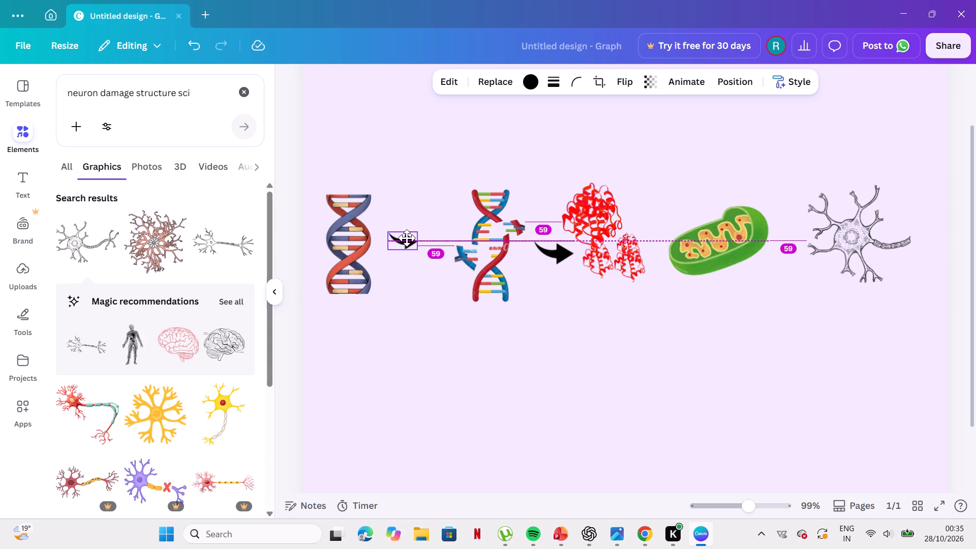
Move the broken DNA helix close to the first arrow and shrink it to match the first helix's height and level.
{"action": "left_click_drag", "start_coordinate": [484, 225], "coordinate": [471, 226]}
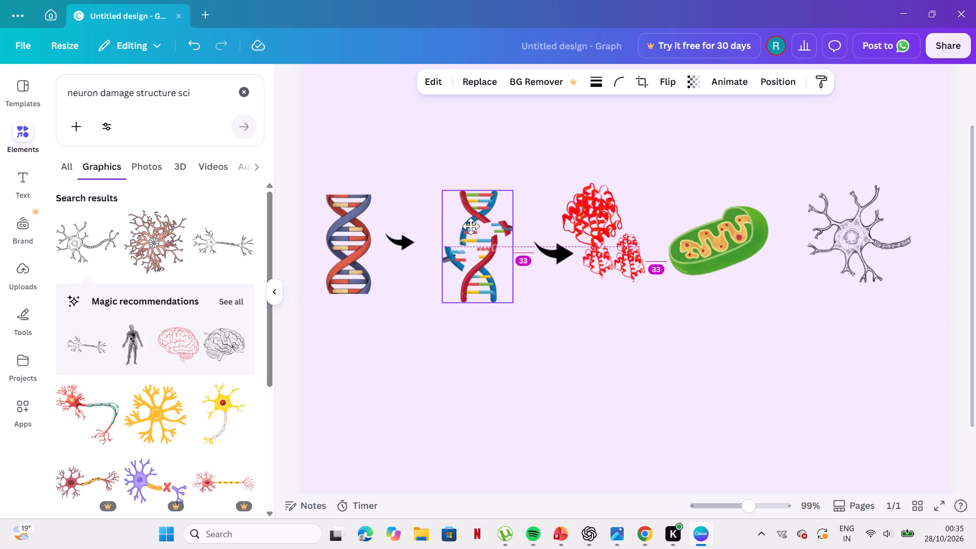
{"action": "left_click_drag", "start_coordinate": [471, 226], "coordinate": [457, 225]}
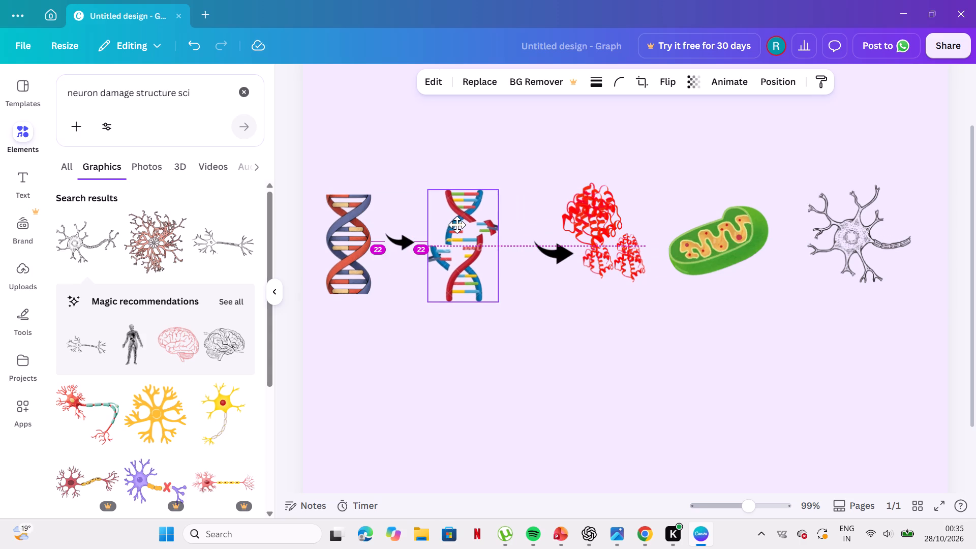
{"action": "left_click_drag", "start_coordinate": [457, 225], "coordinate": [454, 224]}
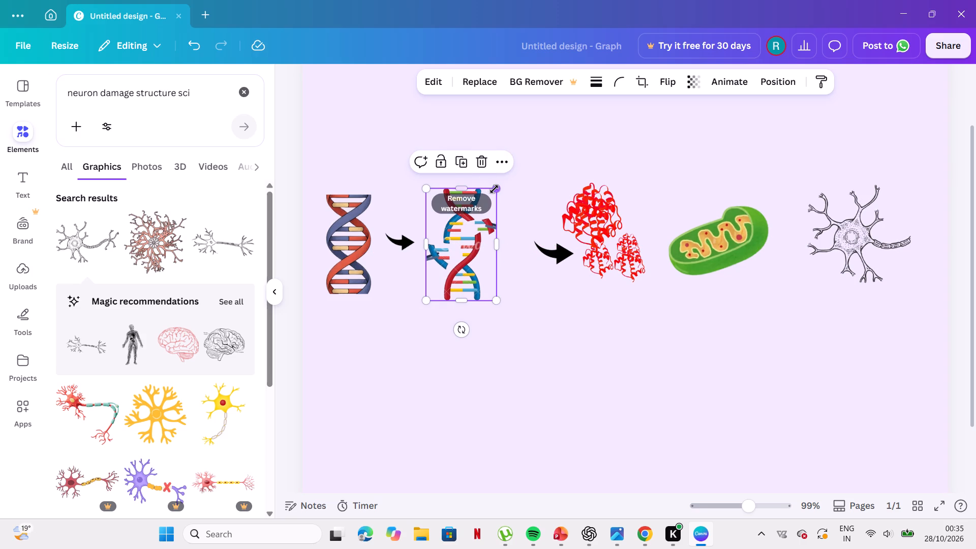
{"action": "left_click_drag", "start_coordinate": [494, 189], "coordinate": [489, 193]}
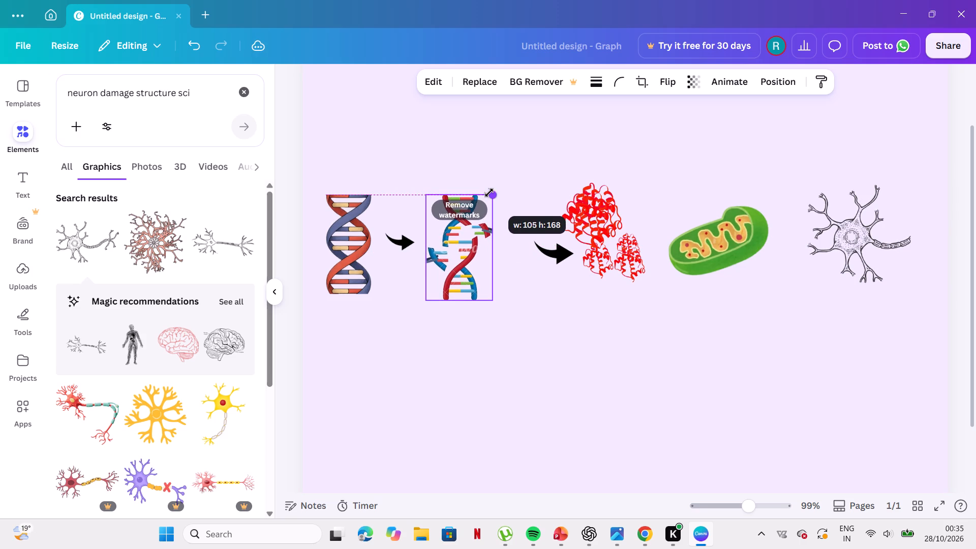
{"action": "left_click_drag", "start_coordinate": [489, 193], "coordinate": [488, 196]}
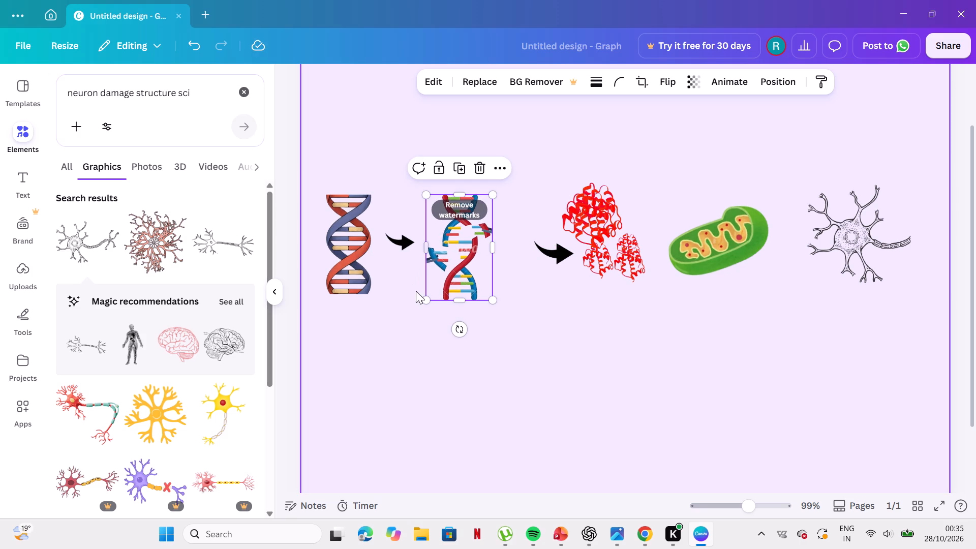
{"action": "left_click_drag", "start_coordinate": [425, 297], "coordinate": [432, 288]}
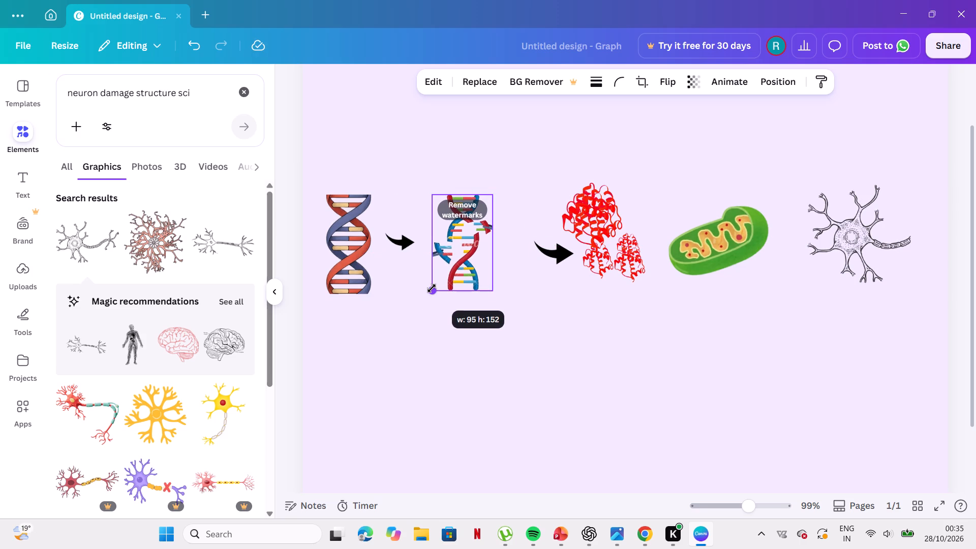
{"action": "left_click_drag", "start_coordinate": [432, 288], "coordinate": [431, 290]}
{"action": "left_click", "coordinate": [552, 266]}
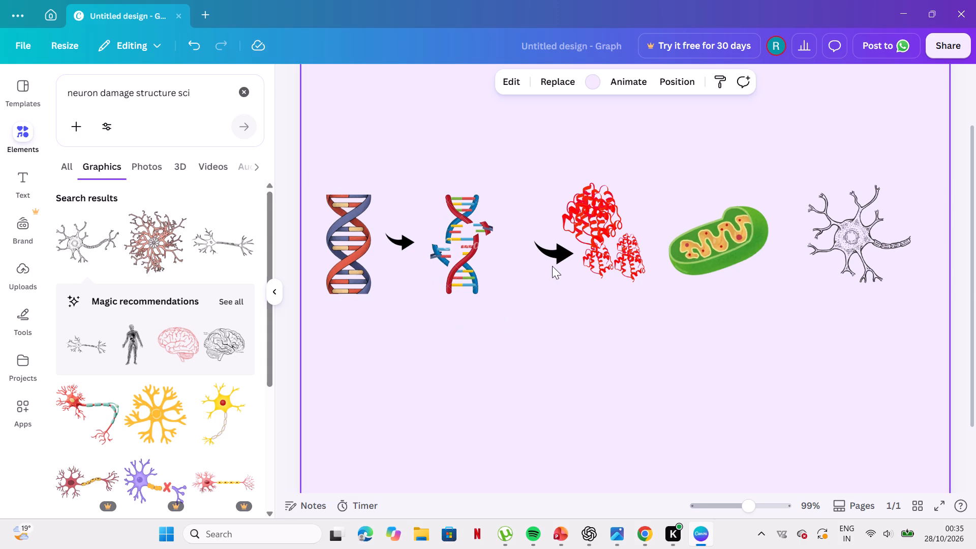
Delete the larger arrow between the broken DNA helix and the red protein cluster.
{"action": "left_click_drag", "start_coordinate": [557, 252], "coordinate": [541, 243]}
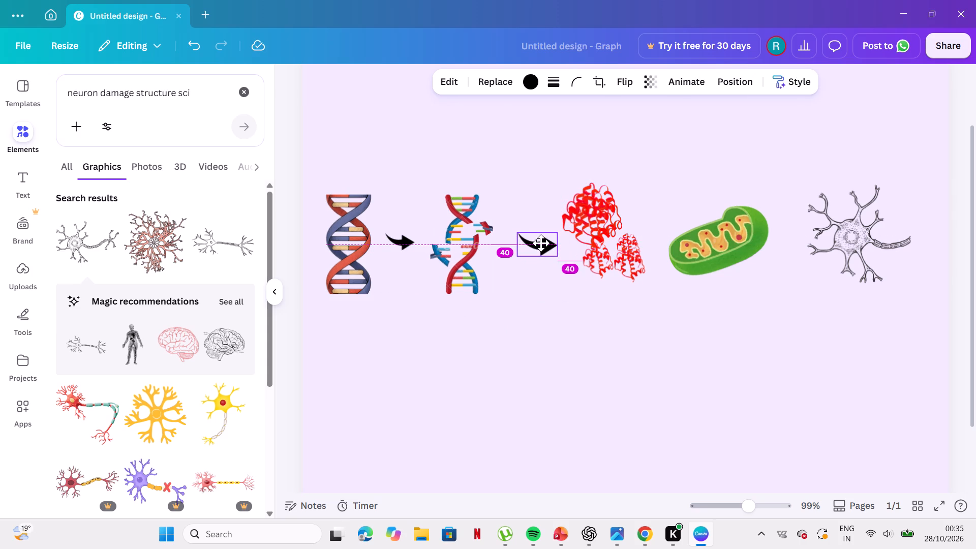
{"action": "left_click_drag", "start_coordinate": [541, 243], "coordinate": [527, 243]}
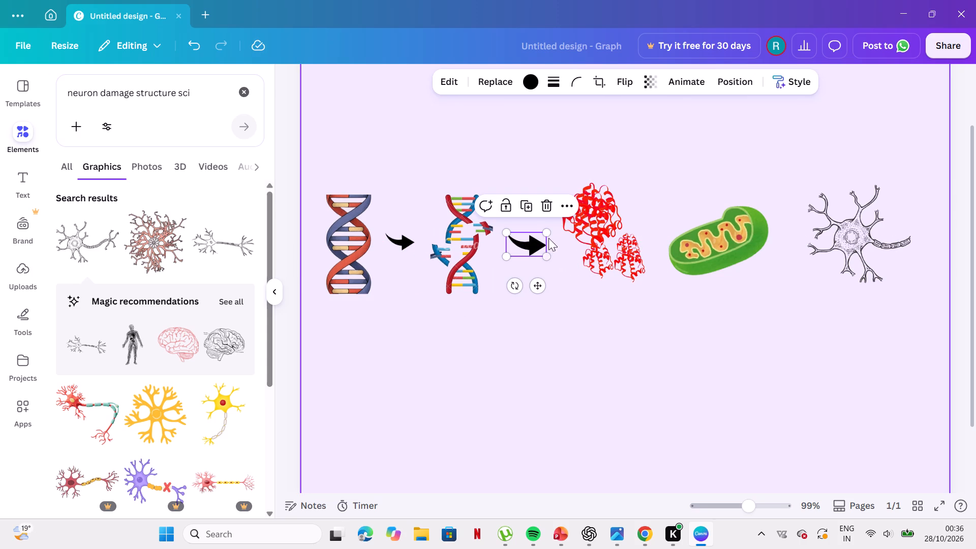
{"action": "left_click", "coordinate": [542, 231]}
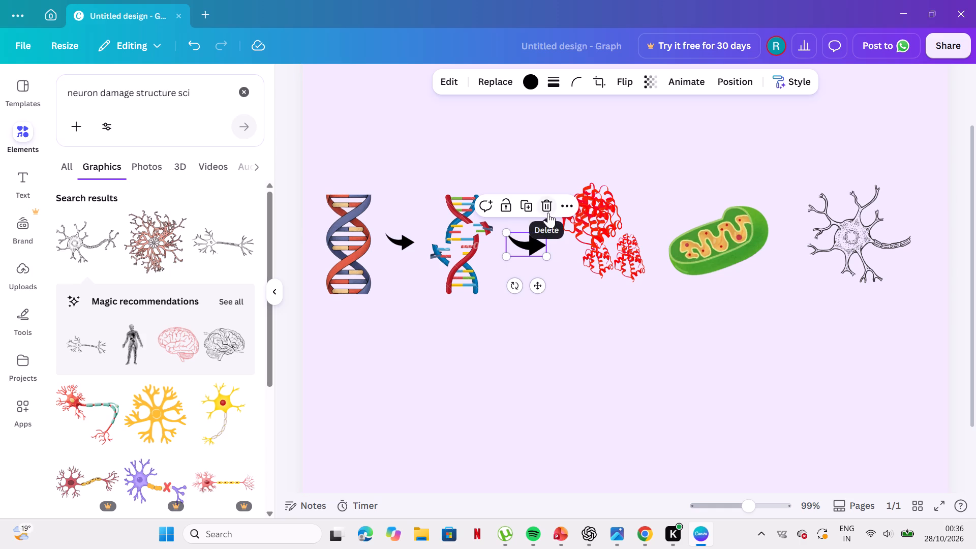
{"action": "left_click", "coordinate": [548, 212]}
Duplicate the first arrow and place the copy just after the broken DNA helix at about the helix's mid-height.
{"action": "left_click", "coordinate": [402, 235]}
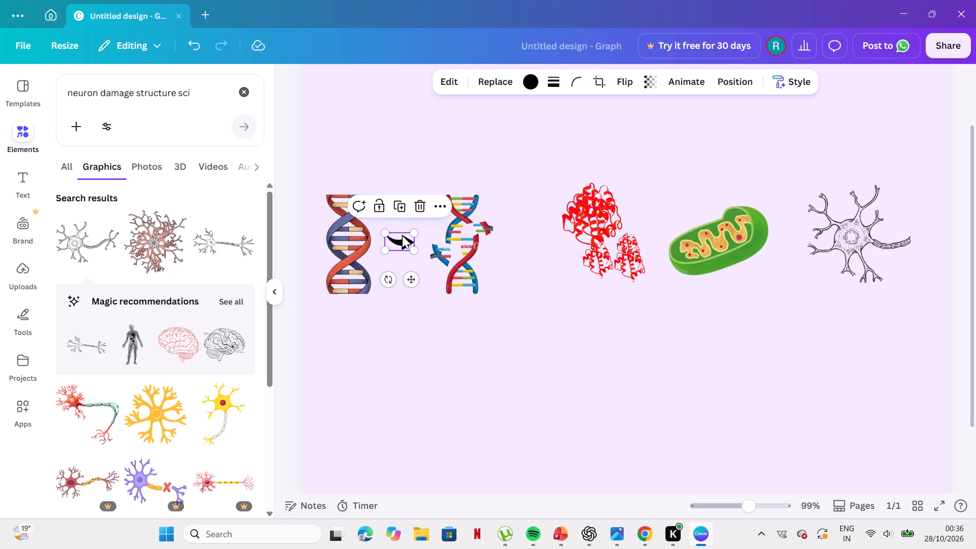
{"action": "left_click", "coordinate": [404, 199]}
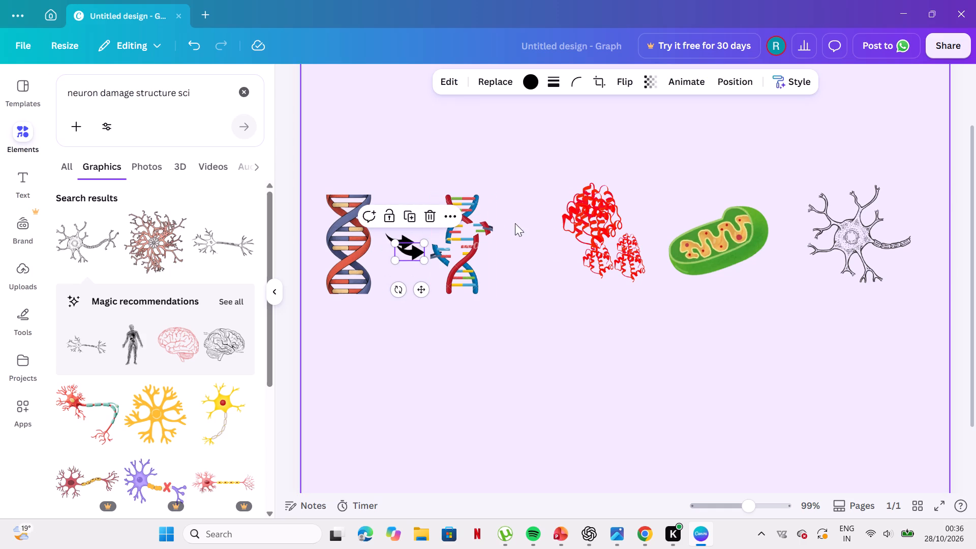
{"action": "left_click_drag", "start_coordinate": [405, 247], "coordinate": [502, 244]}
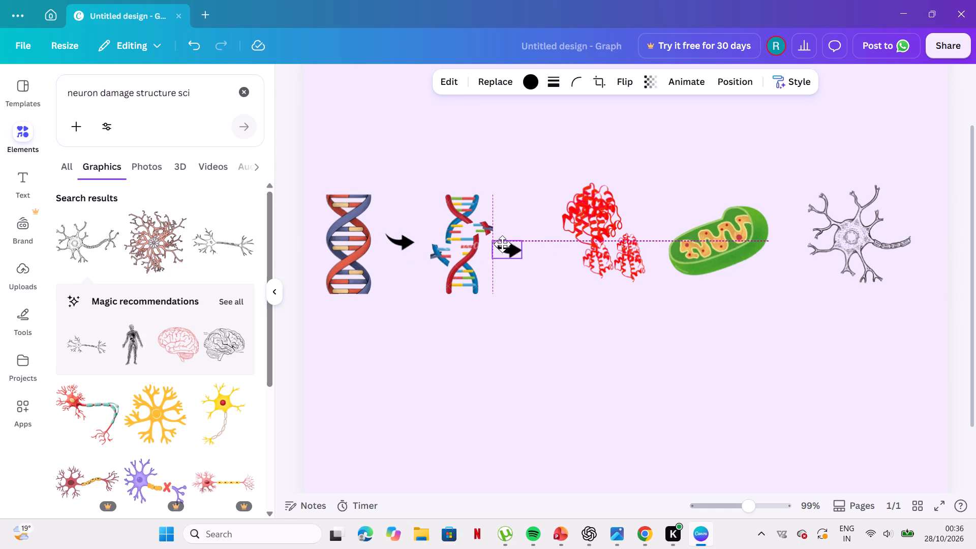
{"action": "left_click_drag", "start_coordinate": [502, 244], "coordinate": [511, 233]}
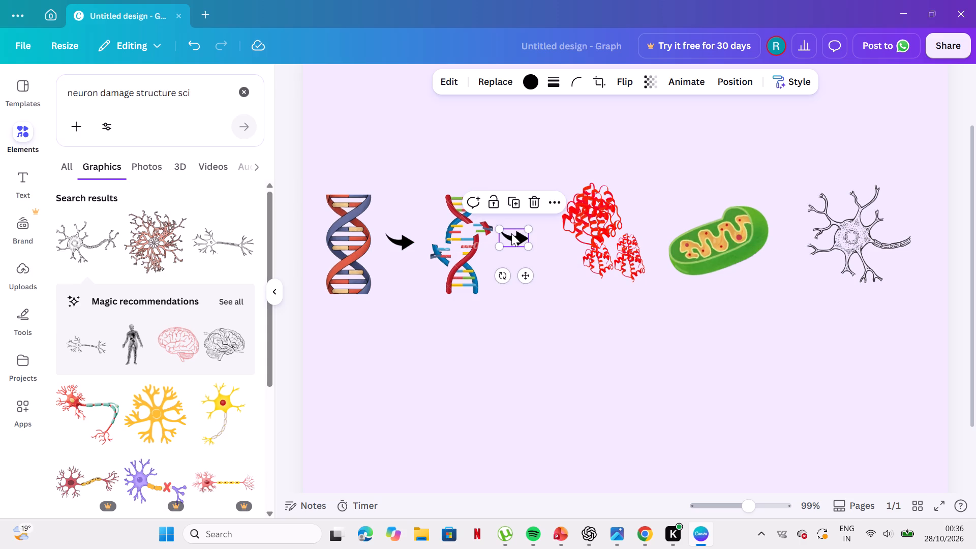
{"action": "left_click_drag", "start_coordinate": [511, 233], "coordinate": [512, 241]}
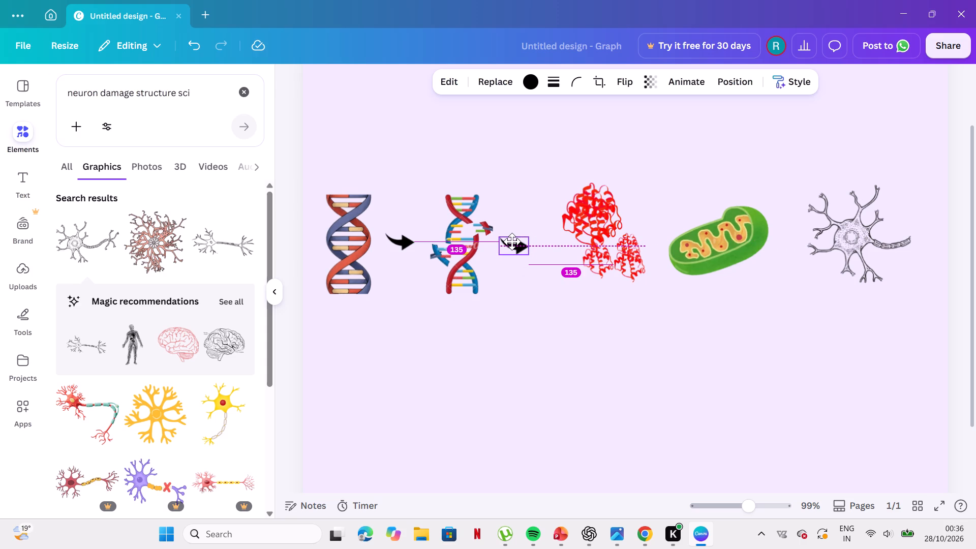
{"action": "left_click_drag", "start_coordinate": [512, 241], "coordinate": [512, 241]}
Move the two overlapping large red proteins close to the second arrow and shrink the front one slightly.
{"action": "left_click_drag", "start_coordinate": [573, 220], "coordinate": [572, 220]}
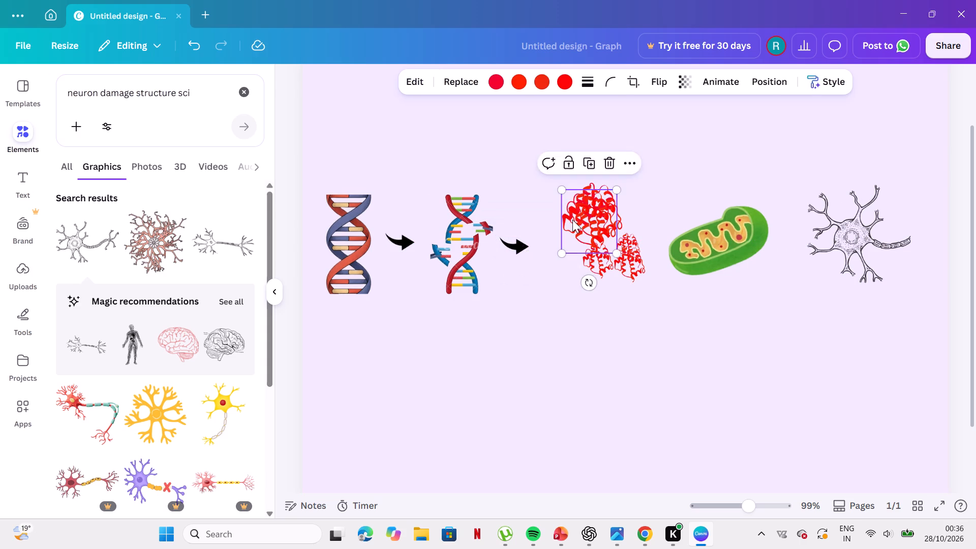
{"action": "left_click_drag", "start_coordinate": [572, 220], "coordinate": [537, 215]}
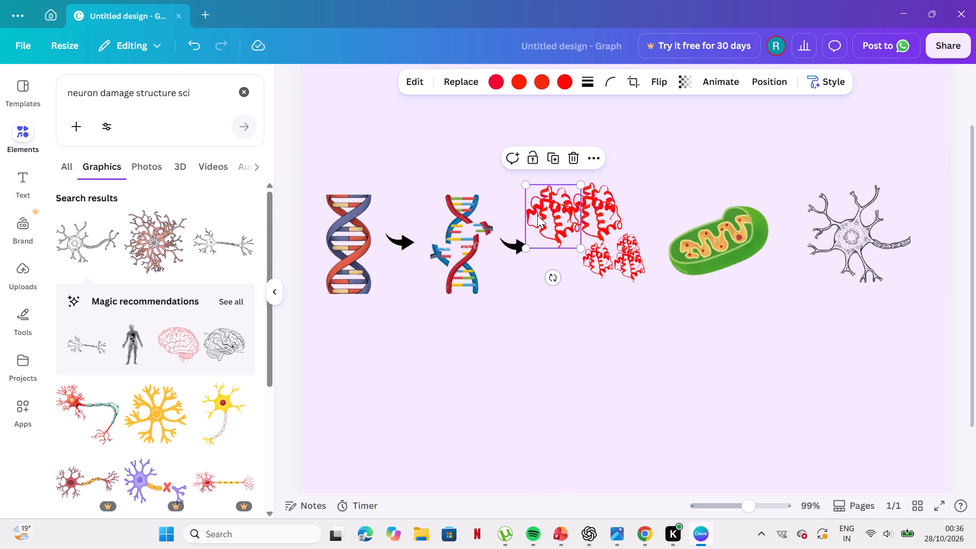
{"action": "left_click_drag", "start_coordinate": [617, 219], "coordinate": [577, 225]}
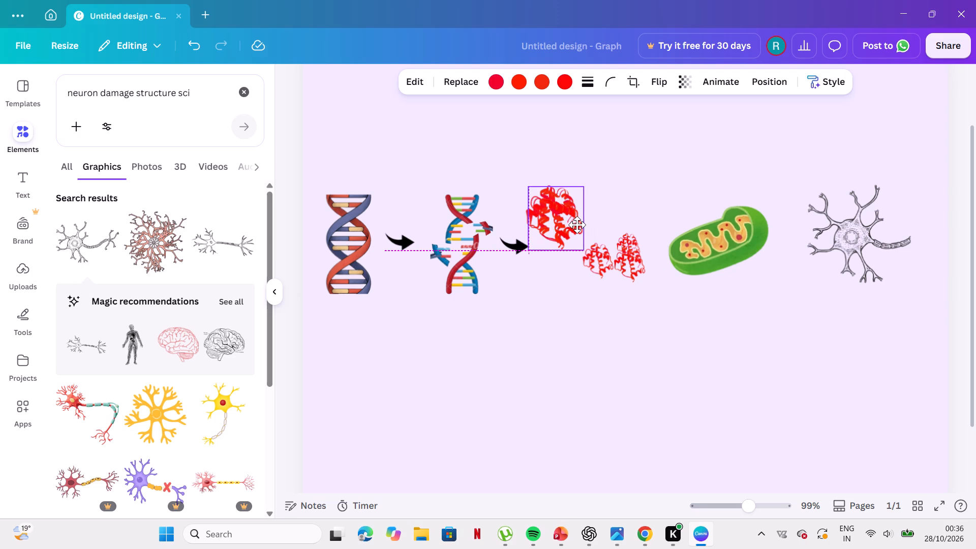
{"action": "left_click_drag", "start_coordinate": [577, 225], "coordinate": [585, 224]}
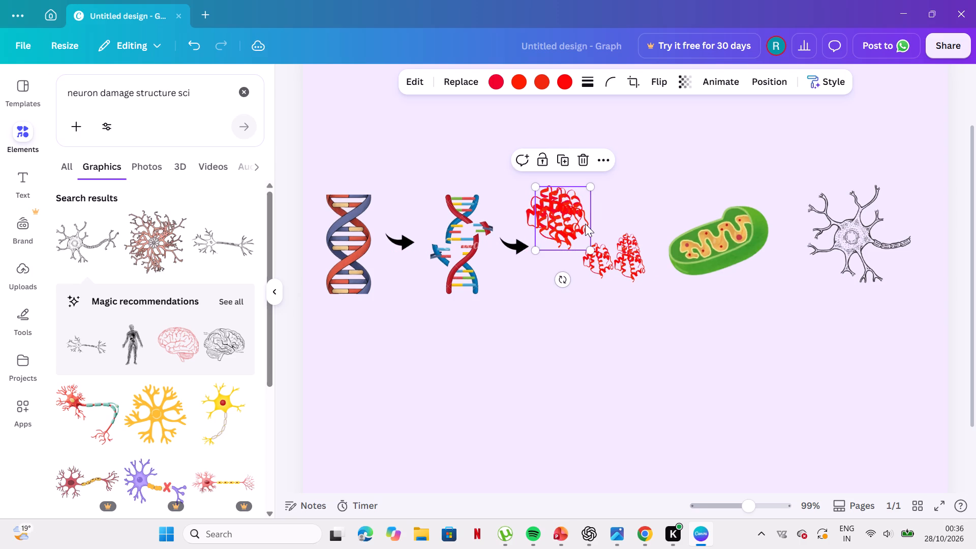
{"action": "left_click_drag", "start_coordinate": [591, 248], "coordinate": [581, 242]}
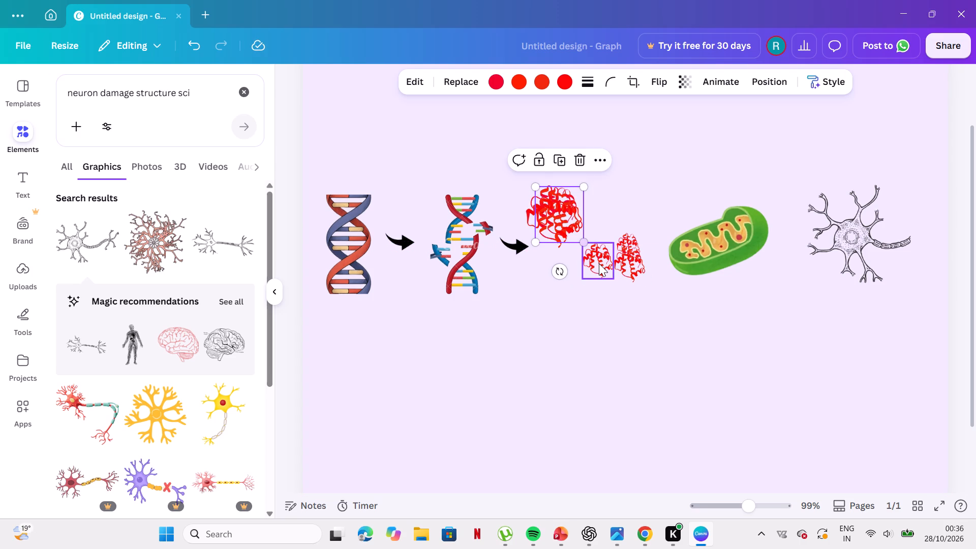
Move the small red proteins beneath the large ones to form a compact cluster beside the second arrow.
{"action": "left_click_drag", "start_coordinate": [599, 263], "coordinate": [556, 270]}
{"action": "left_click_drag", "start_coordinate": [631, 254], "coordinate": [586, 253]}
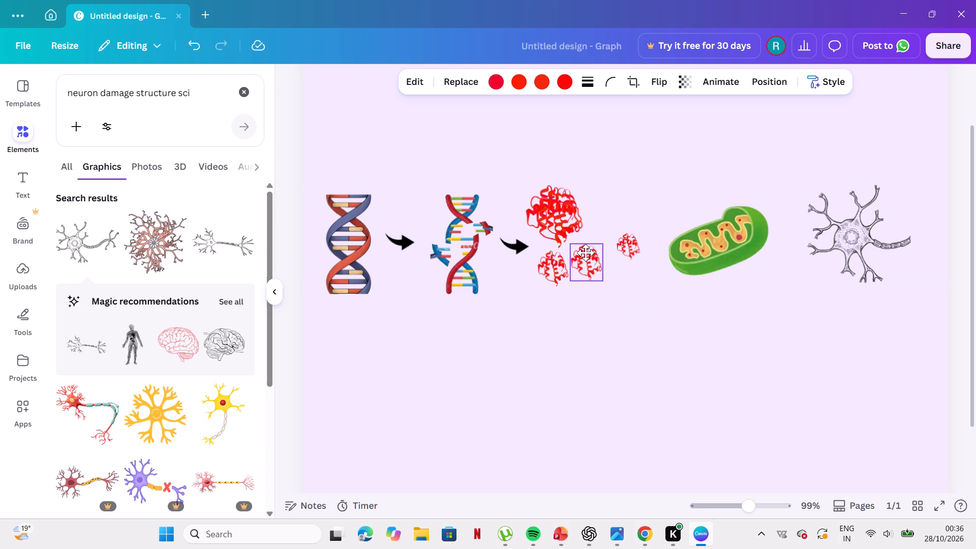
{"action": "left_click_drag", "start_coordinate": [586, 253], "coordinate": [587, 246]}
{"action": "left_click_drag", "start_coordinate": [637, 245], "coordinate": [595, 260]}
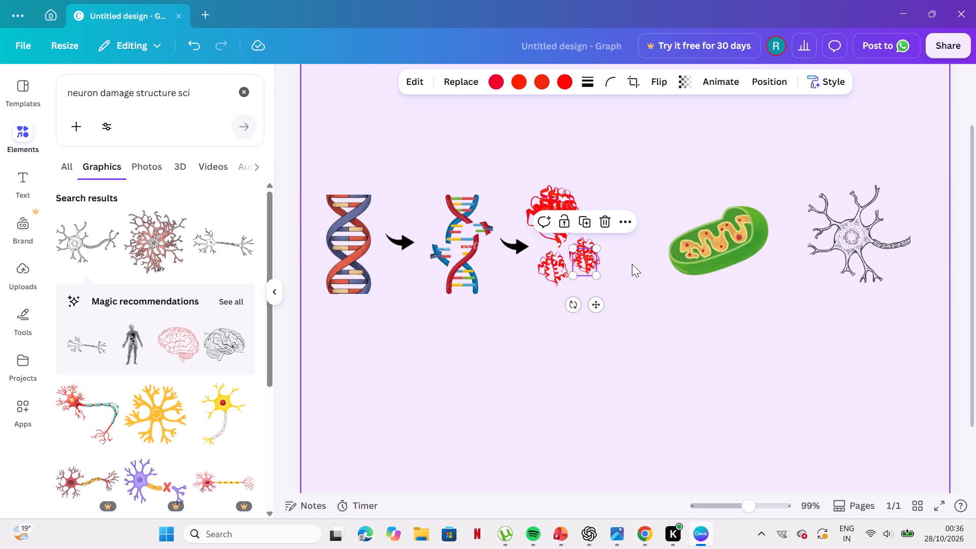
Centre the second arrow between the broken DNA helix and the proteins, and level the first arrow with it.
{"action": "left_click_drag", "start_coordinate": [524, 243], "coordinate": [524, 241]}
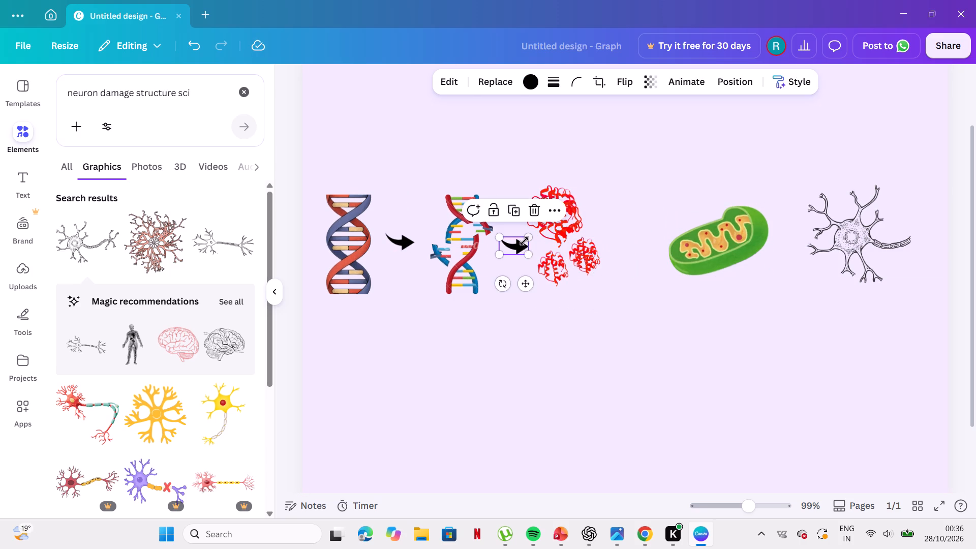
{"action": "left_click_drag", "start_coordinate": [524, 241], "coordinate": [530, 236]}
{"action": "double_click", "coordinate": [530, 236]}
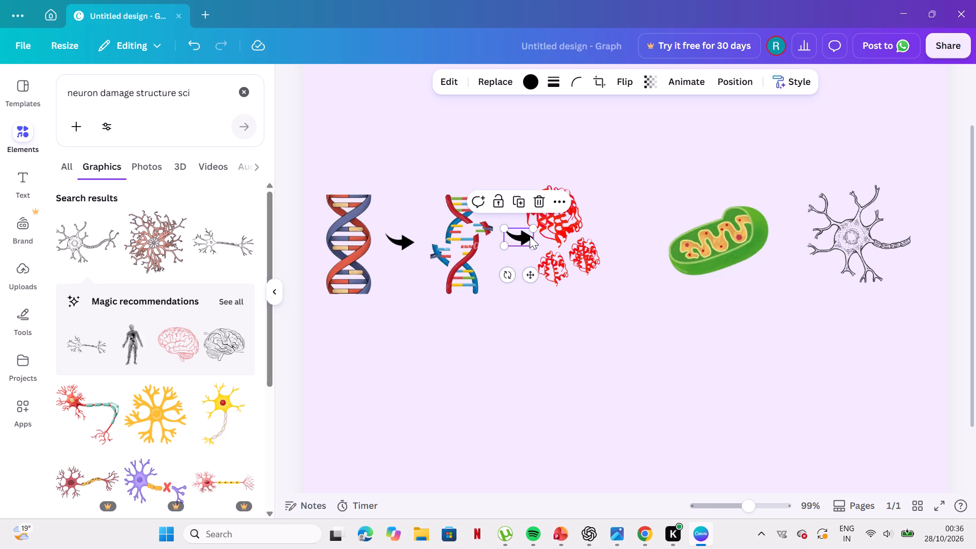
{"action": "left_click", "coordinate": [530, 236]}
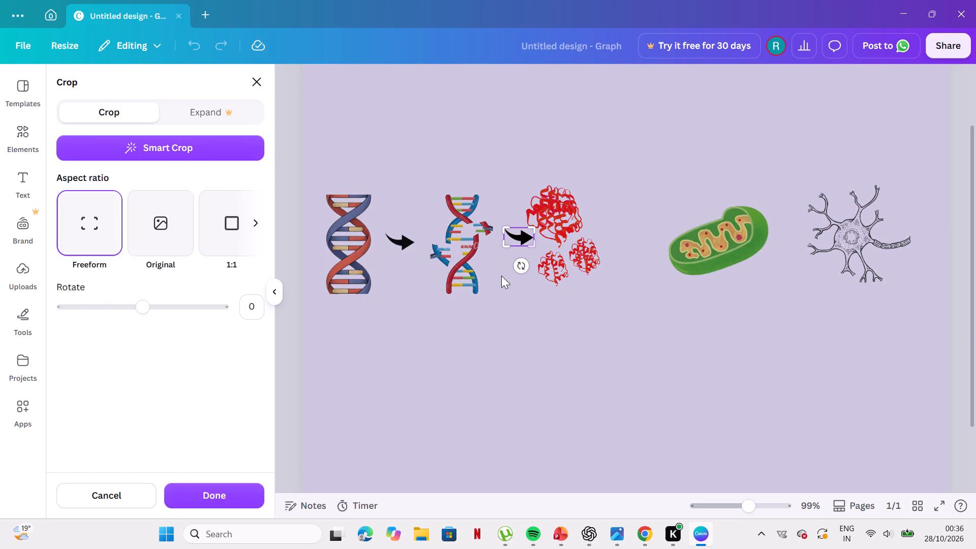
{"action": "left_click", "coordinate": [501, 276]}
{"action": "left_click_drag", "start_coordinate": [518, 227], "coordinate": [515, 234]}
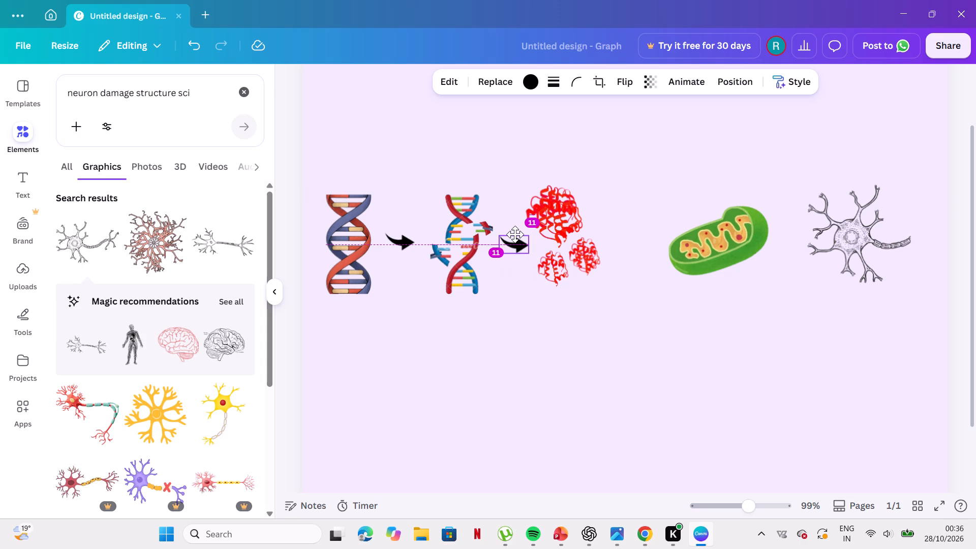
{"action": "left_click_drag", "start_coordinate": [515, 234], "coordinate": [515, 232]}
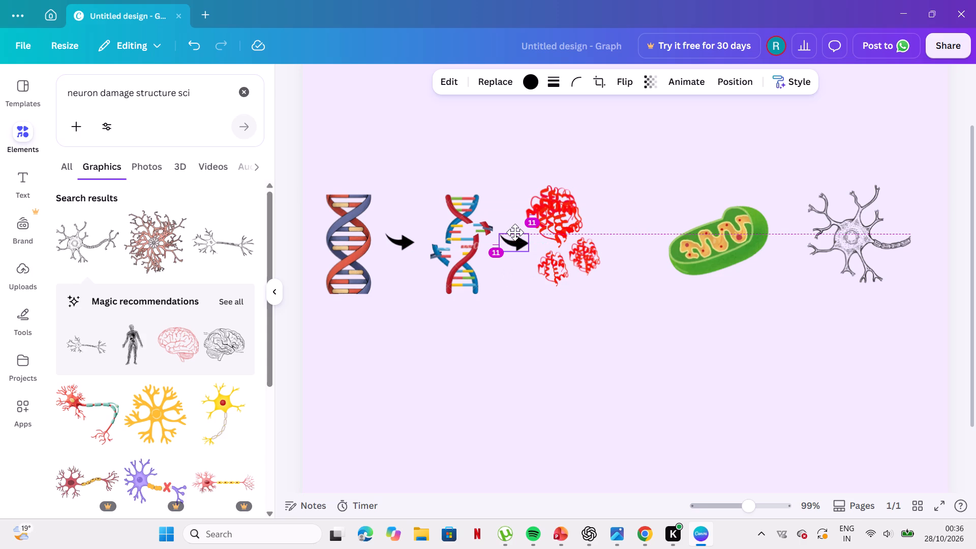
{"action": "left_click_drag", "start_coordinate": [515, 232], "coordinate": [515, 234]}
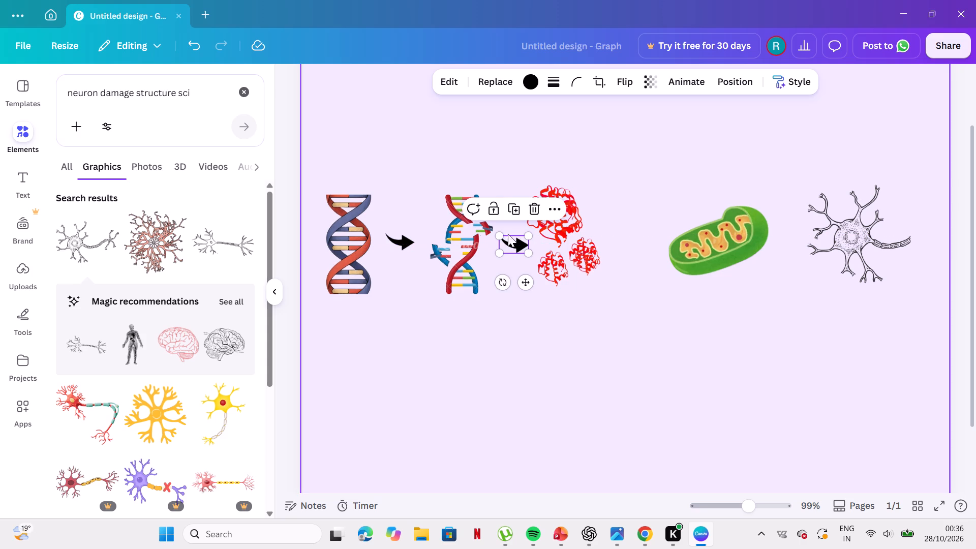
{"action": "left_click", "coordinate": [396, 236]}
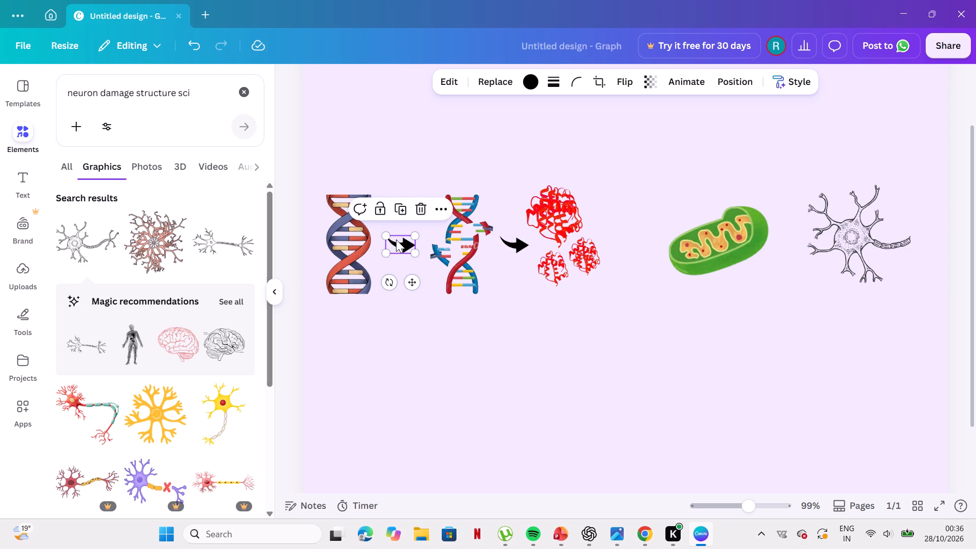
Duplicate the second arrow and place the copy between the protein cluster and the mitochondrion.
{"action": "right_click", "coordinate": [509, 242]}
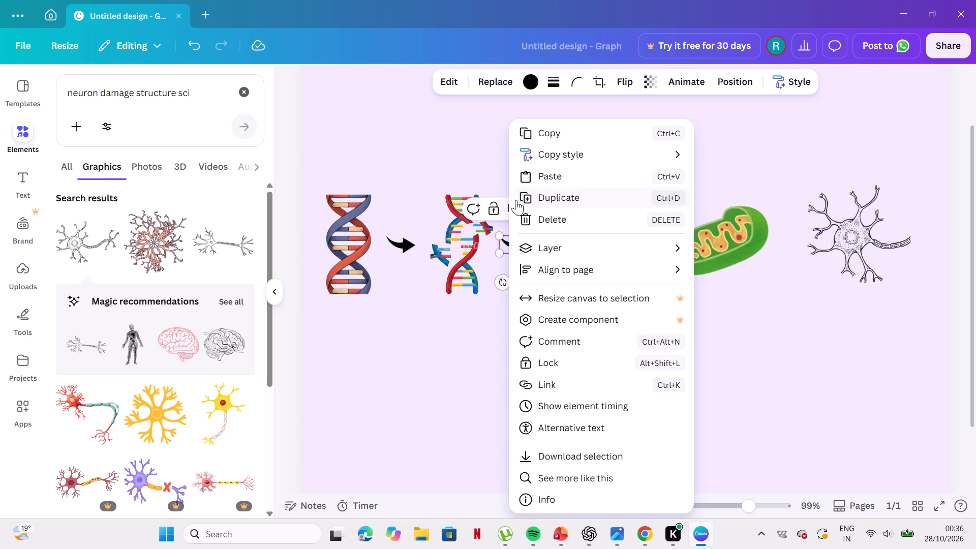
{"action": "left_click", "coordinate": [520, 198]}
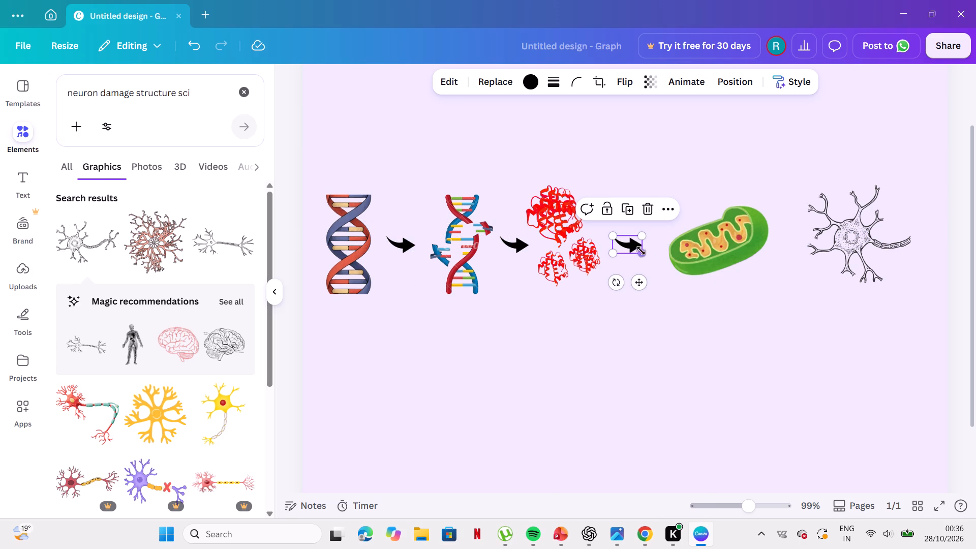
{"action": "left_click", "coordinate": [629, 247]}
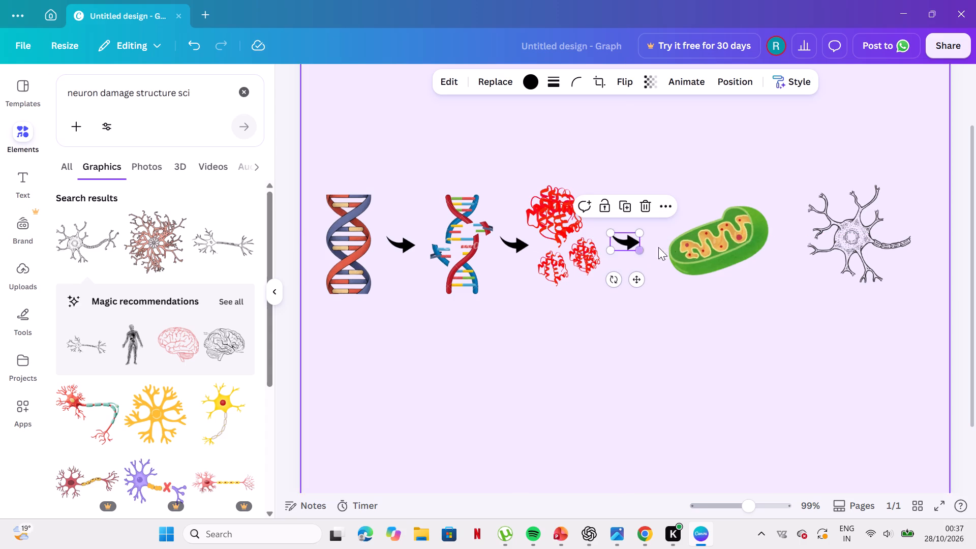
Move the mitochondrion close to the third arrow, straighten its rotation to 0°, shrink it, and centre it beside the arrow.
{"action": "left_click_drag", "start_coordinate": [697, 240], "coordinate": [678, 236]}
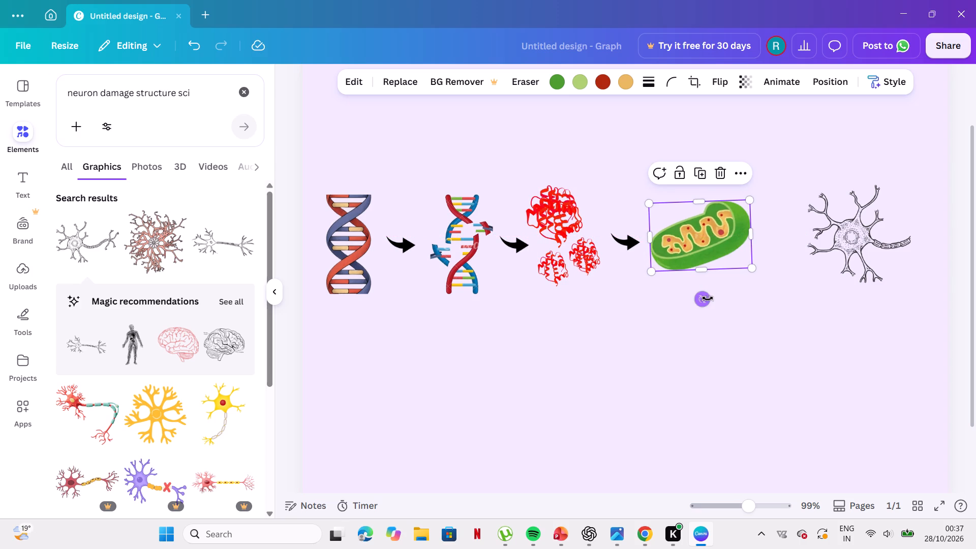
{"action": "left_click", "coordinate": [705, 298]}
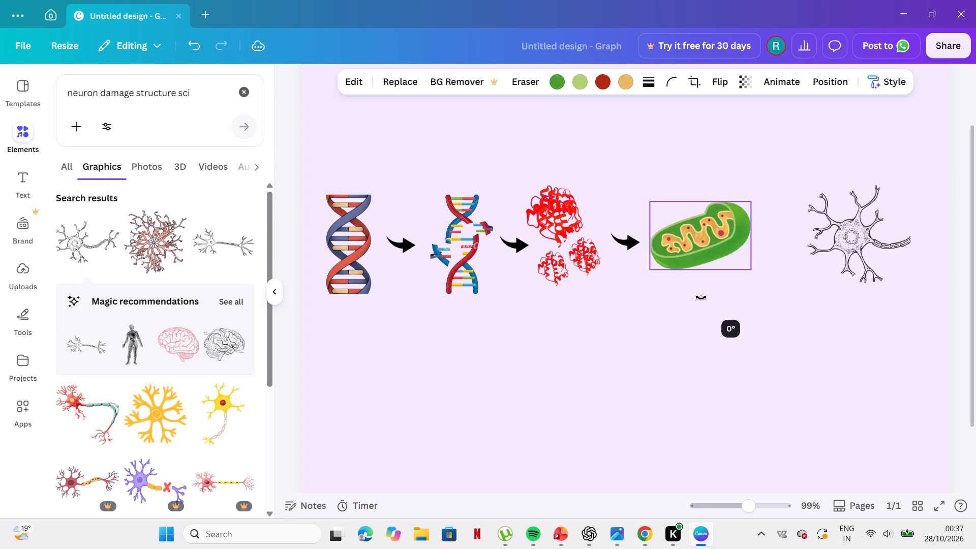
{"action": "left_click_drag", "start_coordinate": [754, 203], "coordinate": [739, 223]}
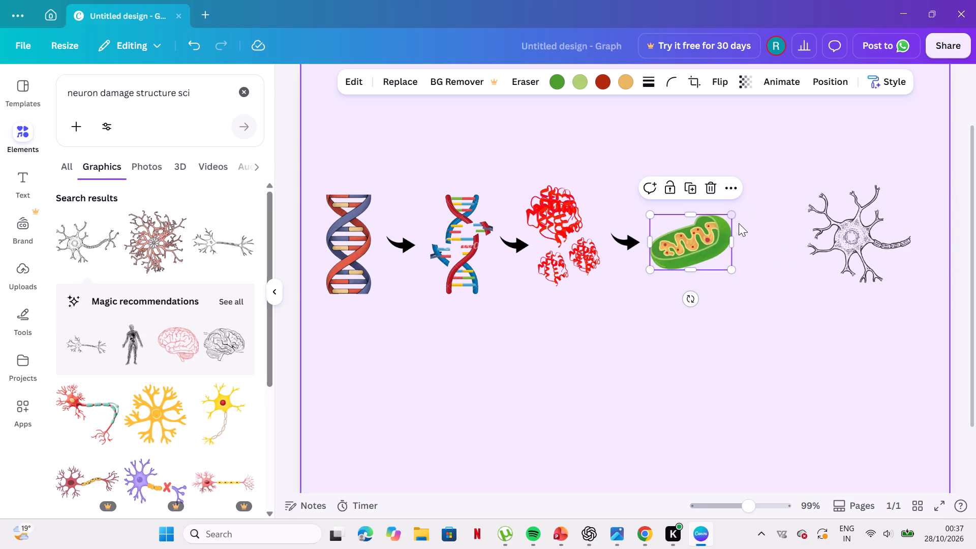
{"action": "left_click", "coordinate": [695, 237]}
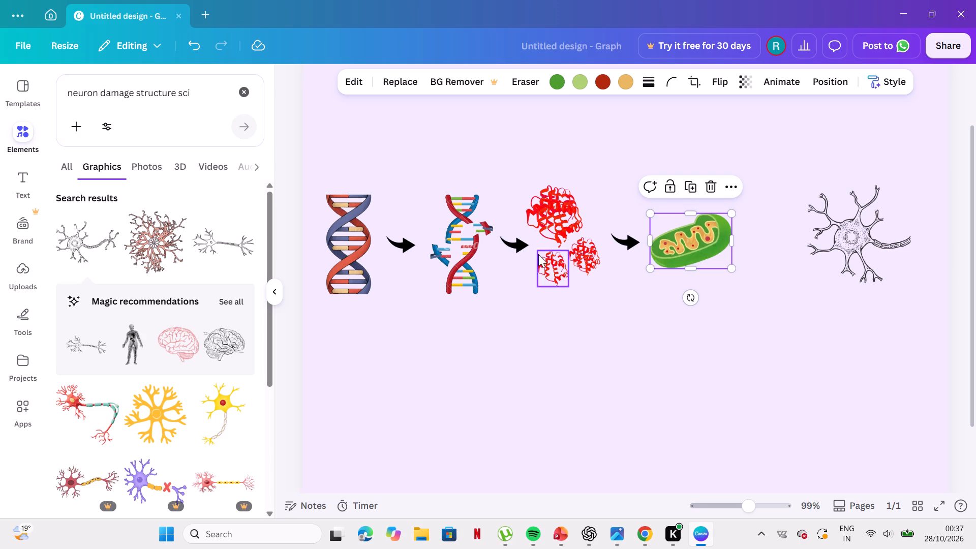
Nudge the second arrow slightly towards the protein cluster, keeping it level with the first arrow.
{"action": "left_click_drag", "start_coordinate": [524, 239], "coordinate": [531, 234]}
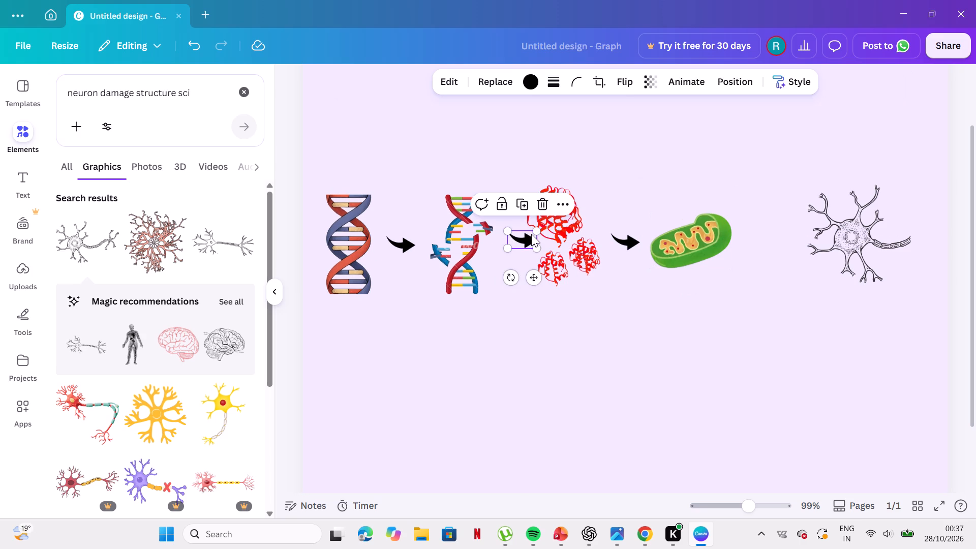
{"action": "left_click_drag", "start_coordinate": [522, 234], "coordinate": [517, 241]}
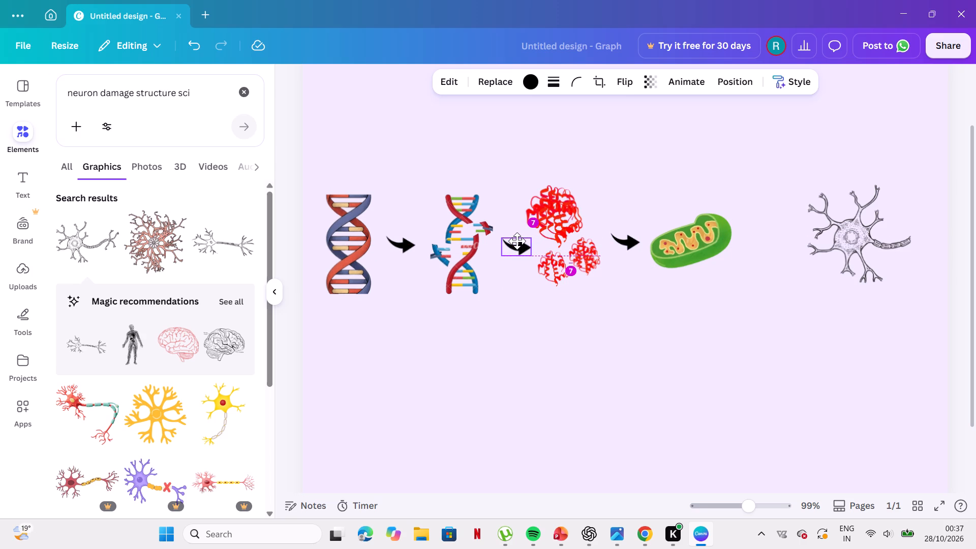
{"action": "left_click_drag", "start_coordinate": [517, 241], "coordinate": [517, 239]}
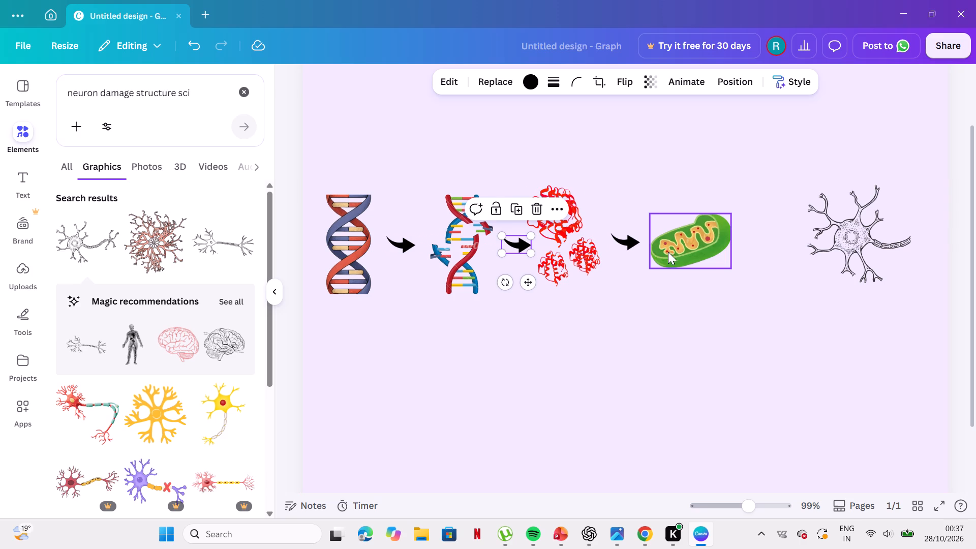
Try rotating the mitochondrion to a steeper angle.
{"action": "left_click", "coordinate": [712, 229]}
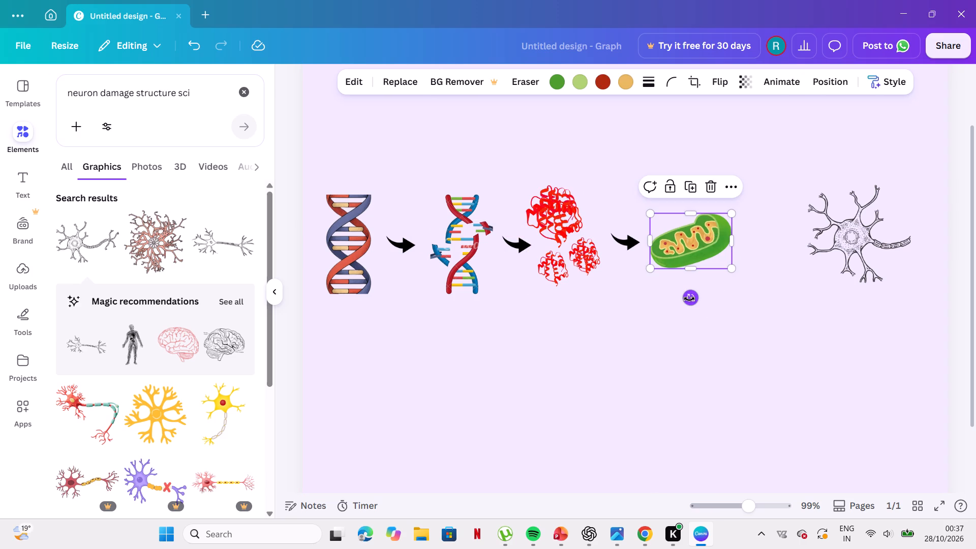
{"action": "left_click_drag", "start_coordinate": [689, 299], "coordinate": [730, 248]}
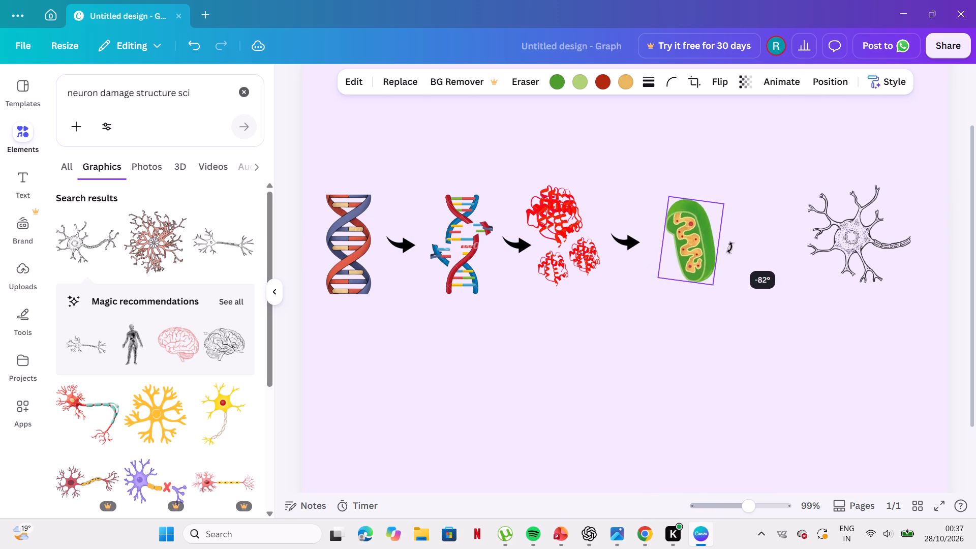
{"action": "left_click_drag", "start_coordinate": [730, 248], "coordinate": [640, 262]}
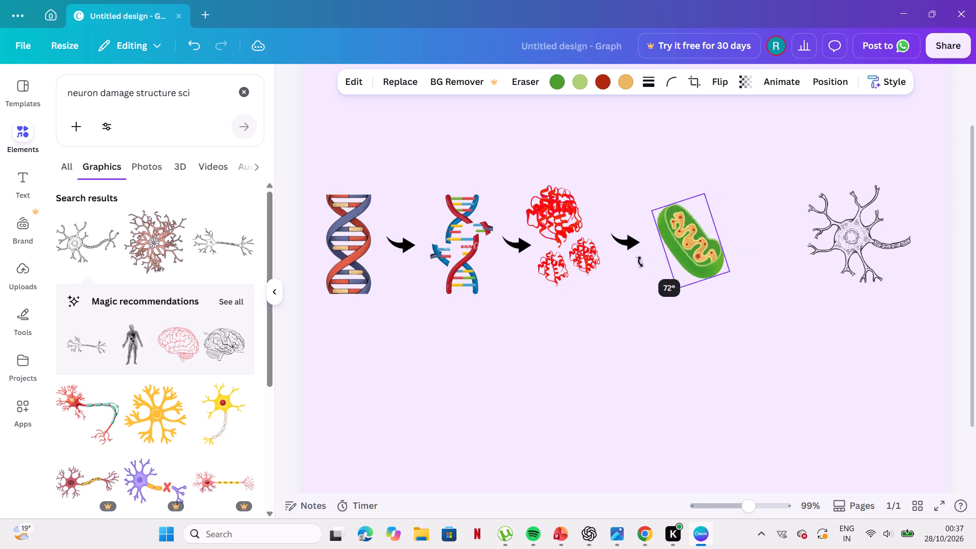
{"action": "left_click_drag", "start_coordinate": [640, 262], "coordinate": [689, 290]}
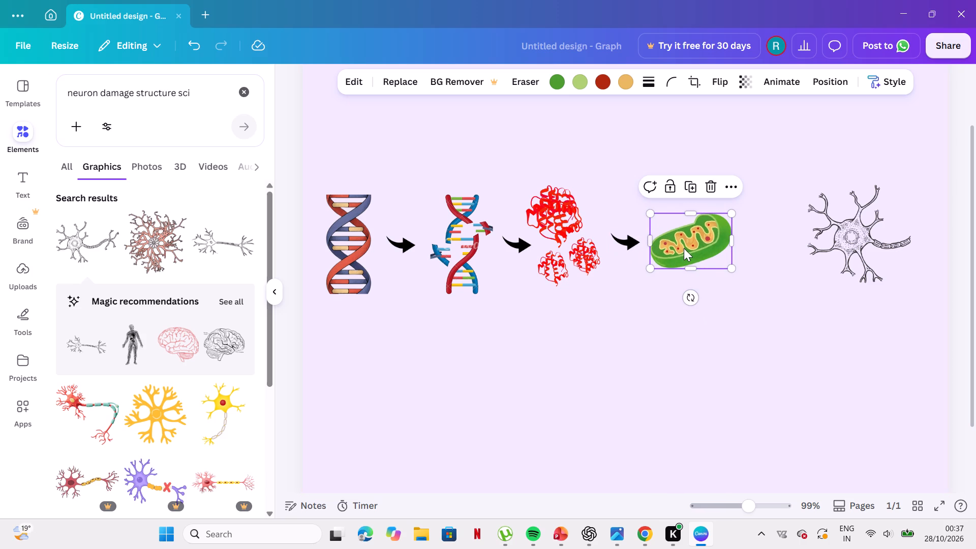
Nudge the mitochondrion slightly up and away from the third arrow.
{"action": "left_click", "coordinate": [684, 248]}
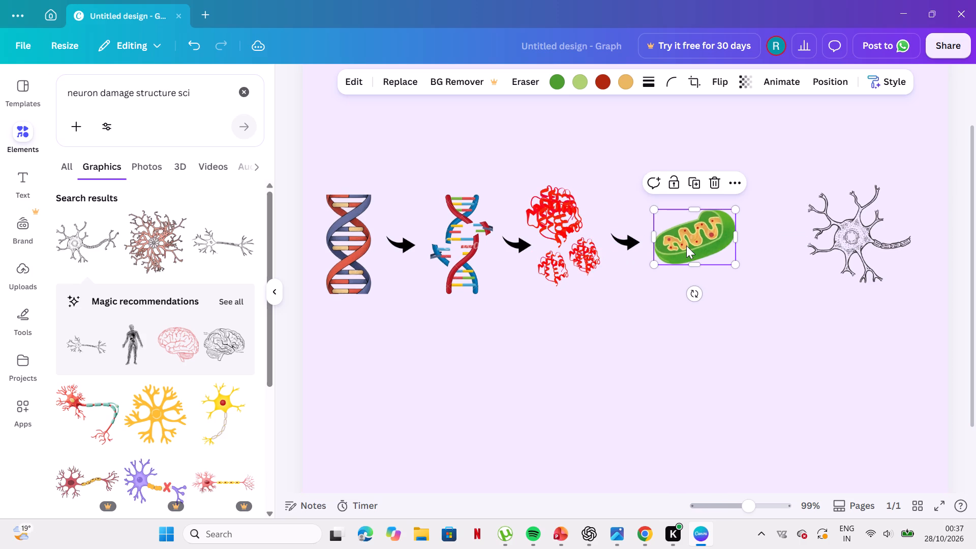
Adjust the largest protein of the cluster so its top edge sits slightly lower.
{"action": "left_click", "coordinate": [575, 184]}
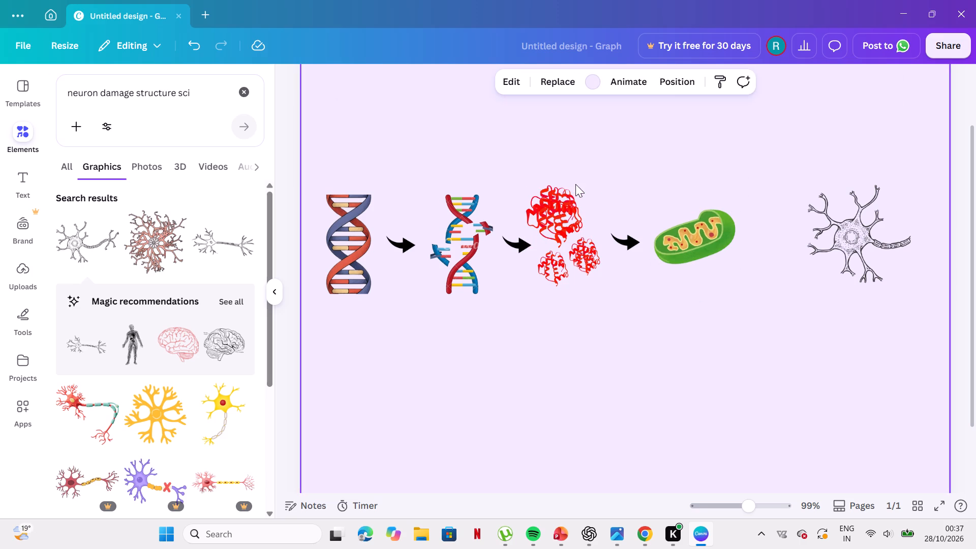
{"action": "left_click", "coordinate": [568, 194]}
{"action": "left_click_drag", "start_coordinate": [577, 181], "coordinate": [575, 189]}
{"action": "left_click", "coordinate": [668, 189]}
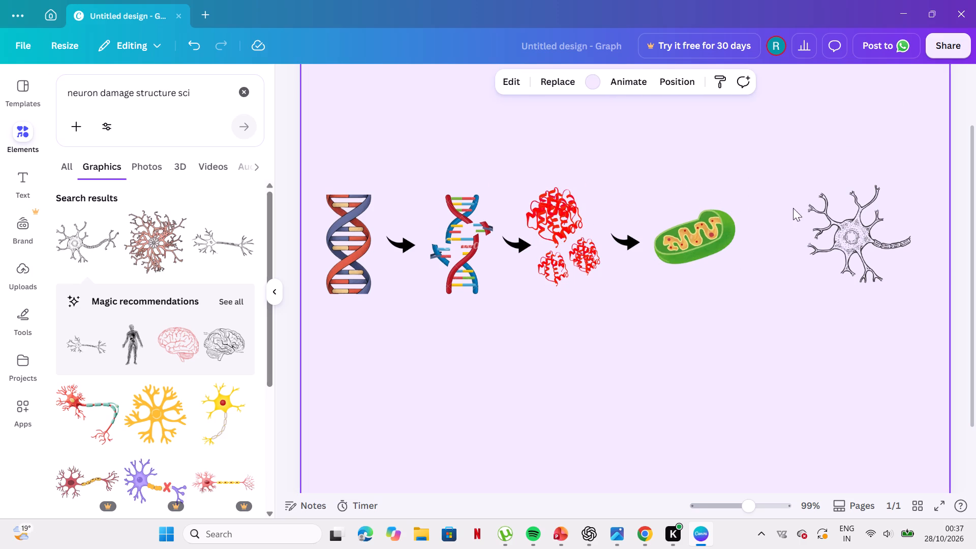
Move the neuron closer to the mitochondrion, shrink it, and level it with the row of graphics.
{"action": "left_click", "coordinate": [814, 217]}
{"action": "left_click_drag", "start_coordinate": [814, 217], "coordinate": [778, 226]}
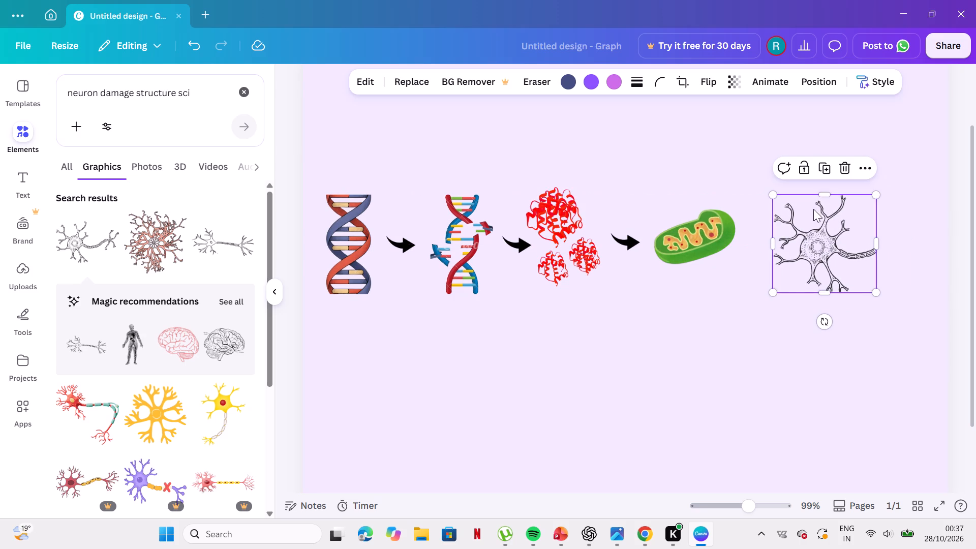
{"action": "left_click_drag", "start_coordinate": [879, 196], "coordinate": [862, 218]}
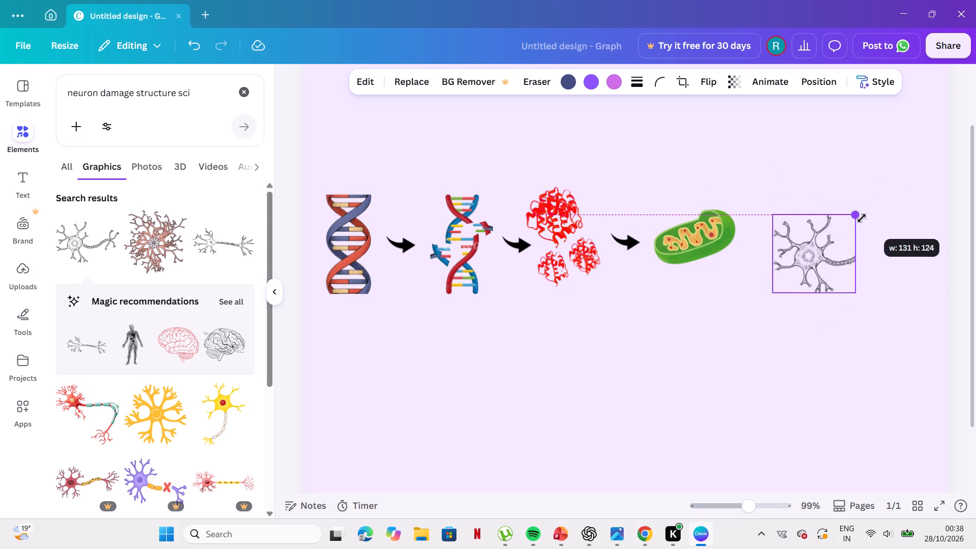
{"action": "left_click_drag", "start_coordinate": [862, 218], "coordinate": [859, 222]}
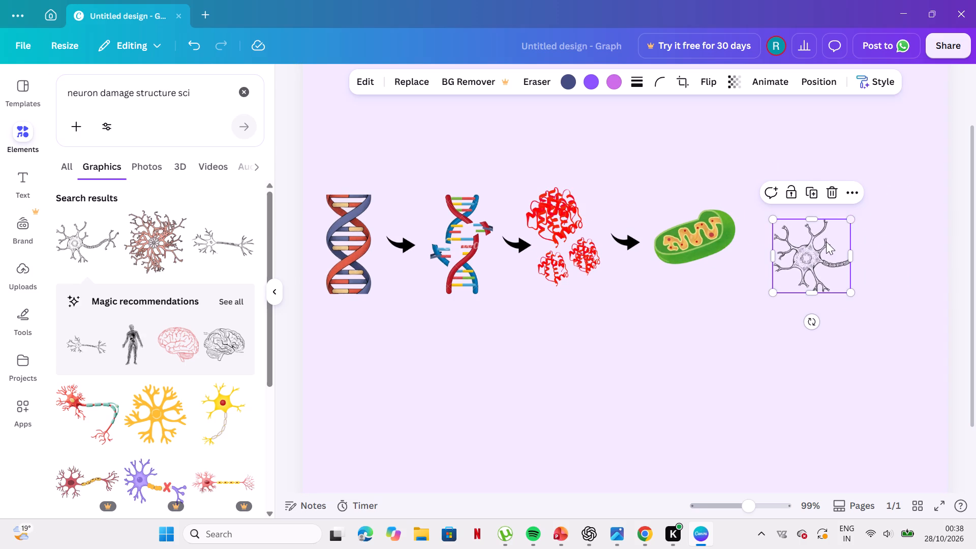
{"action": "left_click_drag", "start_coordinate": [826, 241], "coordinate": [820, 224]}
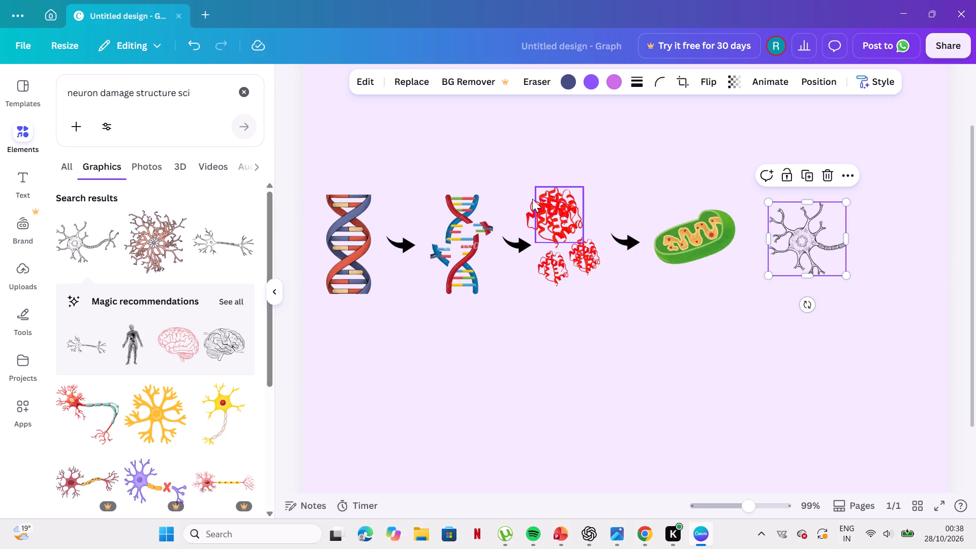
Search the elements library for "yellow dot".
{"action": "left_click", "coordinate": [246, 89]}
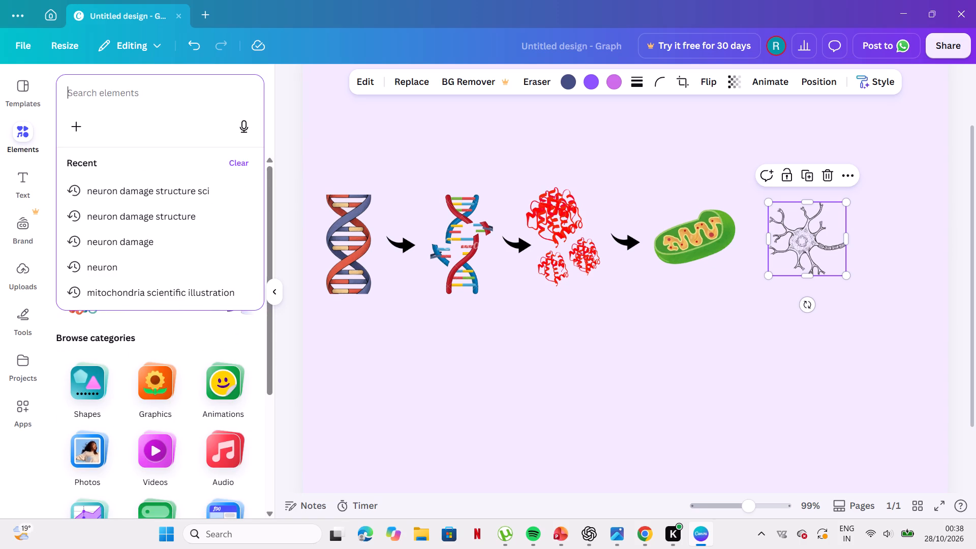
{"action": "left_click", "coordinate": [157, 105]}
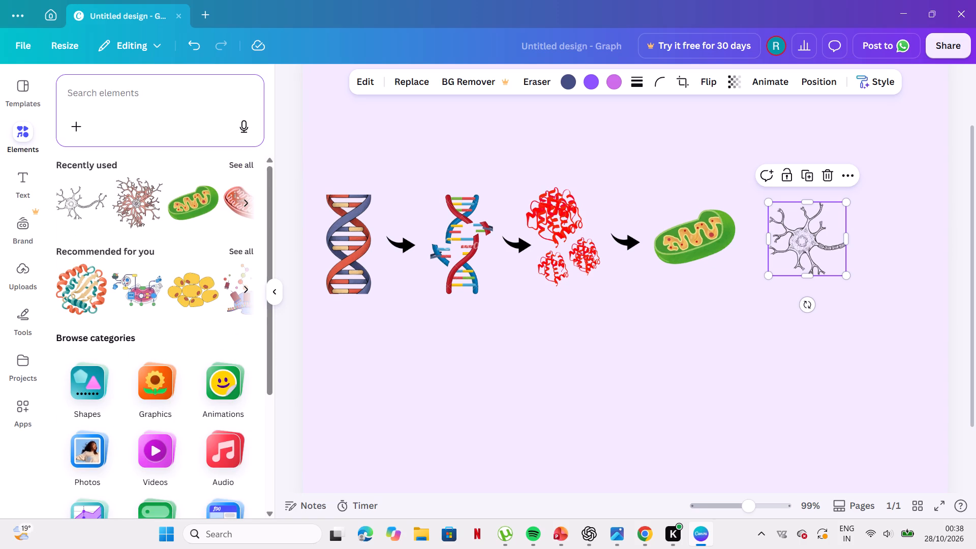
{"action": "type", "text": "do"}
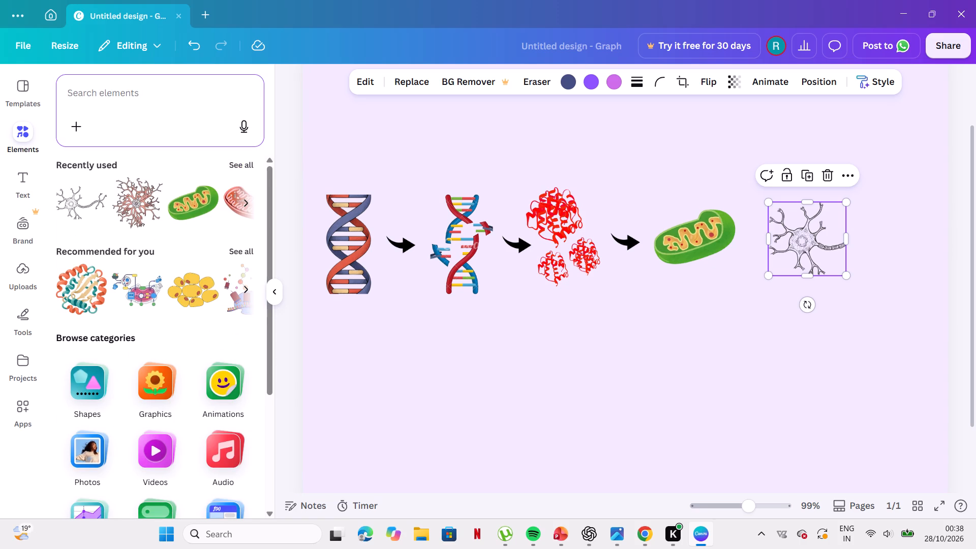
{"action": "left_click", "coordinate": [157, 105]}
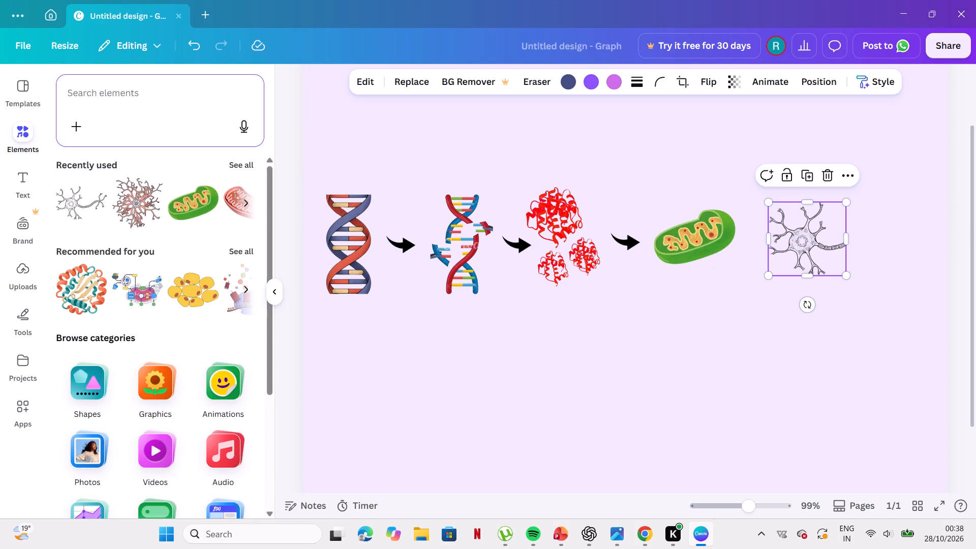
{"action": "left_click", "coordinate": [160, 96]}
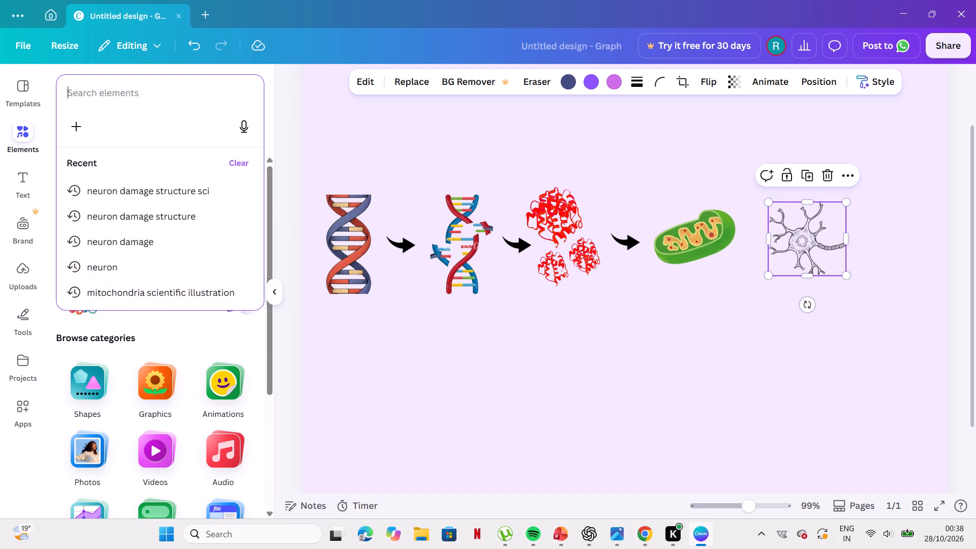
{"action": "key", "text": "d"}
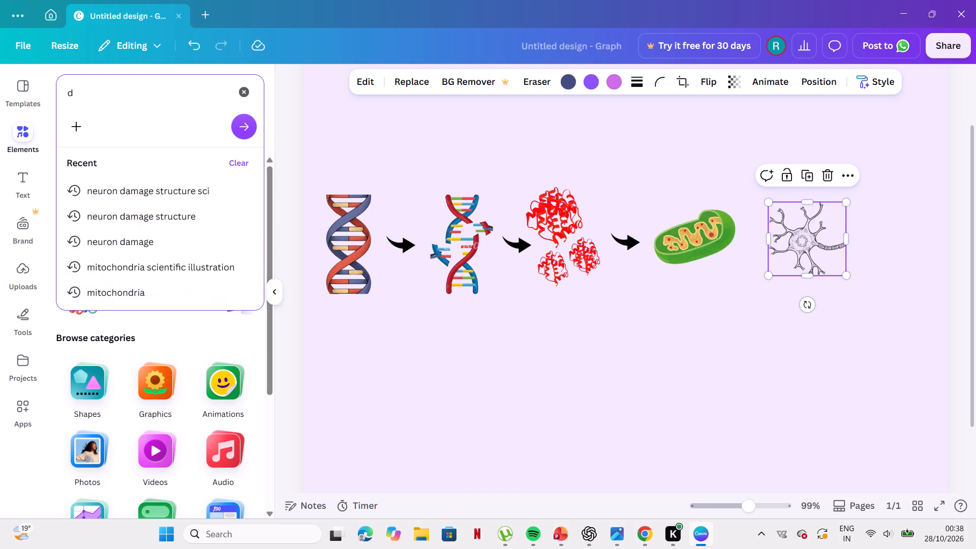
{"action": "key", "text": "o"}
{"action": "key", "text": "t"}
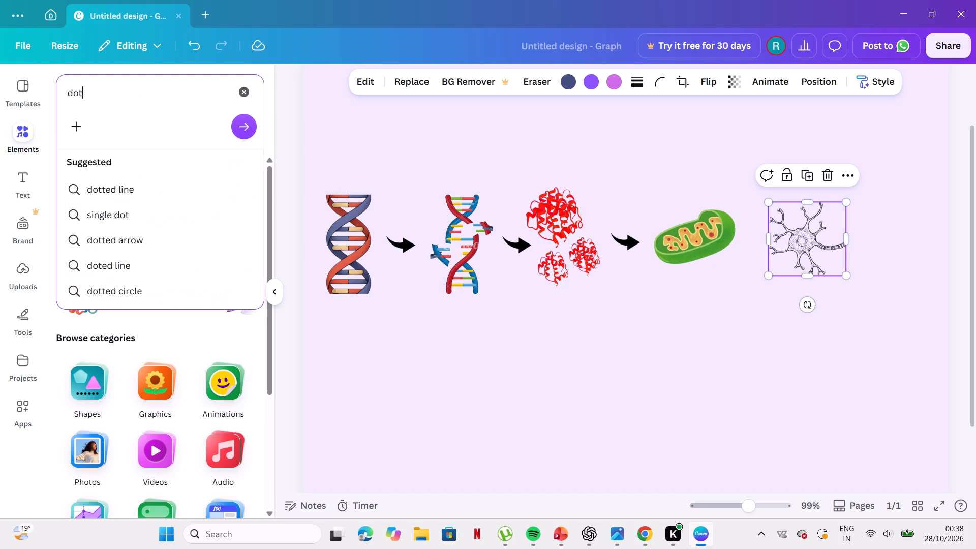
{"action": "key", "text": "Return"}
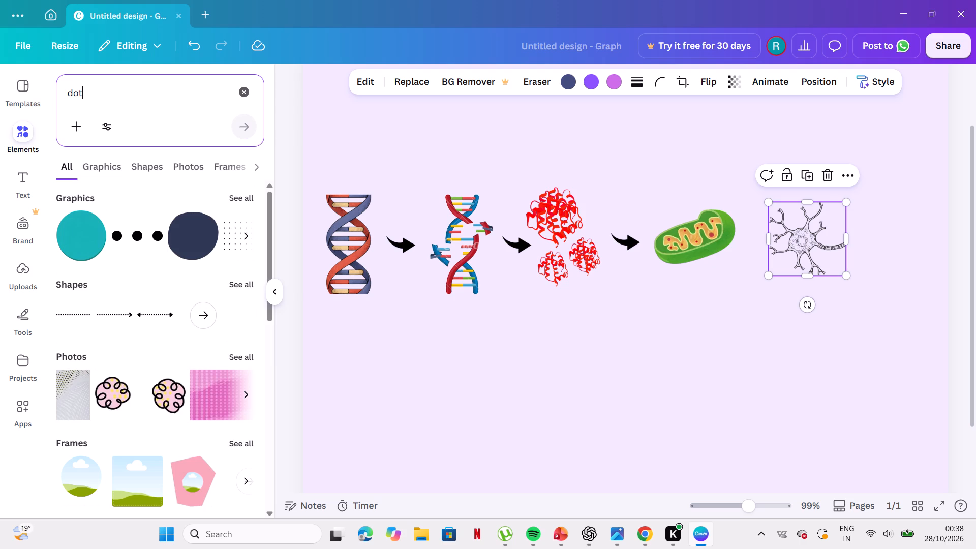
{"action": "key", "text": "space"}
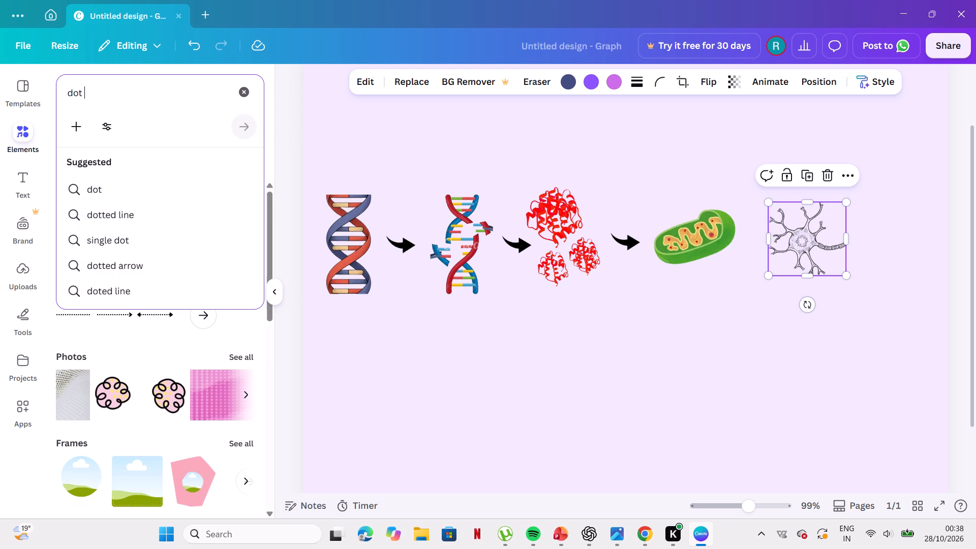
{"action": "type", "text": "ye"}
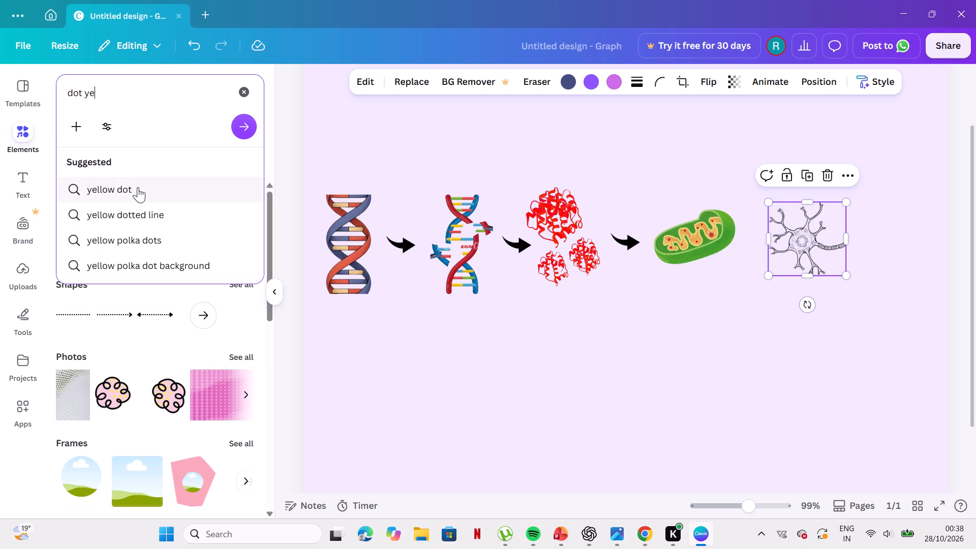
{"action": "left_click", "coordinate": [138, 187]}
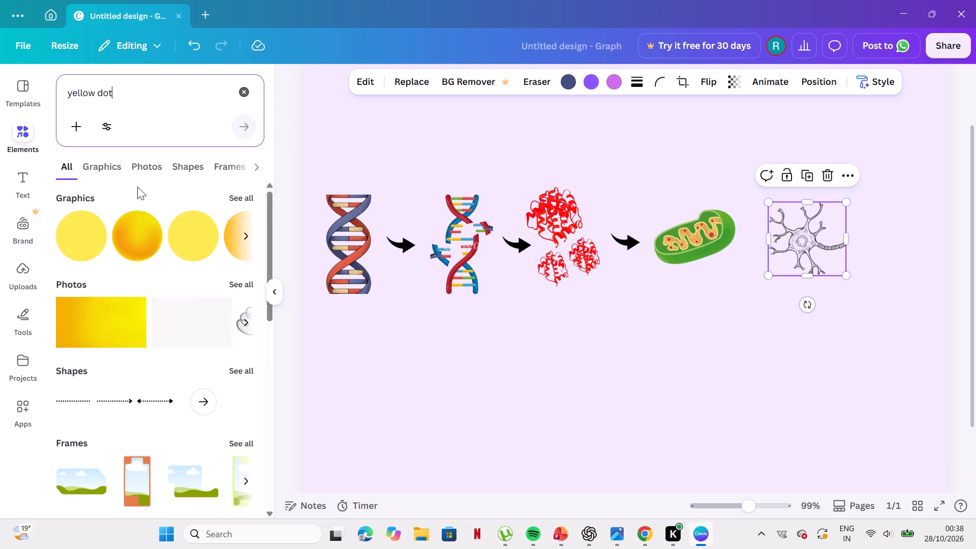
Add the third, flat yellow circle graphic to the page and shrink it to a small dot below the proteins.
{"action": "scroll", "coordinate": [162, 263], "scroll_direction": "left", "scroll_amount": 2}
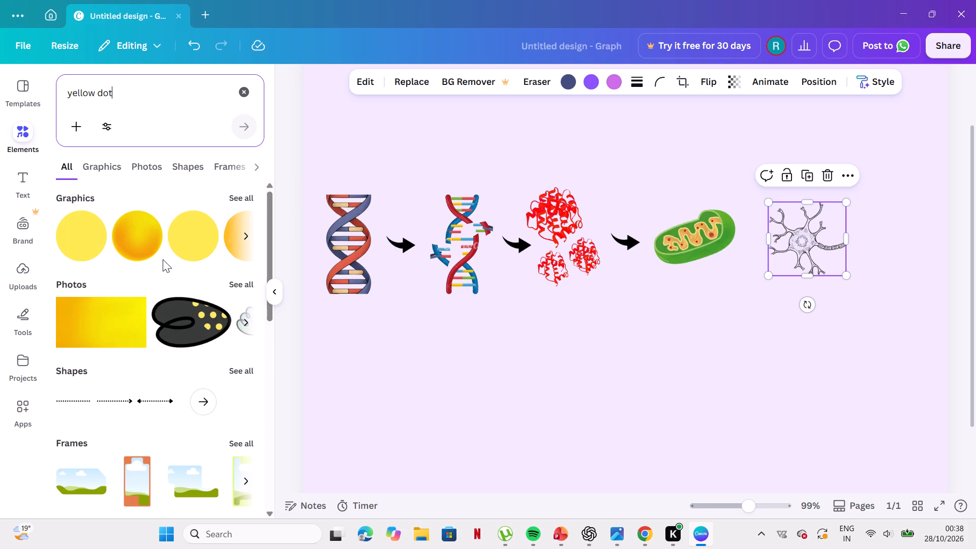
{"action": "left_click", "coordinate": [182, 247]}
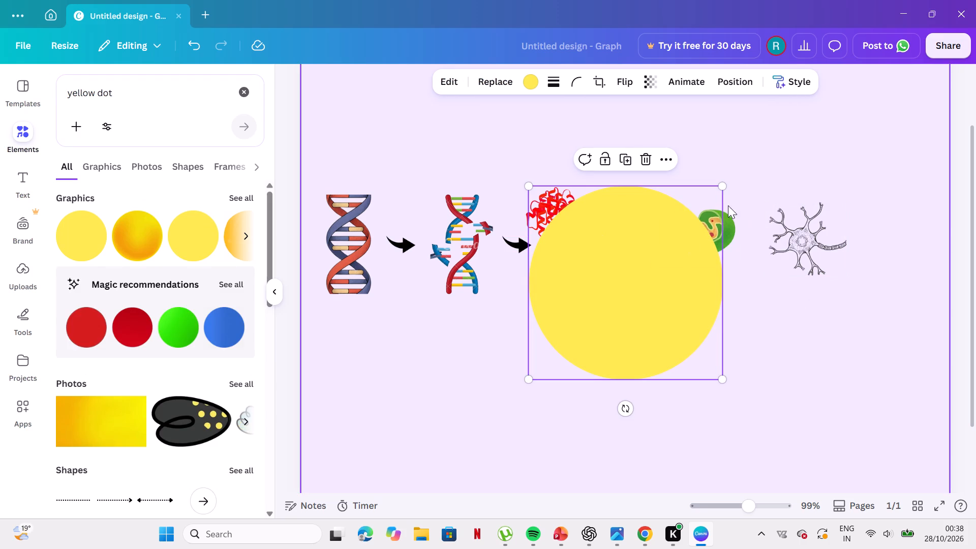
{"action": "left_click_drag", "start_coordinate": [723, 185], "coordinate": [650, 317]}
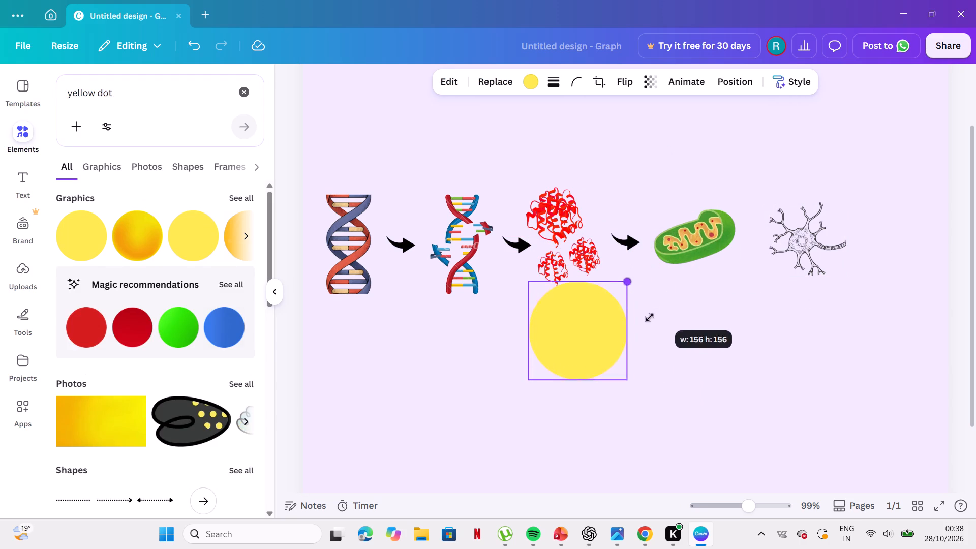
{"action": "left_click_drag", "start_coordinate": [650, 317], "coordinate": [631, 358]}
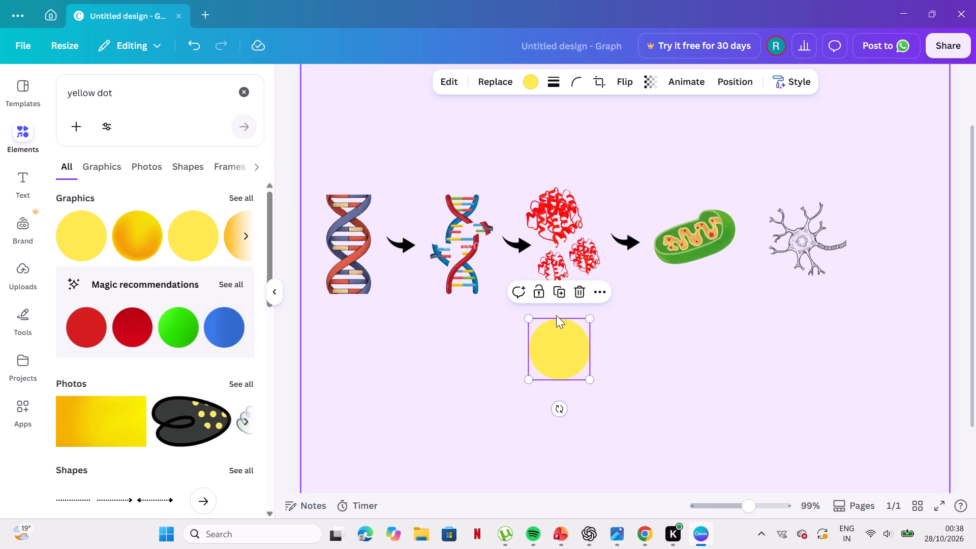
{"action": "left_click_drag", "start_coordinate": [525, 319], "coordinate": [542, 324]}
{"action": "left_click", "coordinate": [548, 339]}
{"action": "left_click", "coordinate": [557, 339]}
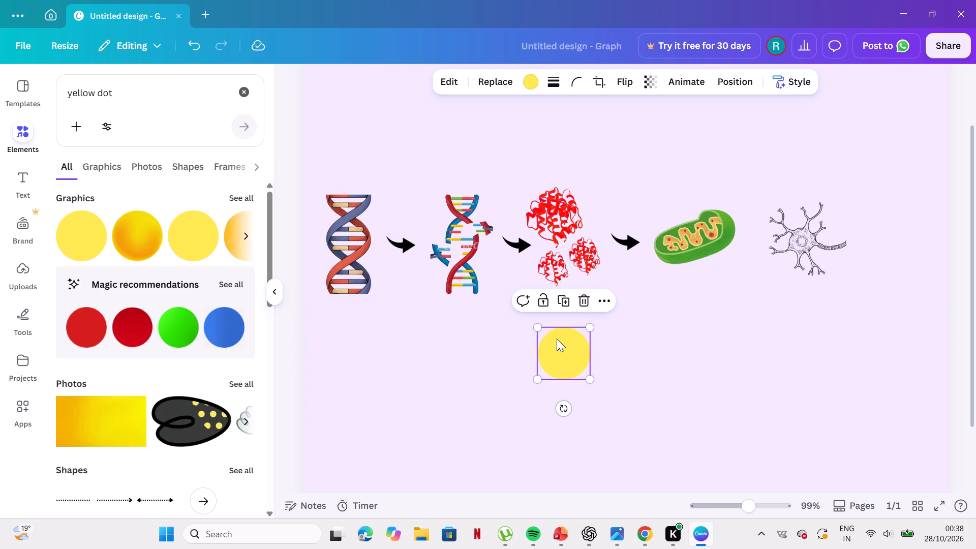
{"action": "left_click_drag", "start_coordinate": [560, 322], "coordinate": [571, 348]}
{"action": "left_click_drag", "start_coordinate": [571, 348], "coordinate": [569, 376]}
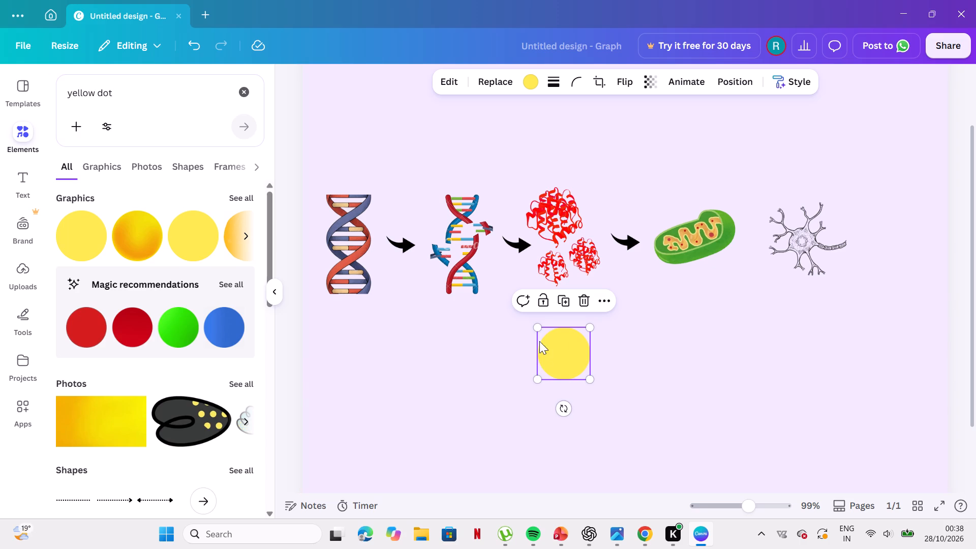
{"action": "left_click_drag", "start_coordinate": [537, 326], "coordinate": [578, 332]}
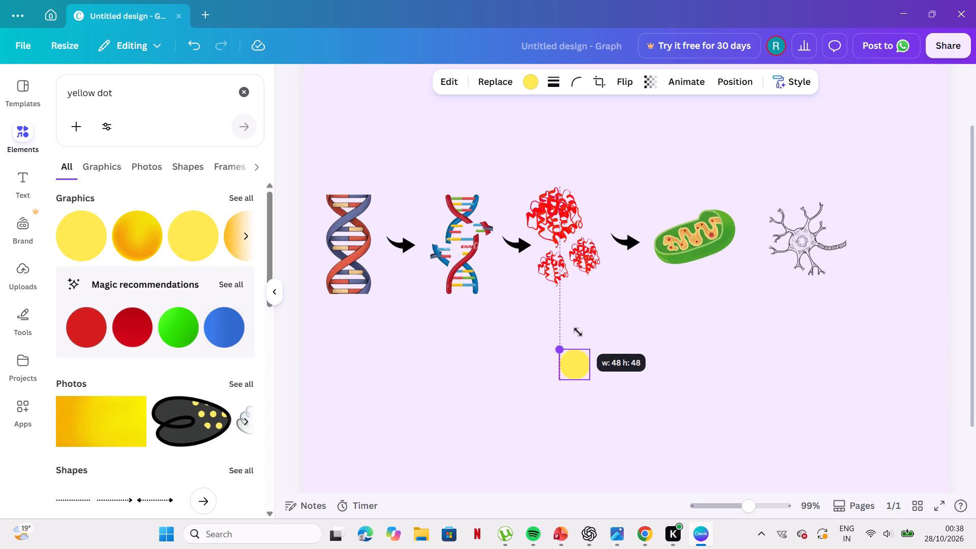
{"action": "left_click_drag", "start_coordinate": [578, 332], "coordinate": [585, 335]}
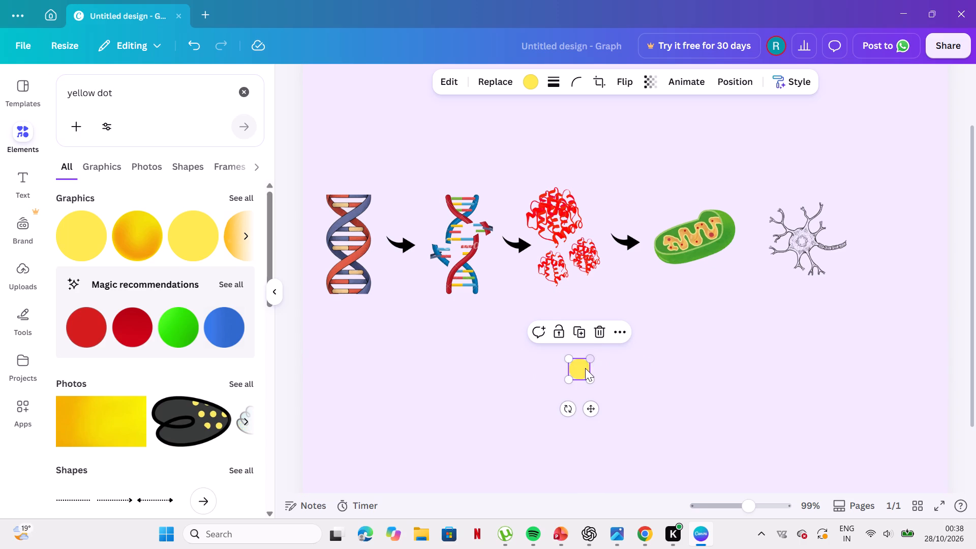
Shrink the yellow dot to a tiny marker and place it on the neuron's axon beside the cell body.
{"action": "left_click_drag", "start_coordinate": [585, 368], "coordinate": [758, 299]}
{"action": "left_click_drag", "start_coordinate": [758, 299], "coordinate": [766, 307]}
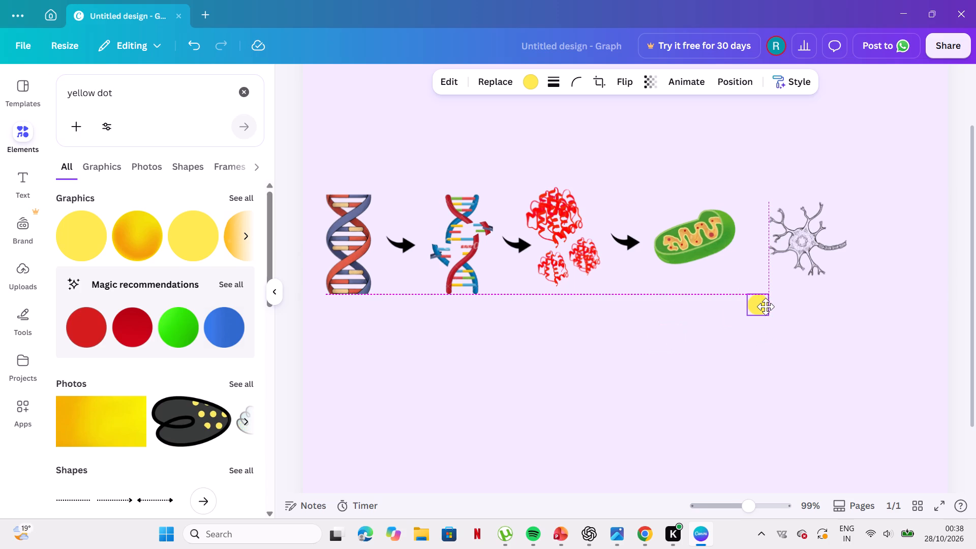
{"action": "left_click_drag", "start_coordinate": [766, 307], "coordinate": [765, 312]}
{"action": "left_click_drag", "start_coordinate": [769, 320], "coordinate": [749, 312]}
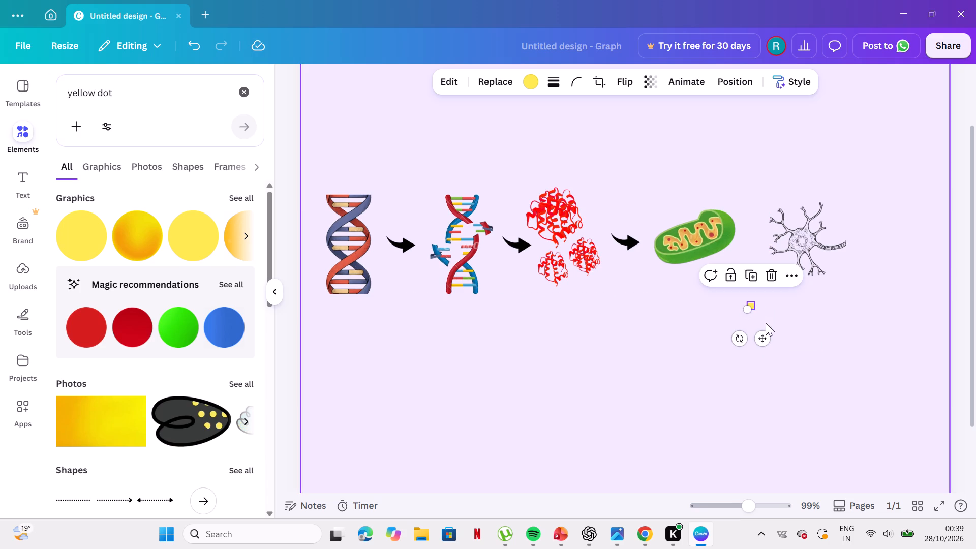
{"action": "left_click_drag", "start_coordinate": [765, 333], "coordinate": [828, 269]}
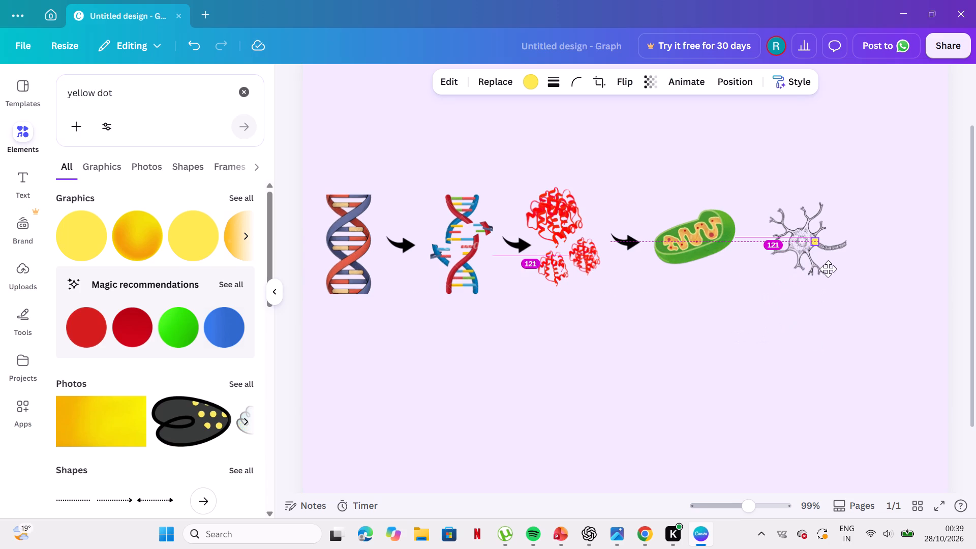
{"action": "left_click_drag", "start_coordinate": [828, 269], "coordinate": [839, 273]}
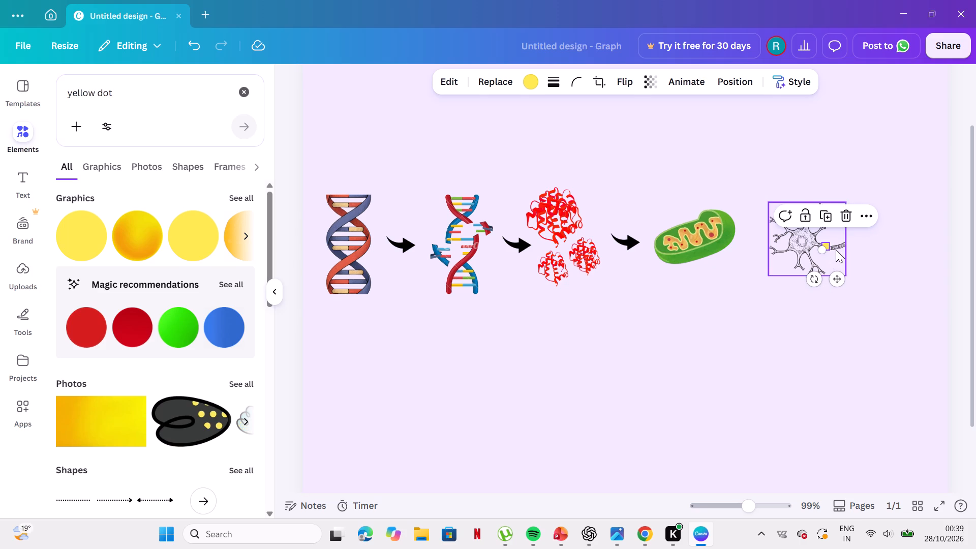
Enlarge the neuron graphic slightly, keeping its proportions.
{"action": "left_click", "coordinate": [836, 250]}
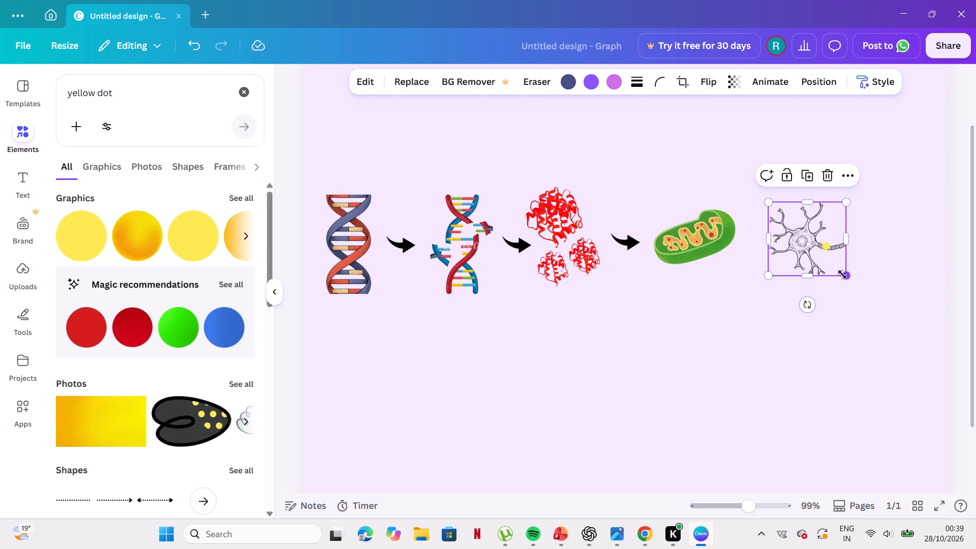
{"action": "left_click_drag", "start_coordinate": [842, 274], "coordinate": [850, 280]}
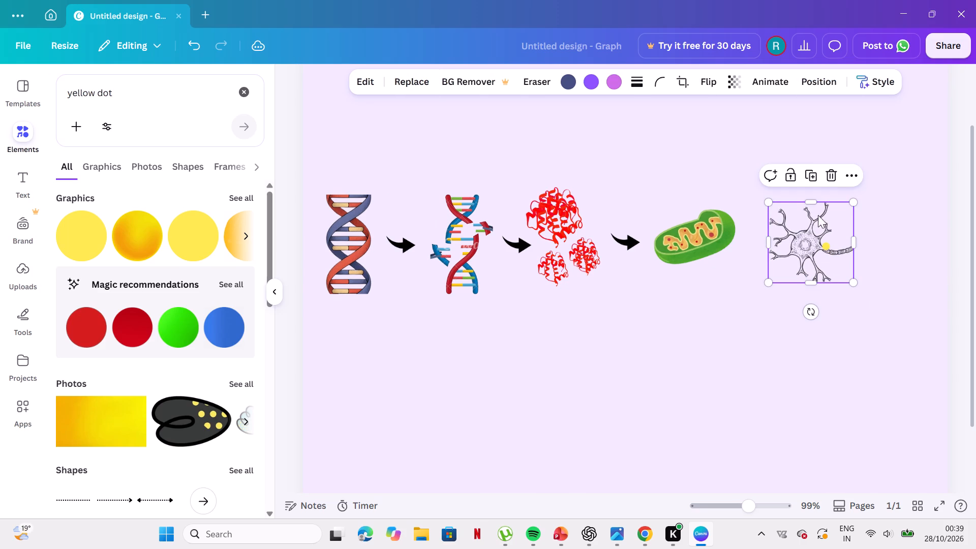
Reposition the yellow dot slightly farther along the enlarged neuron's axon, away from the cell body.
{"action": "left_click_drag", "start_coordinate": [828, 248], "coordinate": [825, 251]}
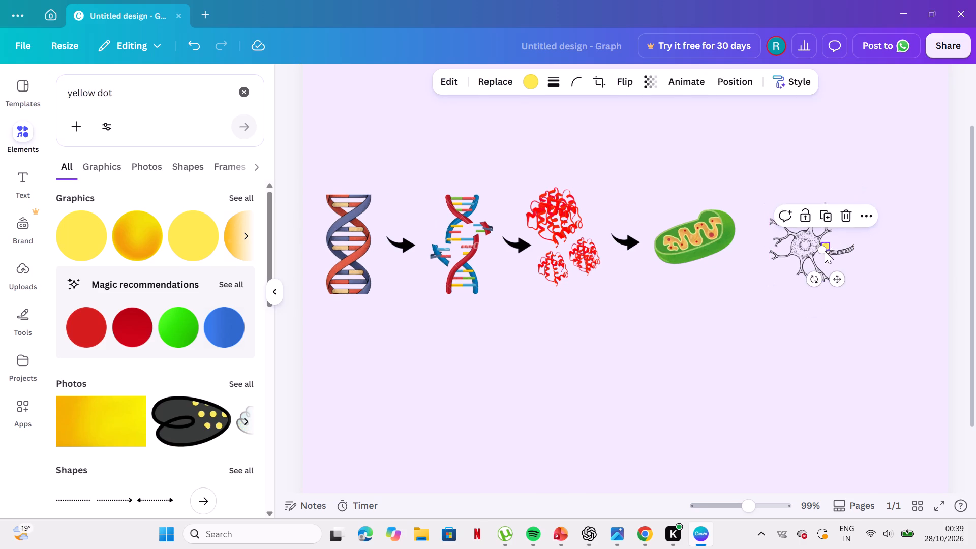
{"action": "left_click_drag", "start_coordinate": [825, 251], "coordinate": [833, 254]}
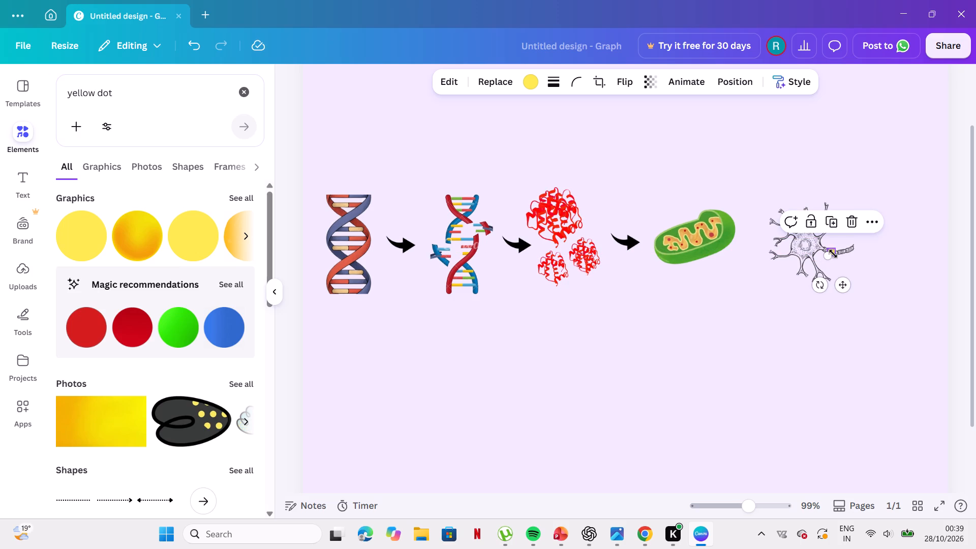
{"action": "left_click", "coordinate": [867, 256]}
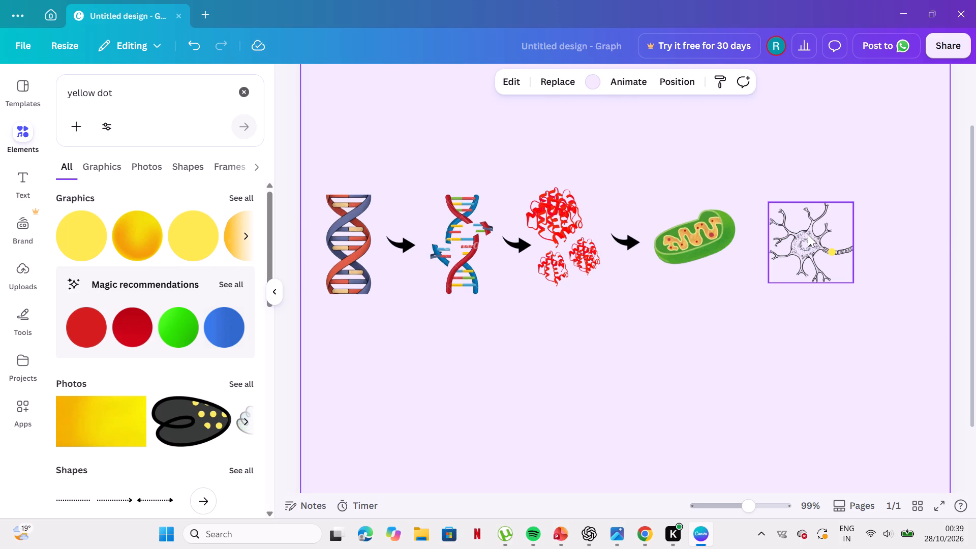
Move the neuron closer to the mitochondrion, keeping it level with the row of graphics.
{"action": "left_click_drag", "start_coordinate": [808, 234], "coordinate": [790, 231]}
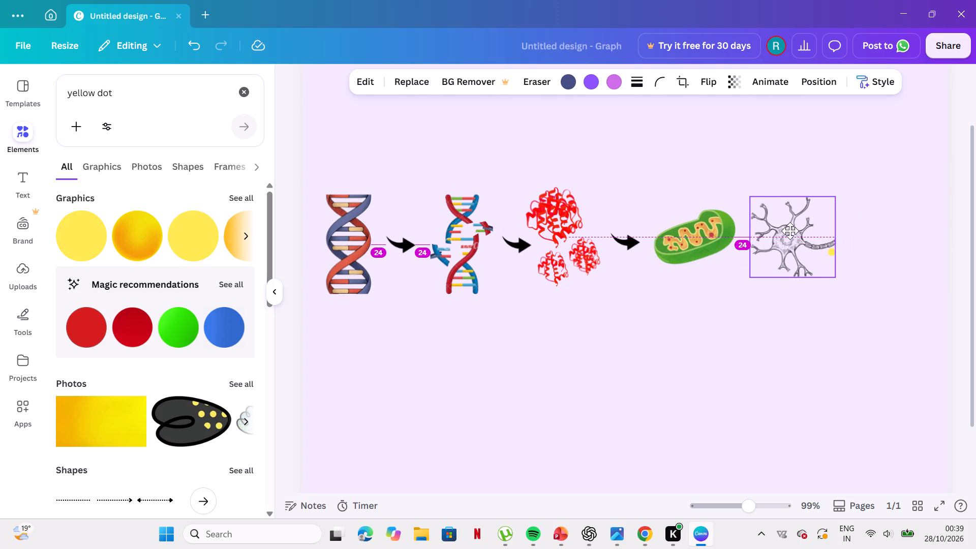
{"action": "left_click_drag", "start_coordinate": [790, 231], "coordinate": [791, 232]}
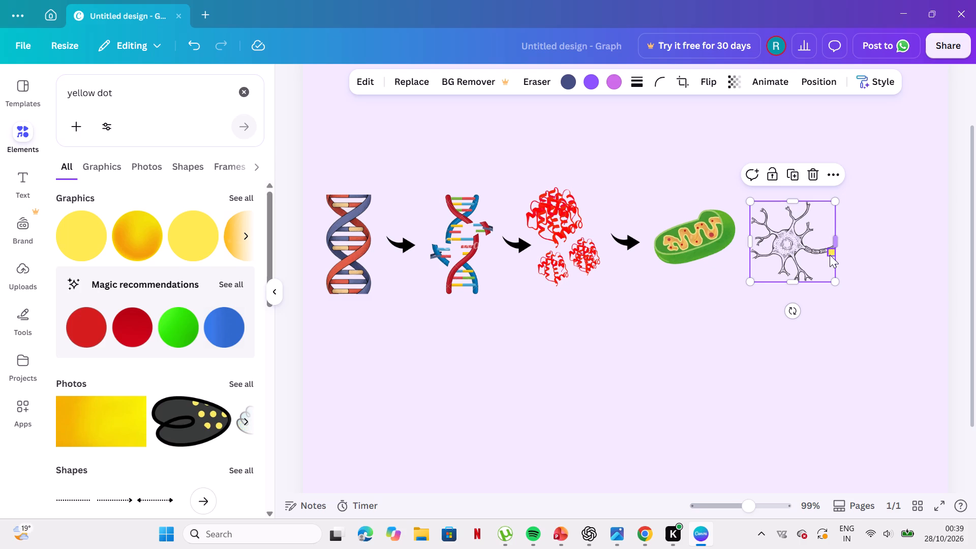
Move the yellow dot onto the neuron's axon beside the cell body and resize it to 8 by 8.
{"action": "left_click_drag", "start_coordinate": [829, 252], "coordinate": [818, 252]}
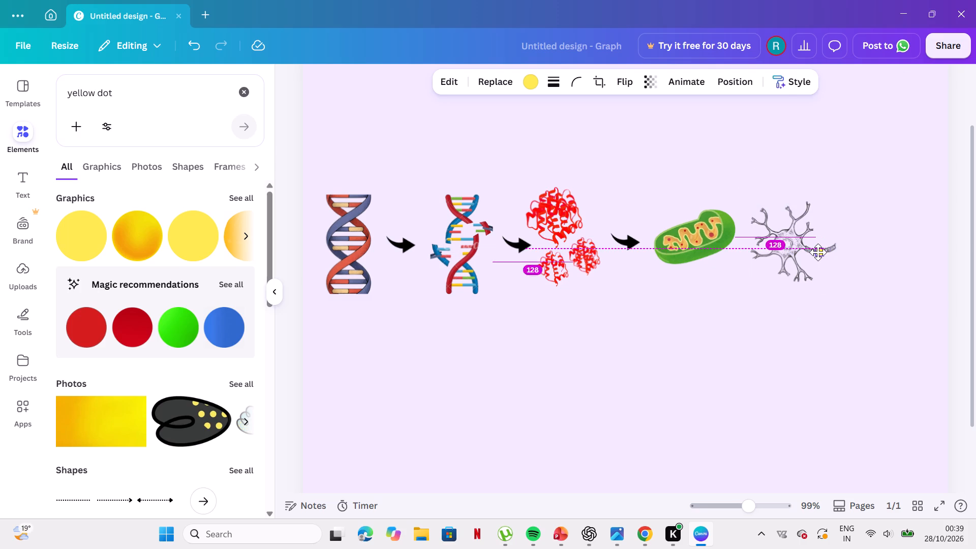
{"action": "left_click_drag", "start_coordinate": [818, 252], "coordinate": [807, 252]}
{"action": "left_click_drag", "start_coordinate": [807, 252], "coordinate": [876, 273]}
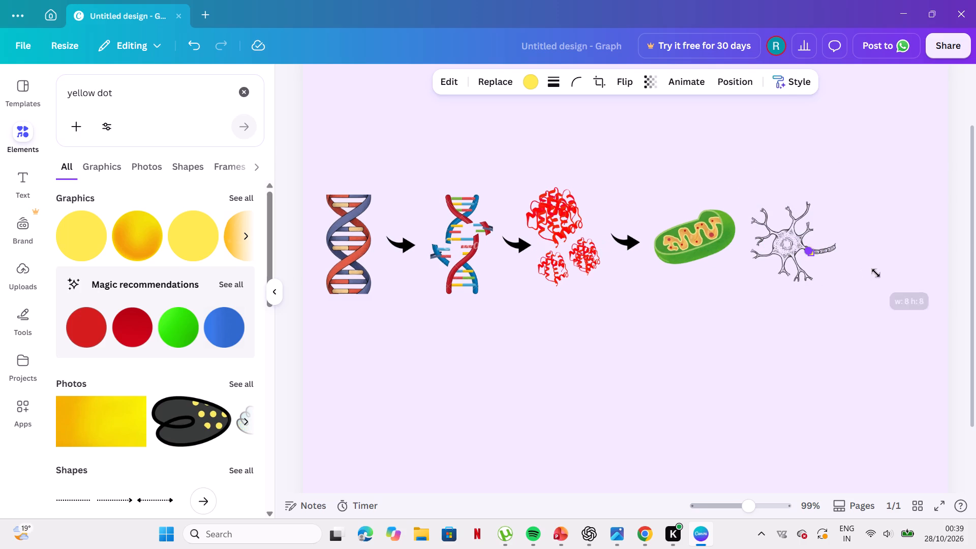
{"action": "left_click_drag", "start_coordinate": [876, 273], "coordinate": [892, 280]}
{"action": "double_click", "coordinate": [892, 280]}
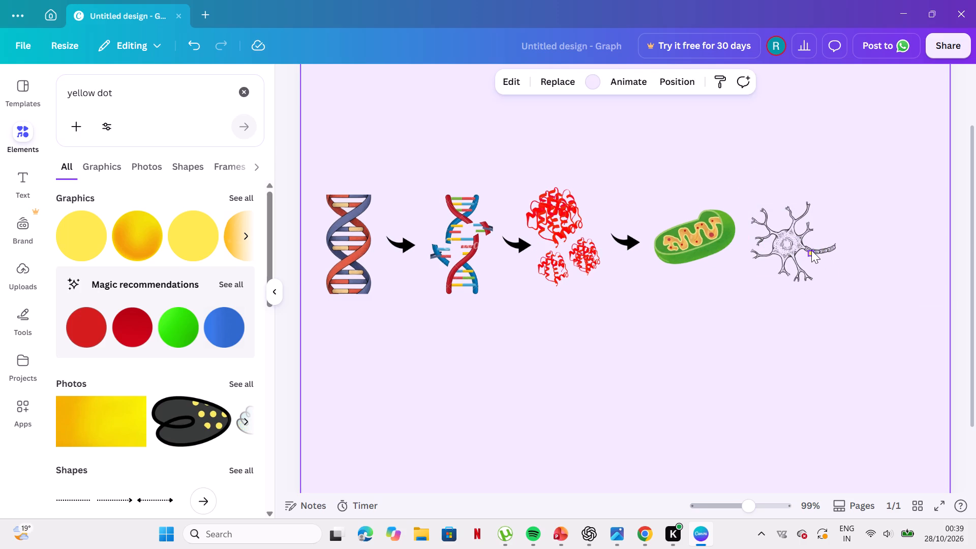
{"action": "left_click", "coordinate": [811, 250]}
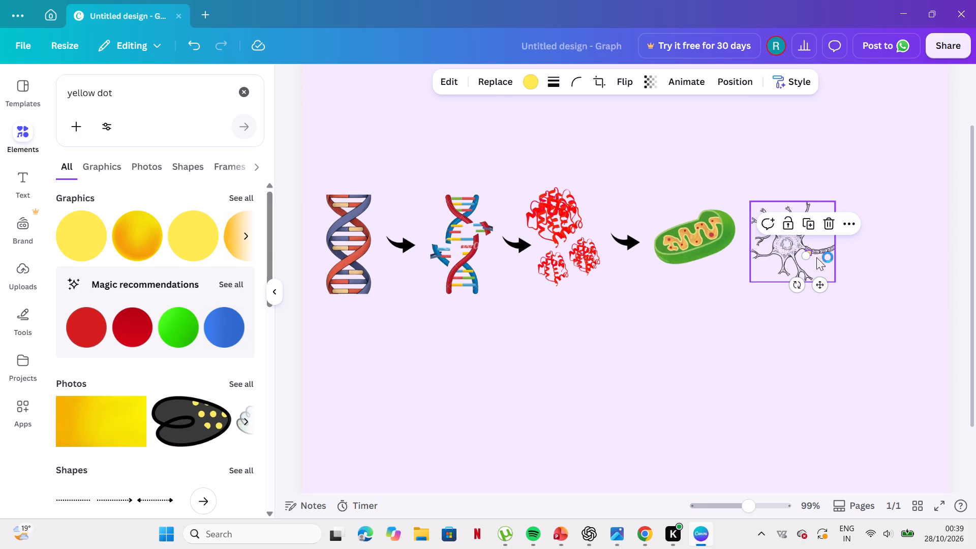
{"action": "left_click_drag", "start_coordinate": [807, 257], "coordinate": [807, 249]}
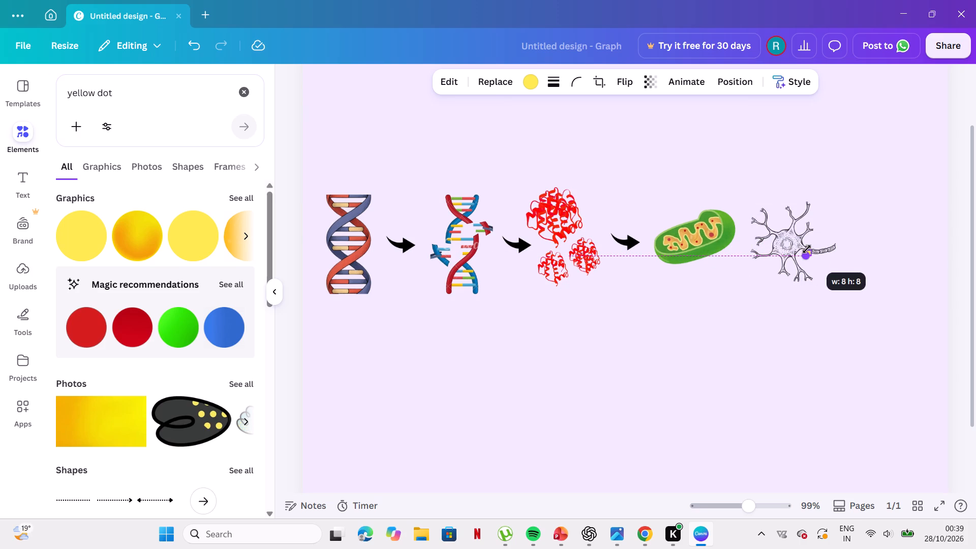
{"action": "left_click_drag", "start_coordinate": [807, 249], "coordinate": [807, 249]}
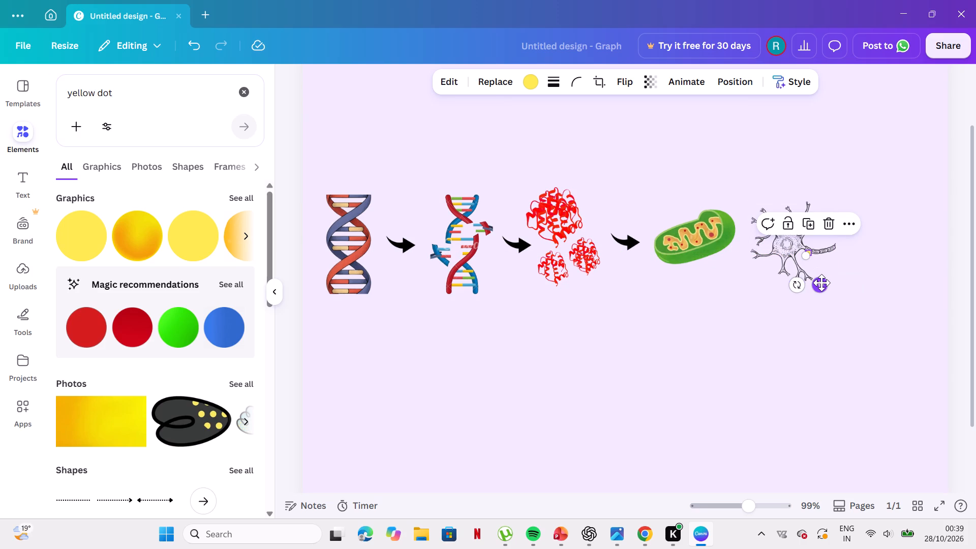
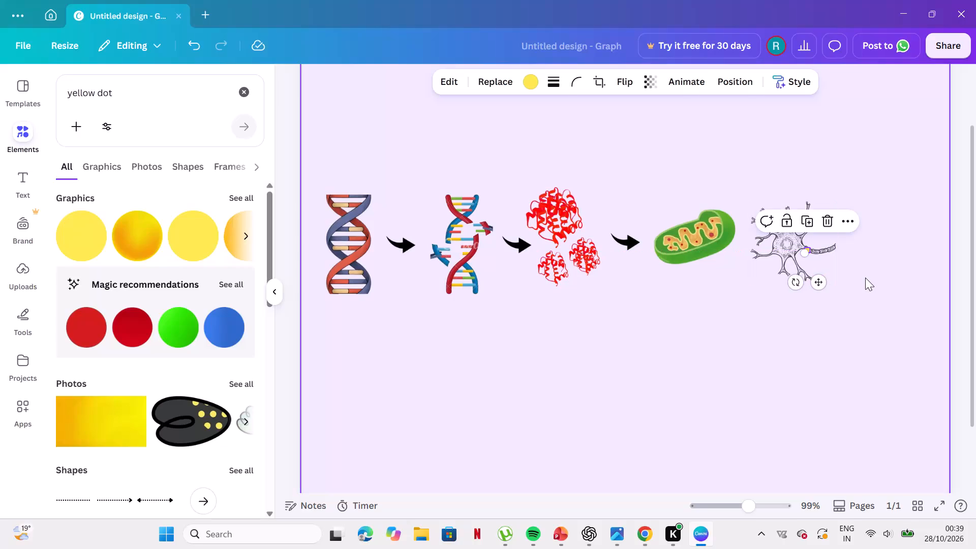
Fine-tune the yellow dot's position so it sits on the neuron's axon right beside the cell body.
{"action": "left_click", "coordinate": [865, 278]}
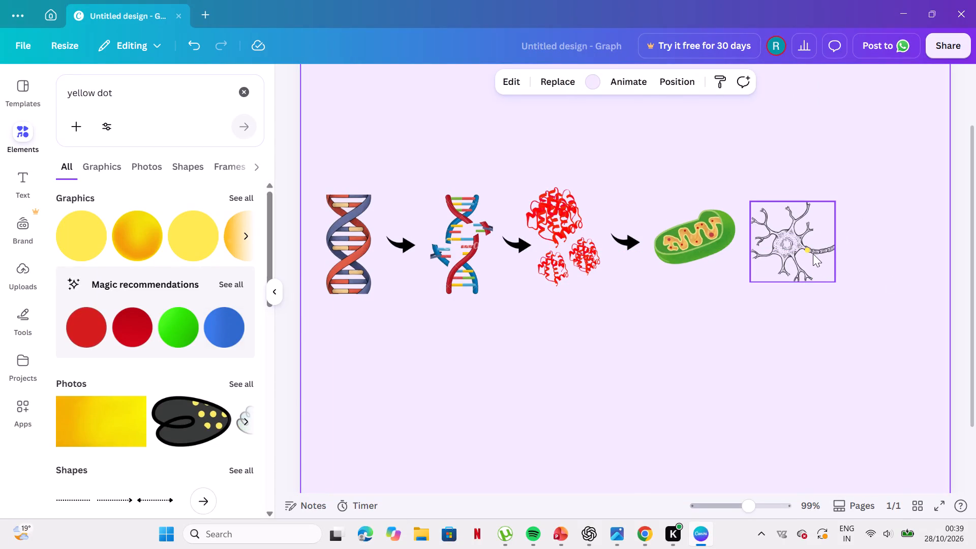
{"action": "left_click_drag", "start_coordinate": [806, 250], "coordinate": [814, 250]}
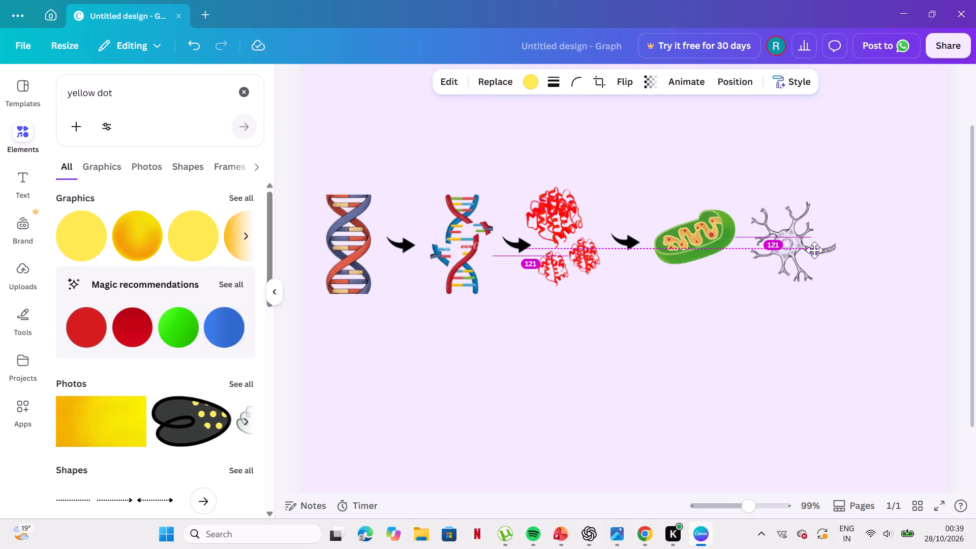
{"action": "left_click_drag", "start_coordinate": [814, 250], "coordinate": [814, 251]}
{"action": "left_click", "coordinate": [880, 282]}
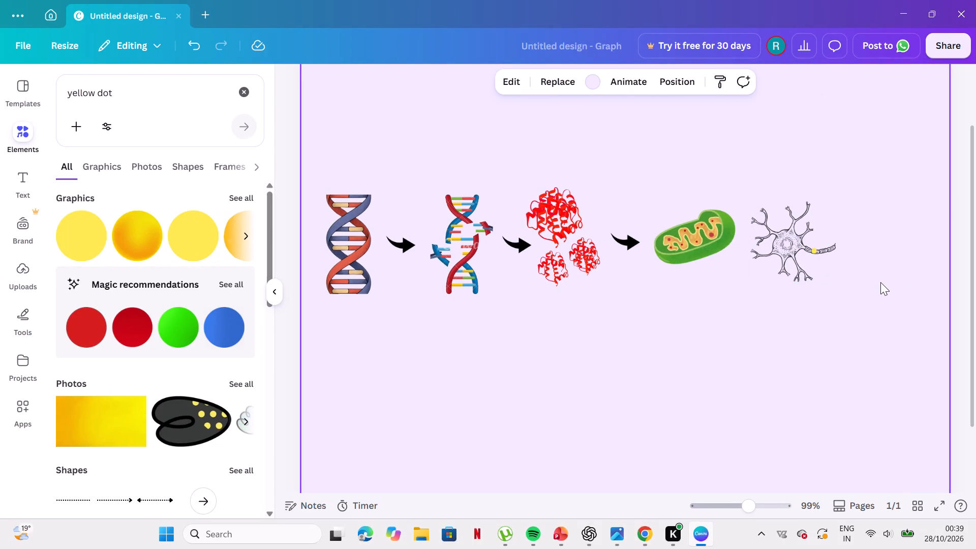
{"action": "left_click", "coordinate": [814, 252]}
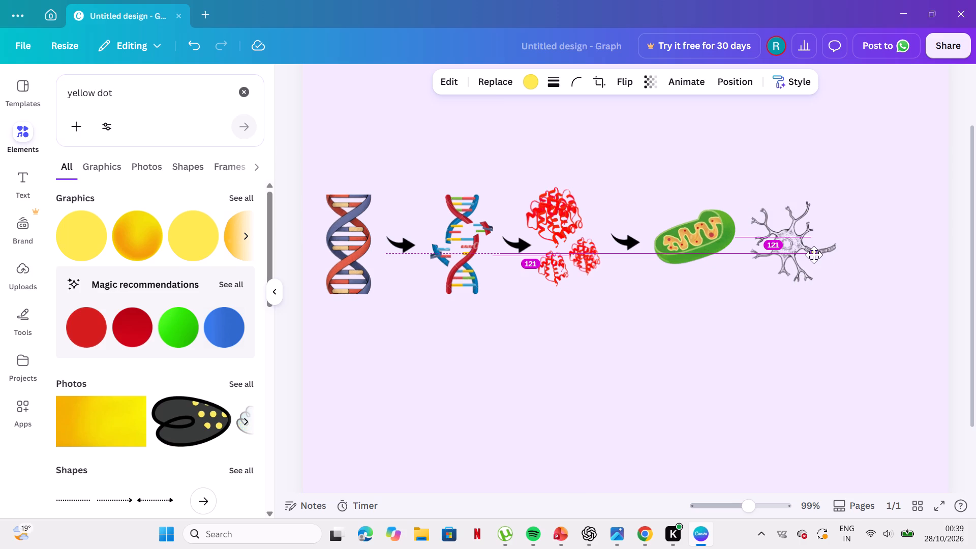
{"action": "left_click_drag", "start_coordinate": [873, 274], "coordinate": [837, 301]}
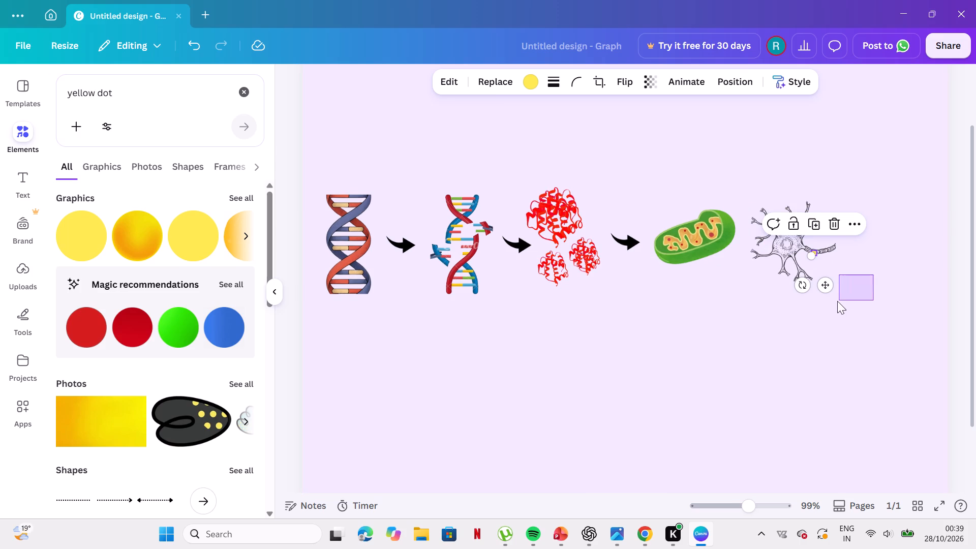
{"action": "left_click_drag", "start_coordinate": [837, 301], "coordinate": [846, 284]}
{"action": "left_click", "coordinate": [813, 250]}
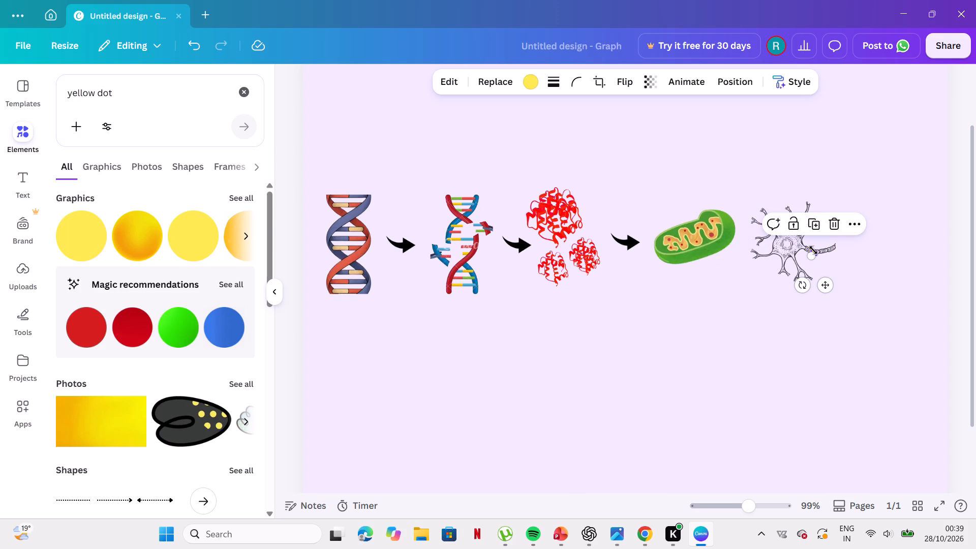
{"action": "left_click", "coordinate": [827, 285]}
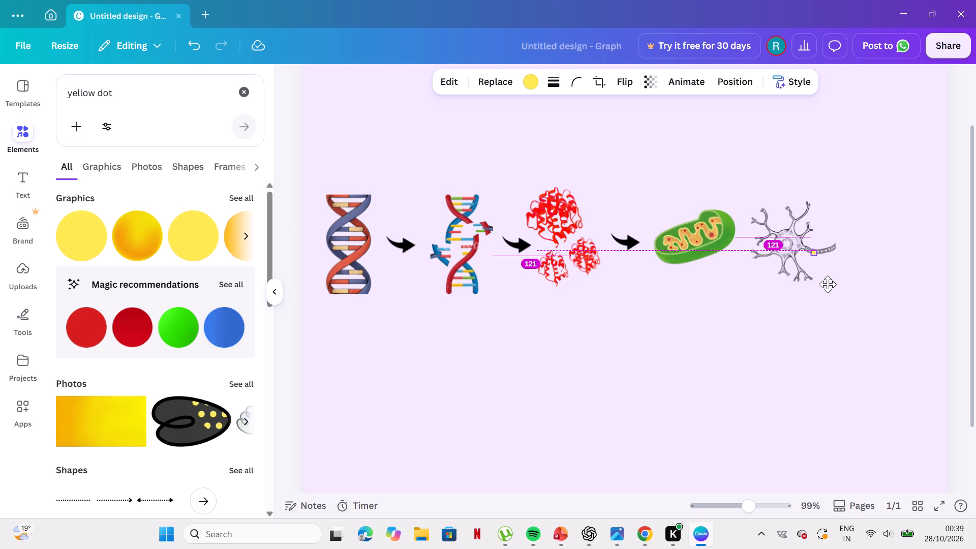
{"action": "left_click", "coordinate": [849, 280]}
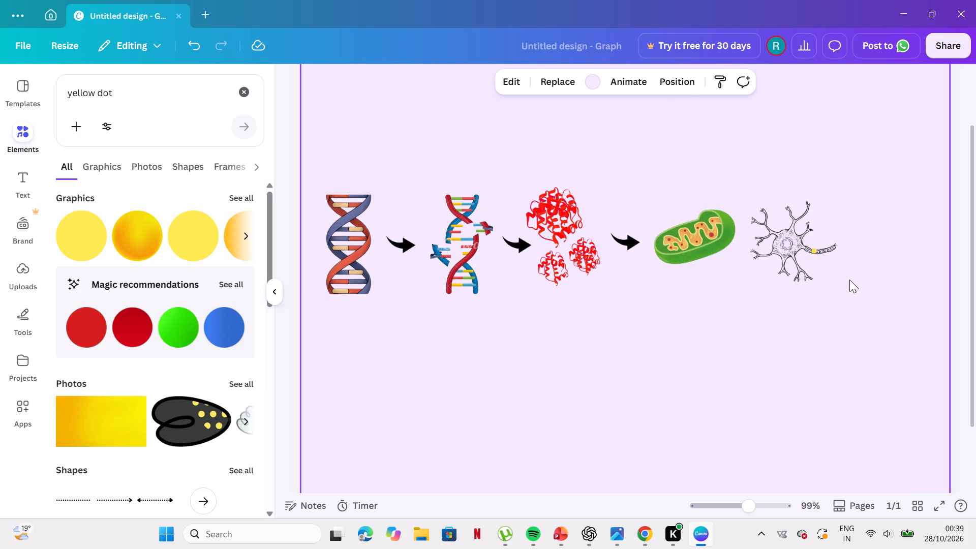
{"action": "left_click_drag", "start_coordinate": [813, 252], "coordinate": [805, 252]}
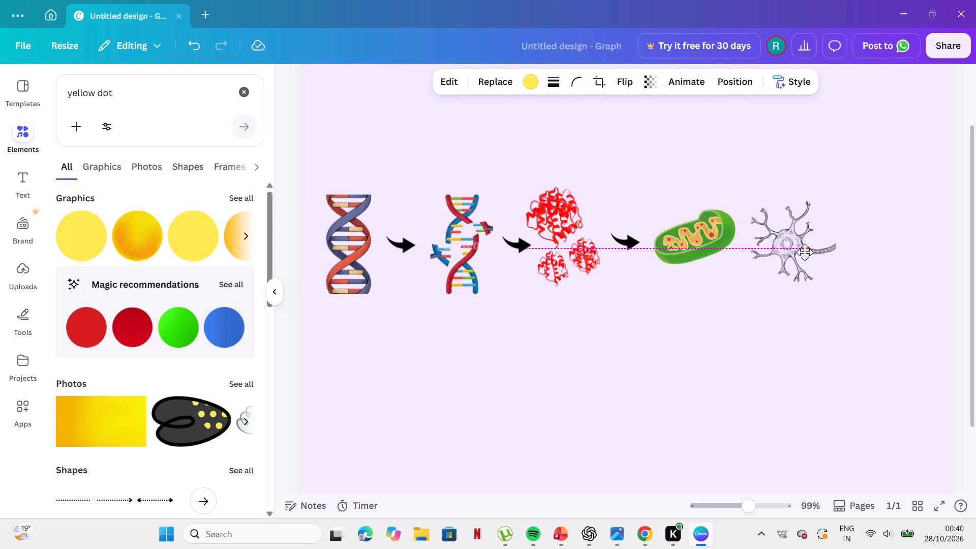
{"action": "left_click_drag", "start_coordinate": [805, 252], "coordinate": [803, 249]}
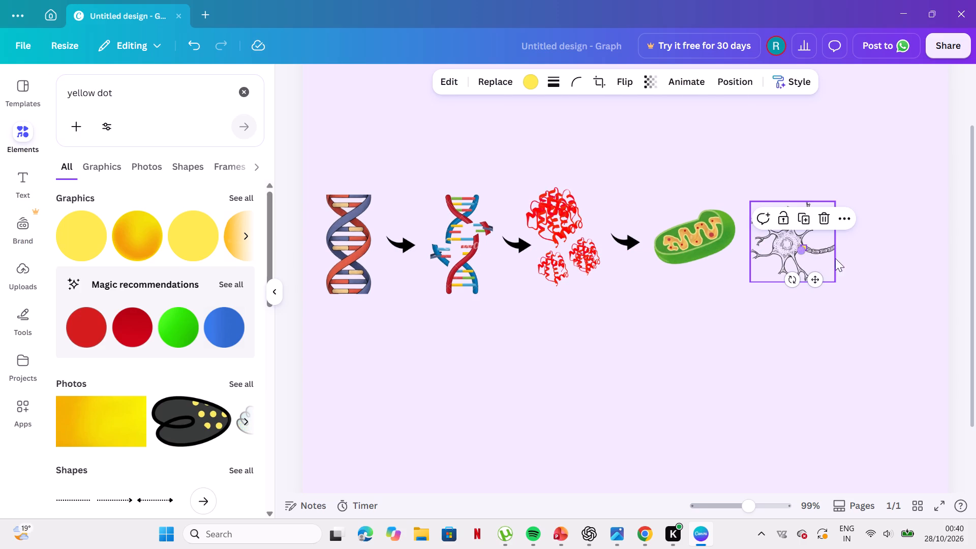
{"action": "left_click", "coordinate": [828, 293]}
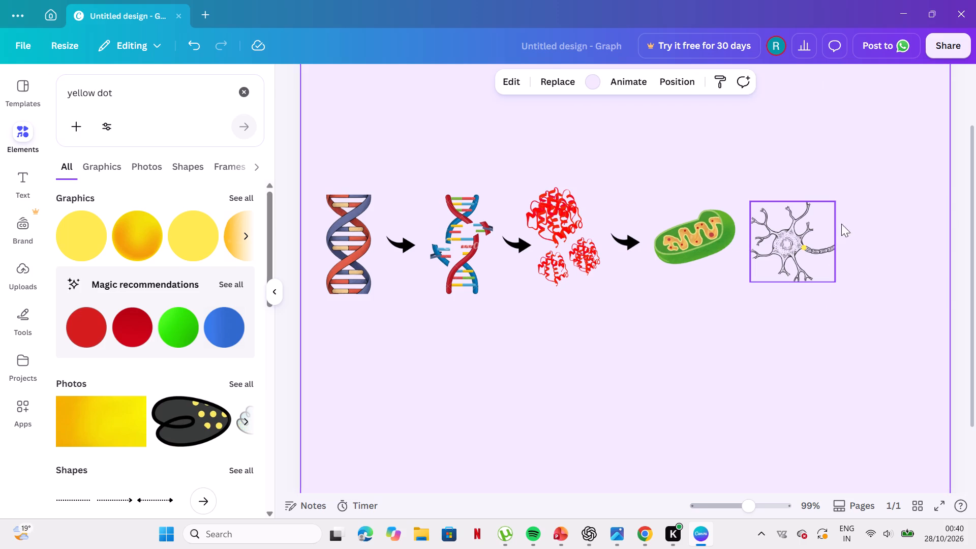
Lock the neuron graphic in place.
{"action": "right_click", "coordinate": [814, 237]}
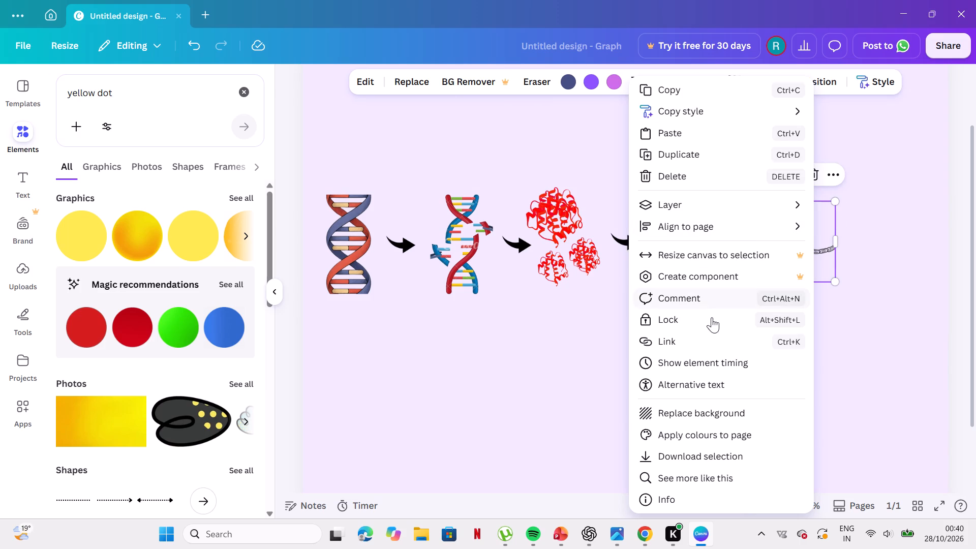
{"action": "left_click", "coordinate": [710, 328]}
{"action": "left_click", "coordinate": [854, 353]}
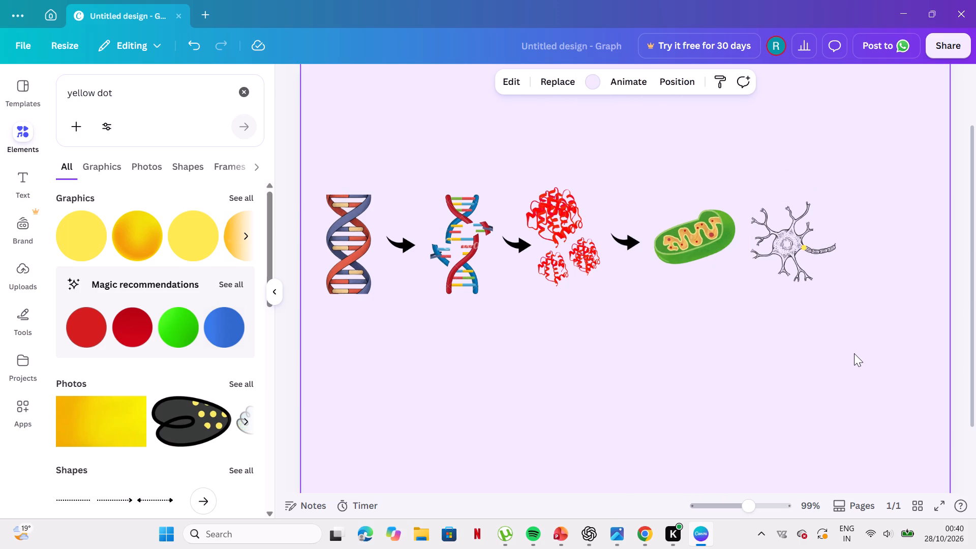
Test whether the locked neuron can still be moved or selected.
{"action": "left_click_drag", "start_coordinate": [808, 244], "coordinate": [834, 171]}
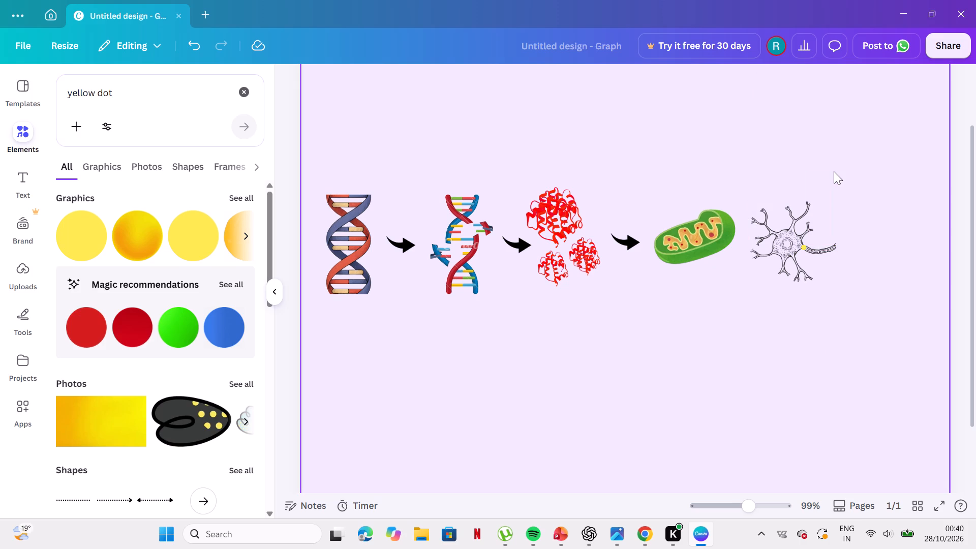
{"action": "left_click", "coordinate": [834, 171]}
{"action": "left_click_drag", "start_coordinate": [796, 219], "coordinate": [798, 179]}
{"action": "left_click", "coordinate": [778, 218]}
{"action": "left_click", "coordinate": [778, 218]}
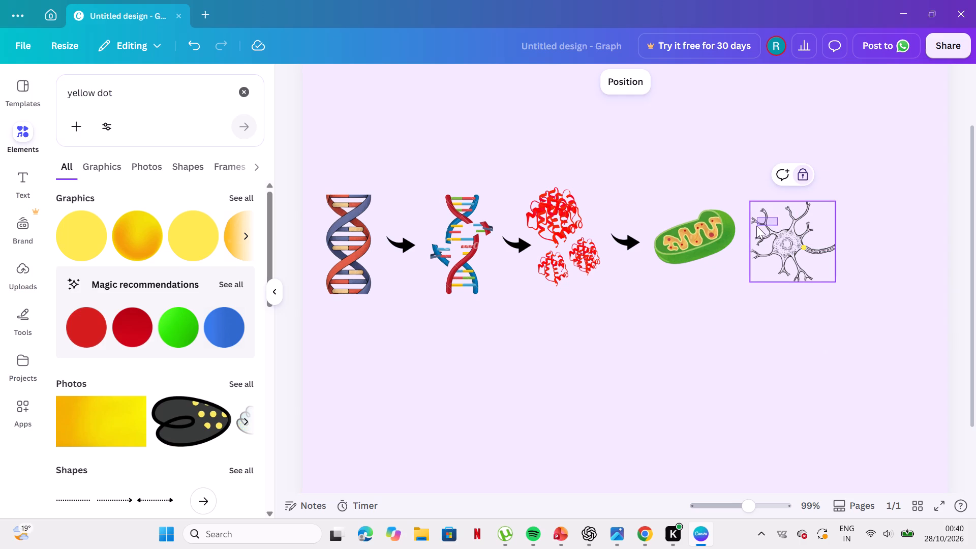
{"action": "left_click", "coordinate": [705, 226]}
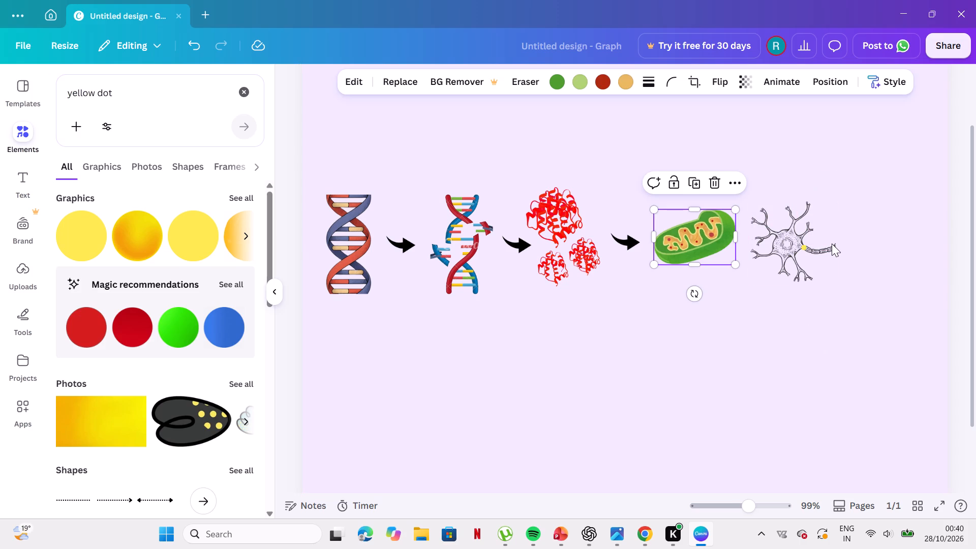
{"action": "left_click", "coordinate": [832, 243]}
{"action": "left_click", "coordinate": [921, 230]}
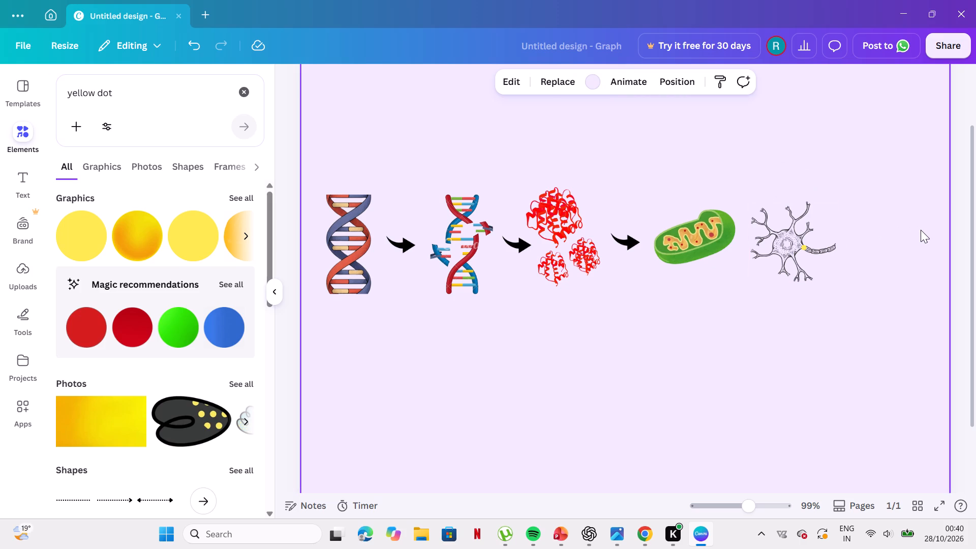
{"action": "left_click", "coordinate": [812, 228]}
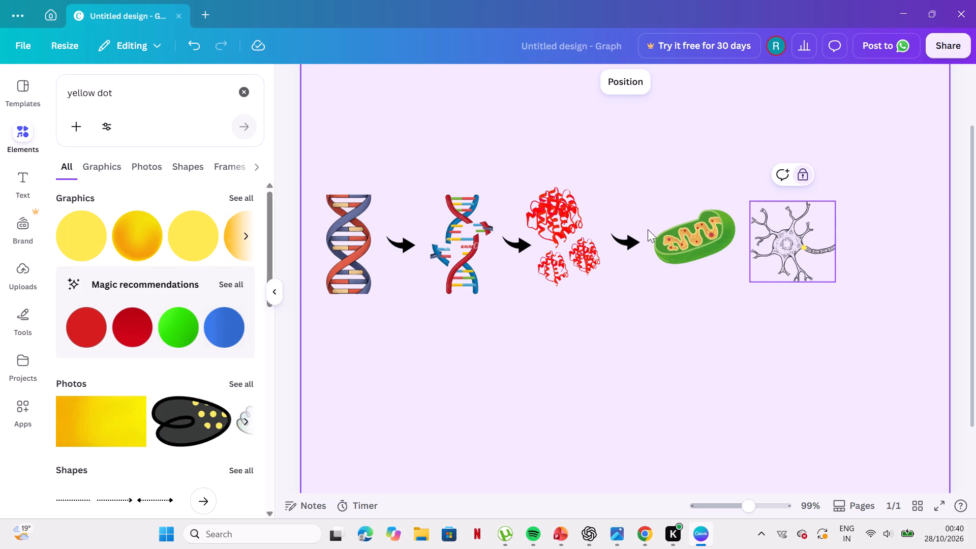
Shift the mitochondrion and the arrow before it closer to the red protein cluster, leaving a wider gap before the neuron.
{"action": "left_click_drag", "start_coordinate": [695, 232], "coordinate": [687, 234]}
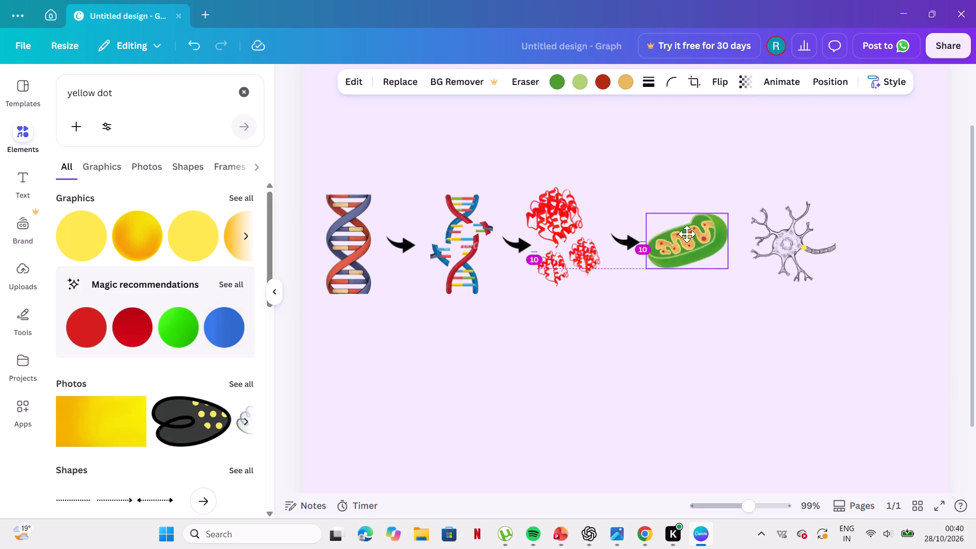
{"action": "left_click_drag", "start_coordinate": [687, 234], "coordinate": [686, 234]}
{"action": "left_click", "coordinate": [623, 236]}
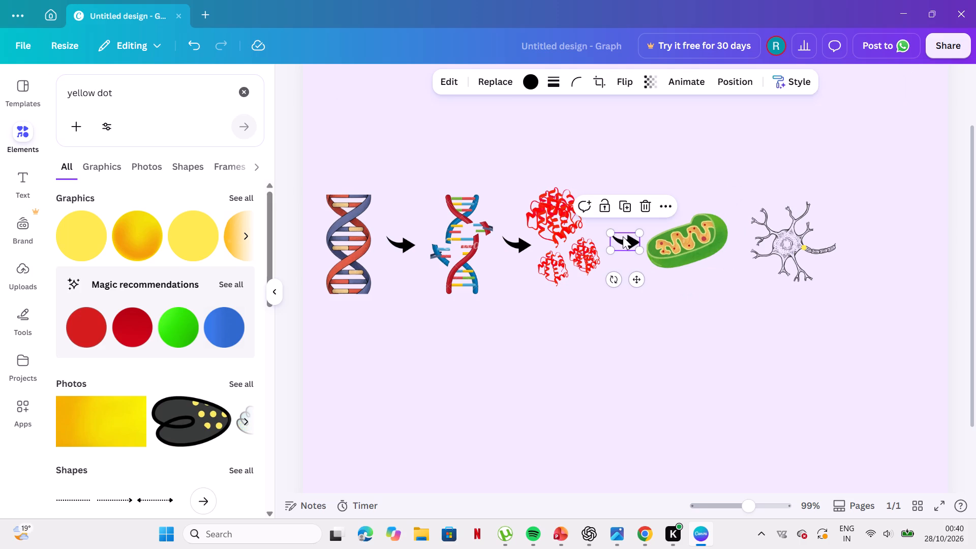
{"action": "left_click_drag", "start_coordinate": [623, 236], "coordinate": [614, 236]}
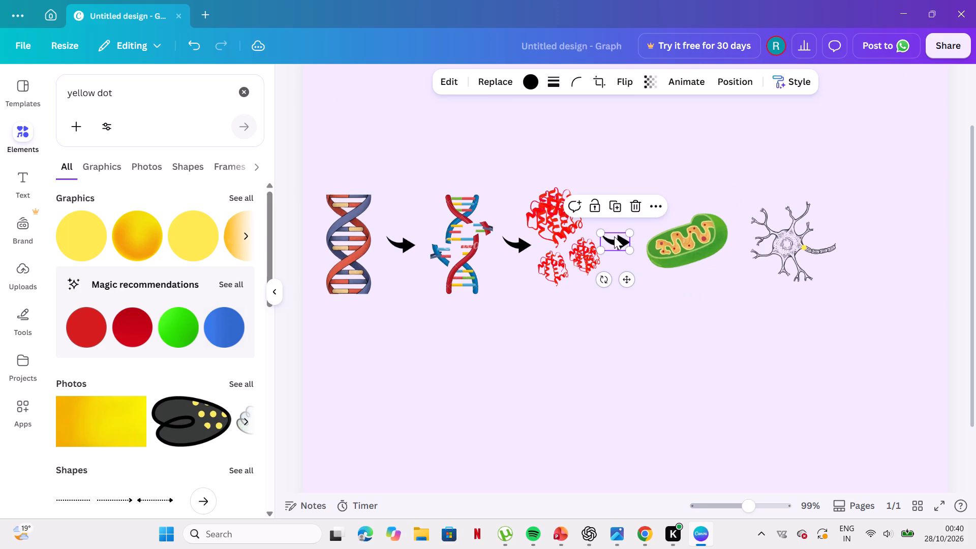
{"action": "left_click_drag", "start_coordinate": [660, 238], "coordinate": [650, 234]}
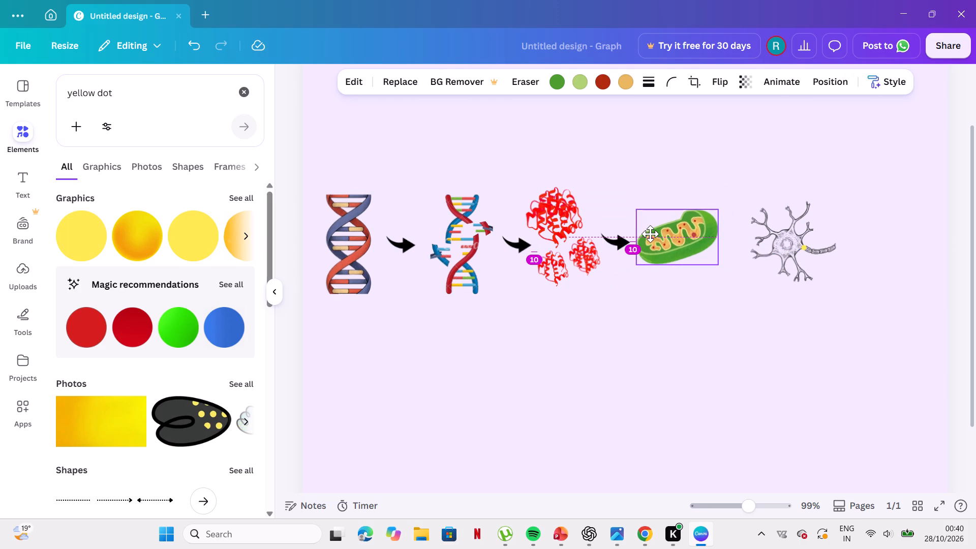
{"action": "left_click_drag", "start_coordinate": [650, 234], "coordinate": [650, 234]}
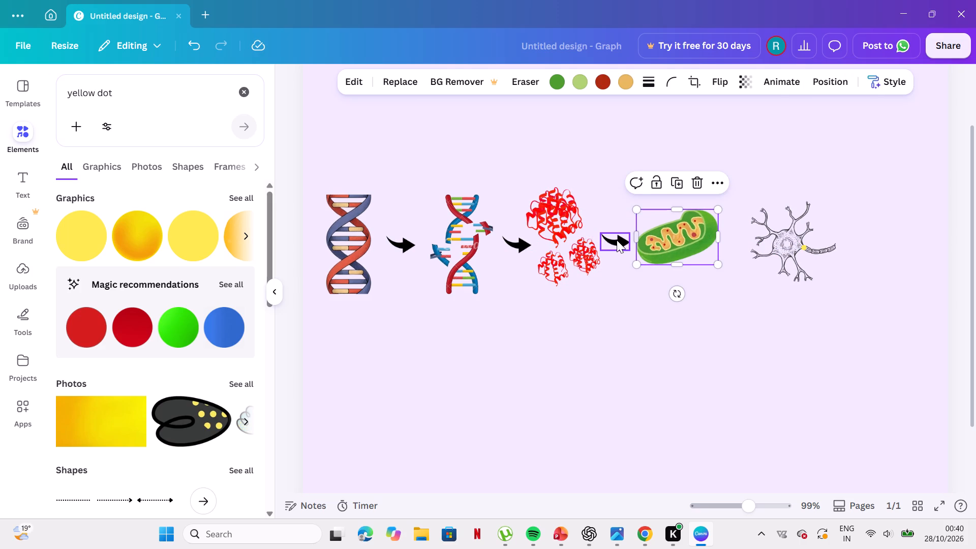
Duplicate the arrow before the mitochondrion and place the copy level between the mitochondrion and the neuron.
{"action": "left_click", "coordinate": [617, 240]}
{"action": "left_click", "coordinate": [612, 208]}
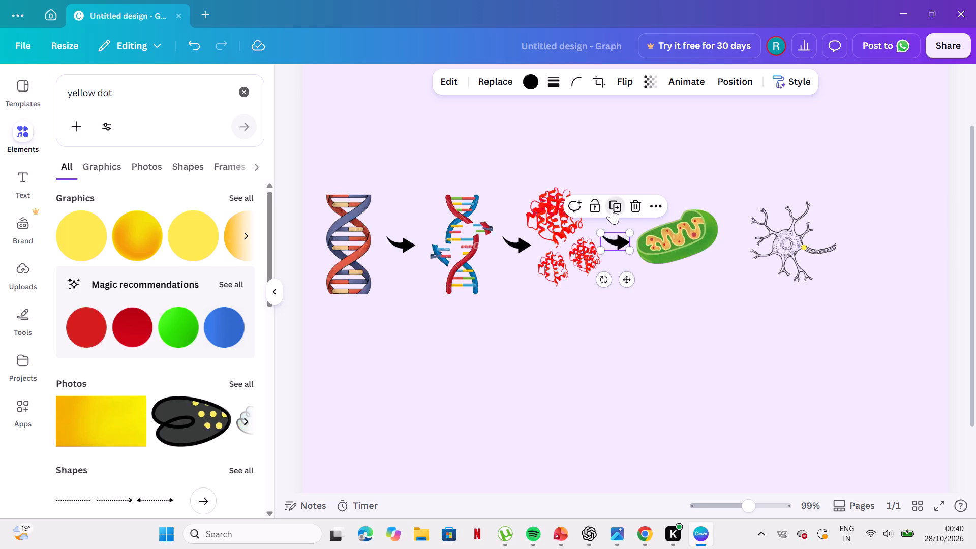
{"action": "left_click_drag", "start_coordinate": [712, 239], "coordinate": [734, 241]}
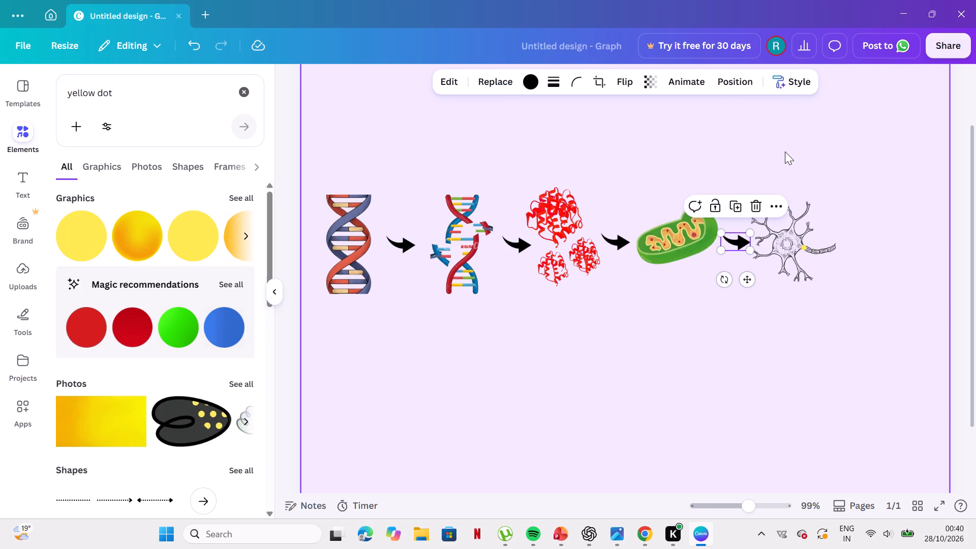
Replace the element search with "arr" and add the suggested straight Arrow shape to the page.
{"action": "left_click", "coordinate": [406, 237]}
{"action": "left_click_drag", "start_coordinate": [154, 105], "coordinate": [244, 94]}
{"action": "left_click", "coordinate": [244, 94]}
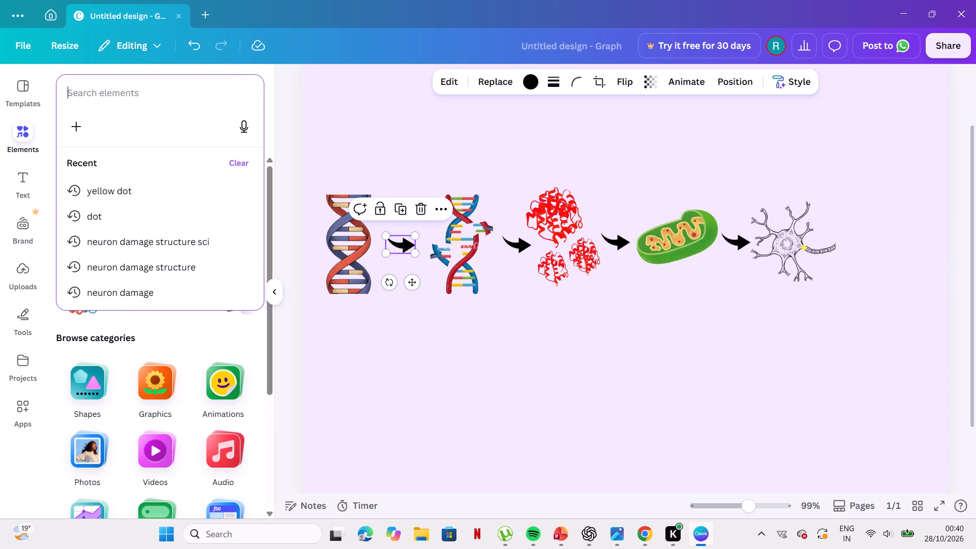
{"action": "type", "text": "arr"}
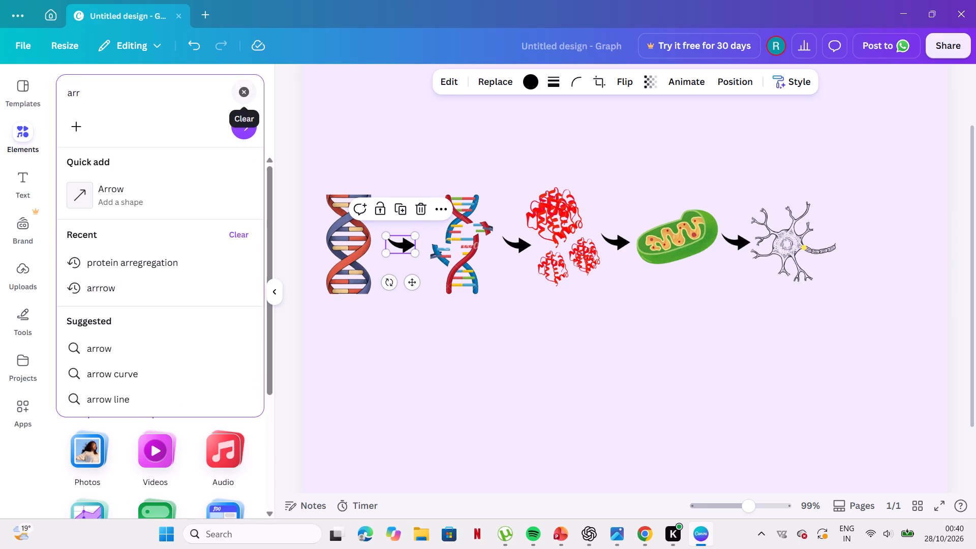
{"action": "left_click", "coordinate": [202, 203]}
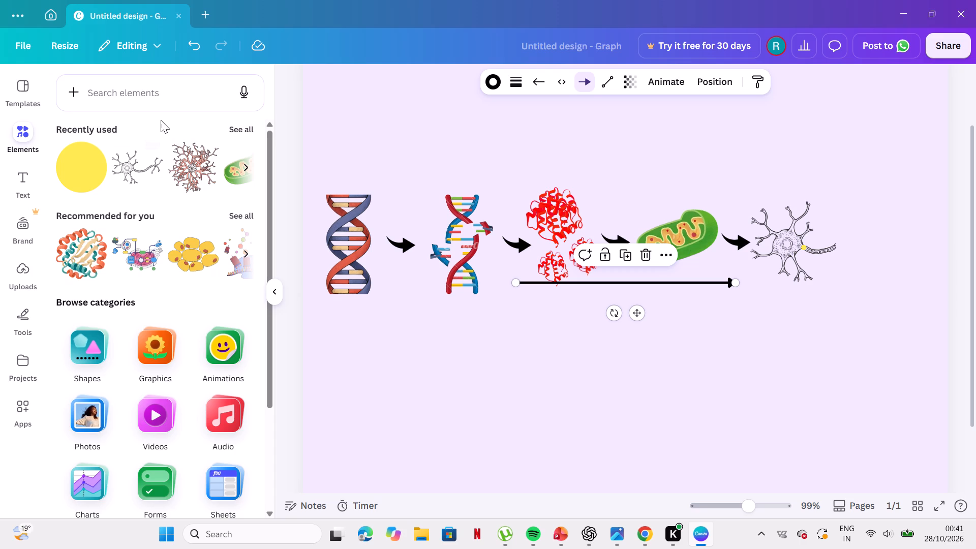
Search the elements for "arr" again and add a second straight Arrow shape to the page.
{"action": "left_click", "coordinate": [161, 105]}
{"action": "key", "text": "a"}
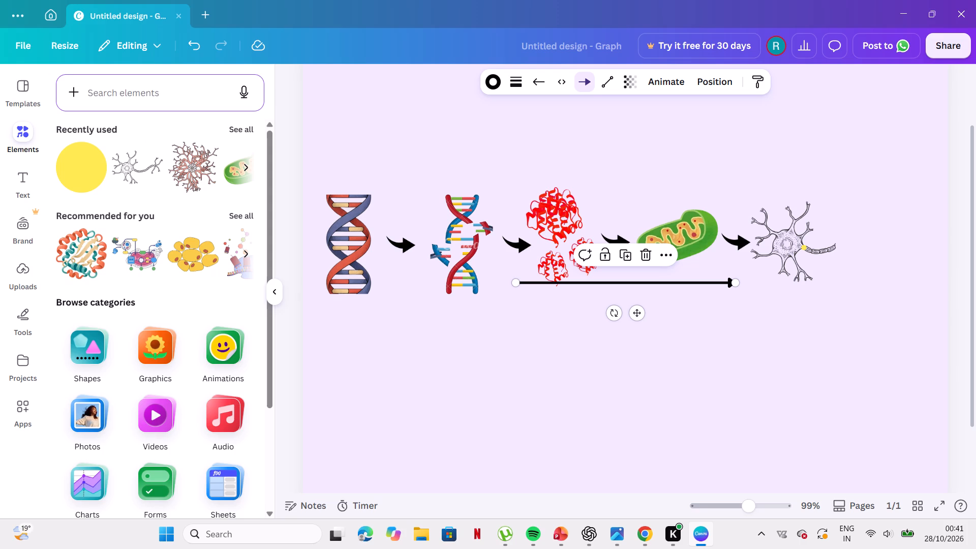
{"action": "left_click", "coordinate": [161, 105]}
{"action": "left_click", "coordinate": [163, 88]}
{"action": "type", "text": "arr"}
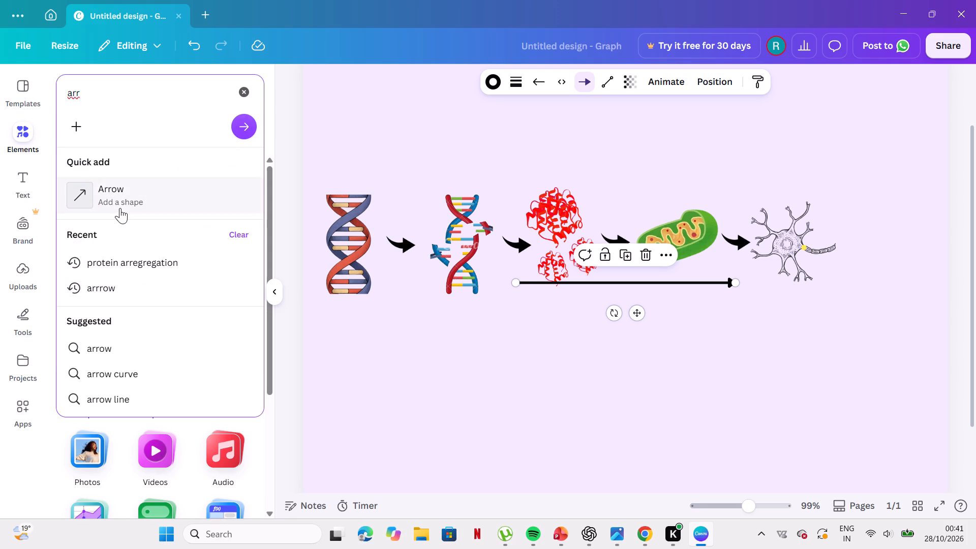
{"action": "left_click", "coordinate": [120, 208]}
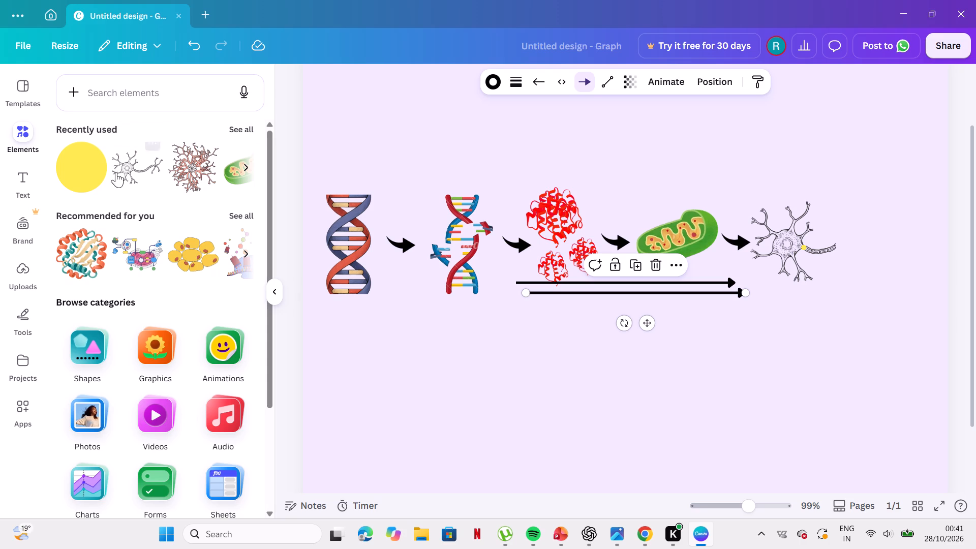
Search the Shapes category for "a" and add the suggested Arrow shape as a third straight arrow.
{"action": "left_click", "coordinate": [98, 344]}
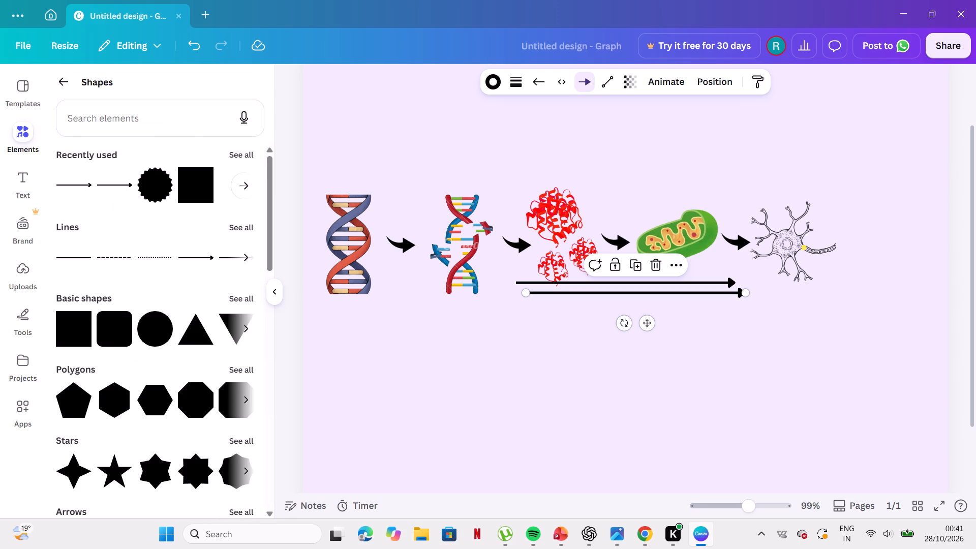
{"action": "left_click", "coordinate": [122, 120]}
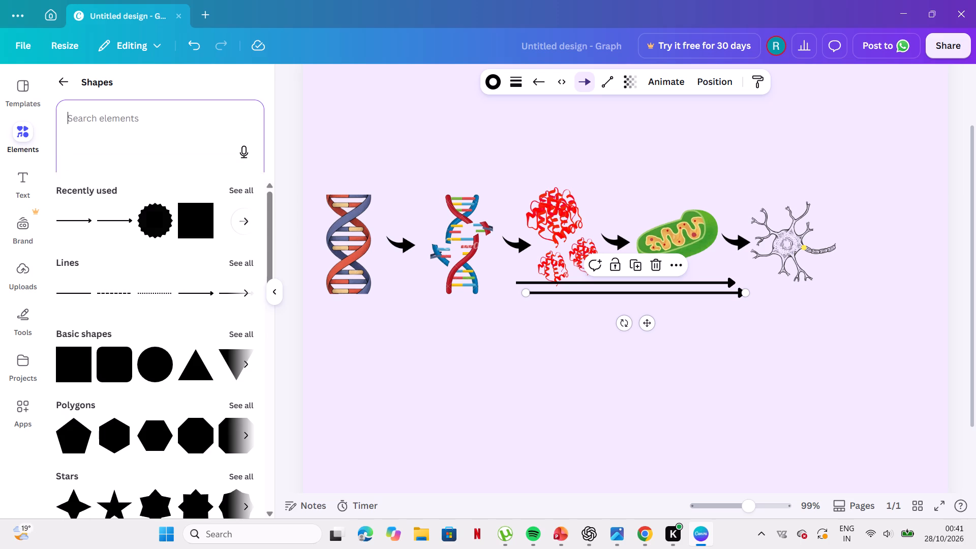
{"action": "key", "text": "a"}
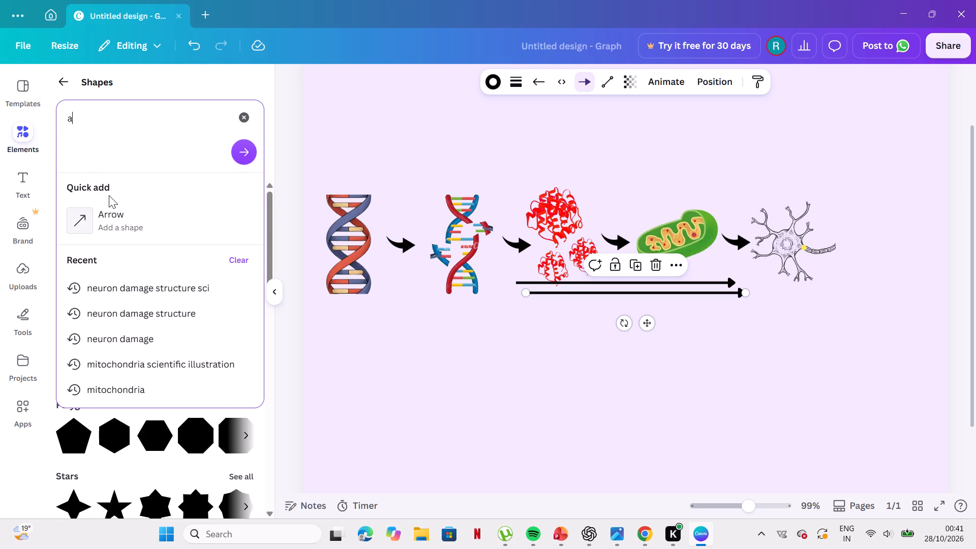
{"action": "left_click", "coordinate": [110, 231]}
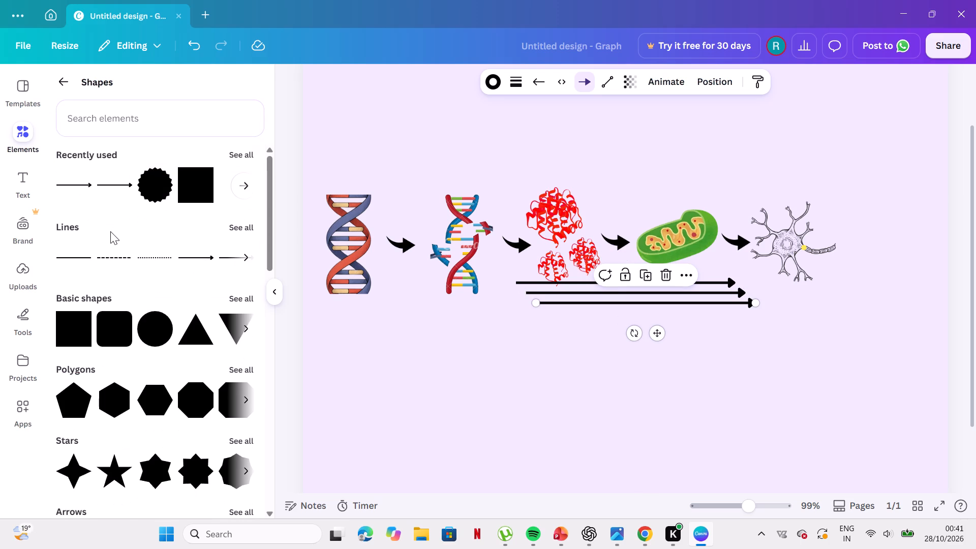
Browse the recently used shapes and the full Lines collection for a suitable arrow style.
{"action": "left_click", "coordinate": [237, 182]}
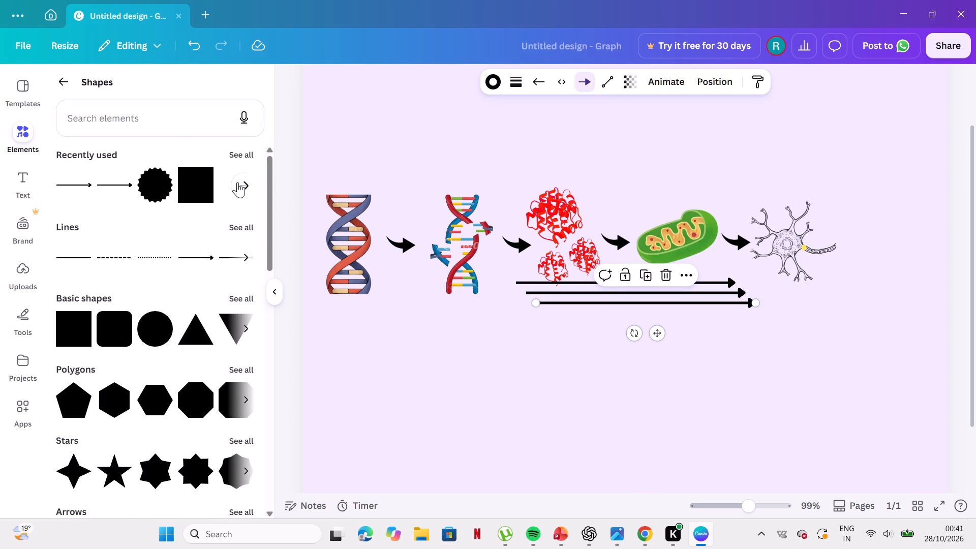
{"action": "left_click", "coordinate": [237, 182]}
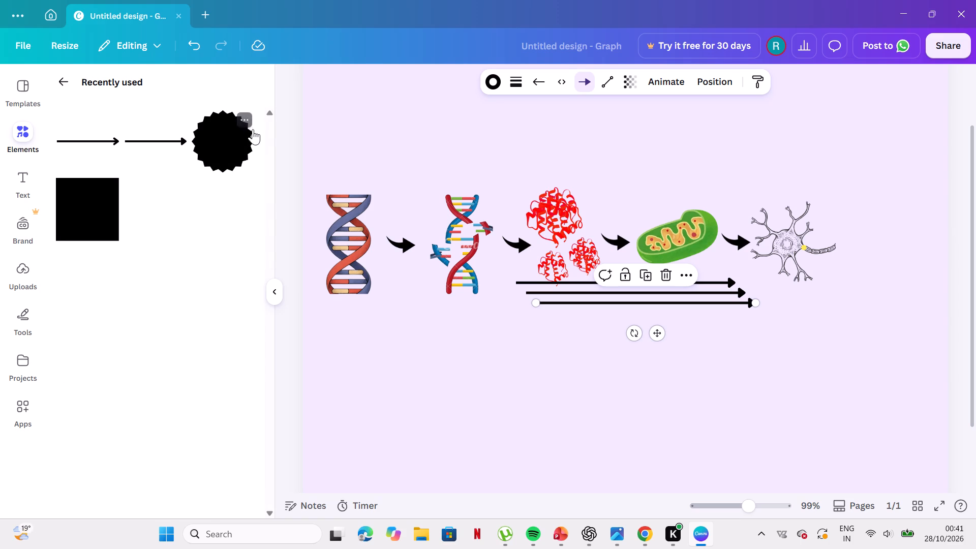
{"action": "left_click", "coordinate": [63, 78]}
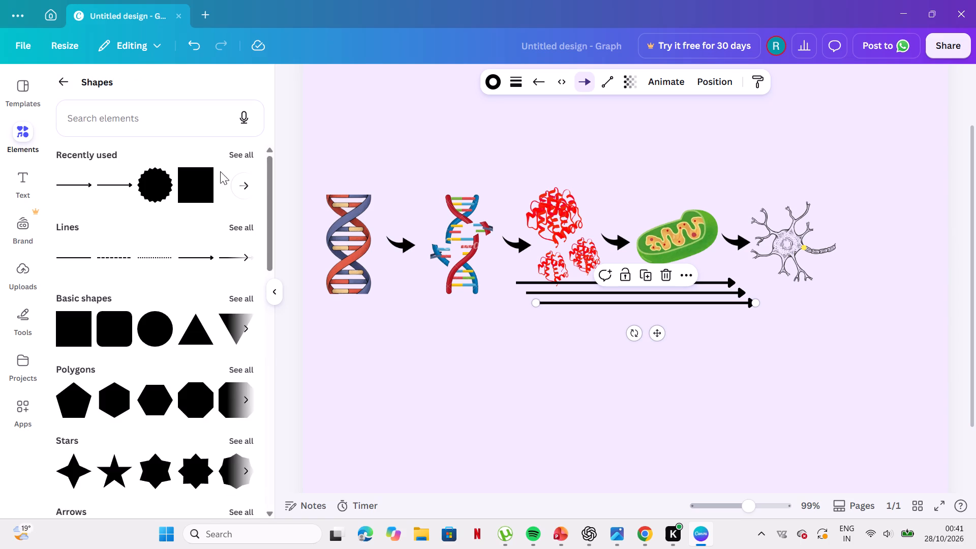
{"action": "left_click", "coordinate": [248, 225]}
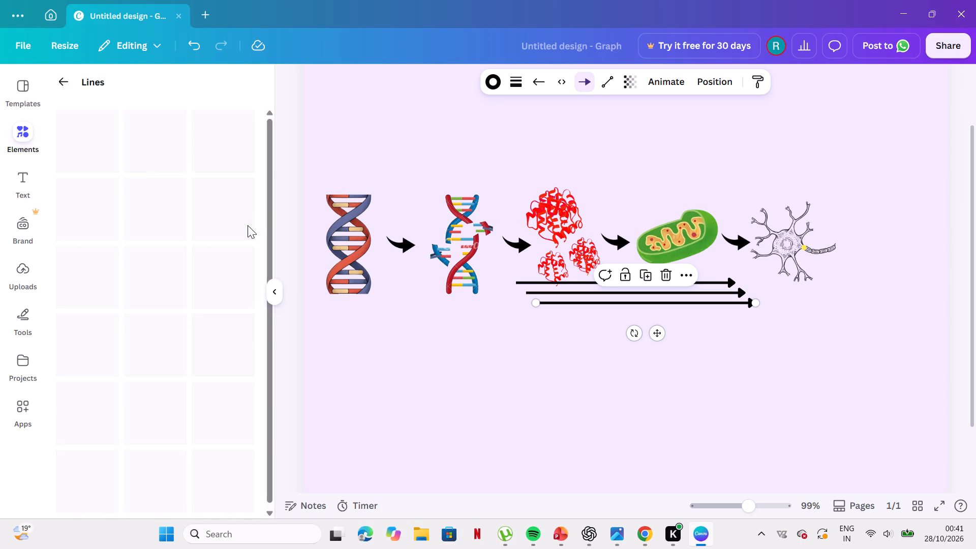
{"action": "scroll", "coordinate": [247, 222], "scroll_direction": "down", "scroll_amount": 2}
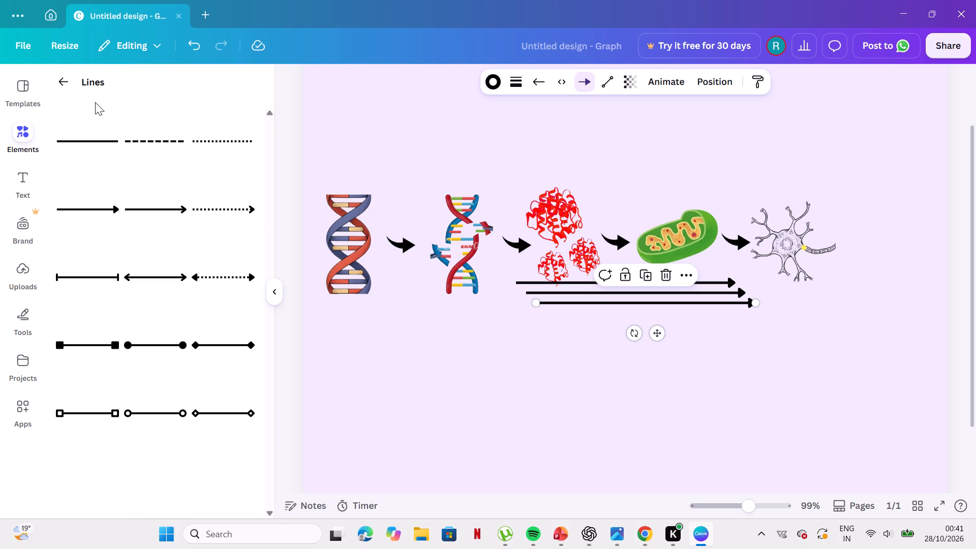
{"action": "left_click", "coordinate": [69, 81]}
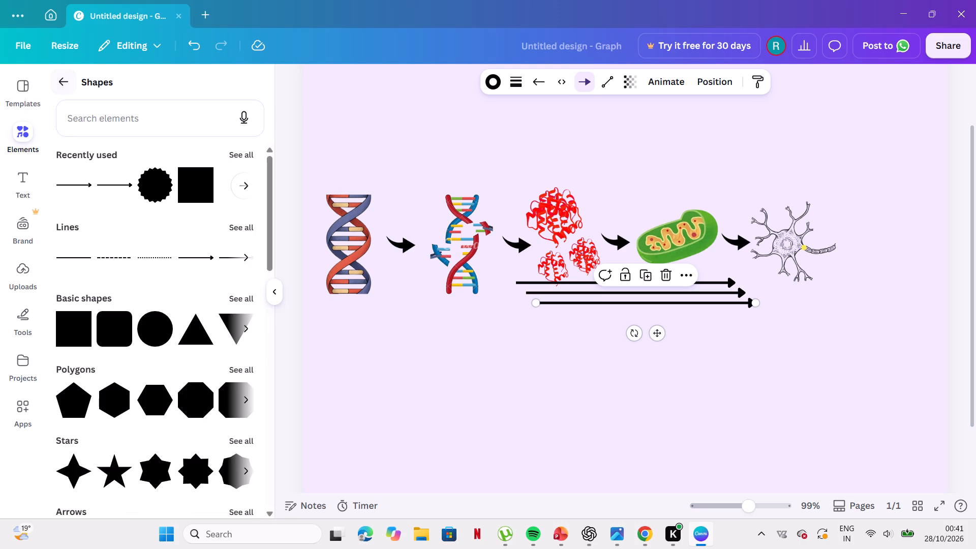
{"action": "left_click", "coordinate": [241, 185]}
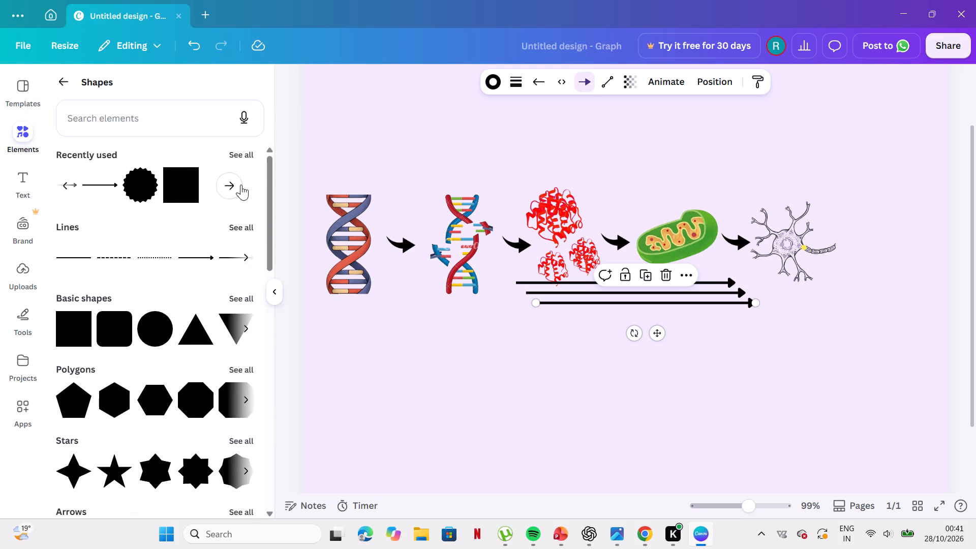
{"action": "left_click", "coordinate": [243, 151]}
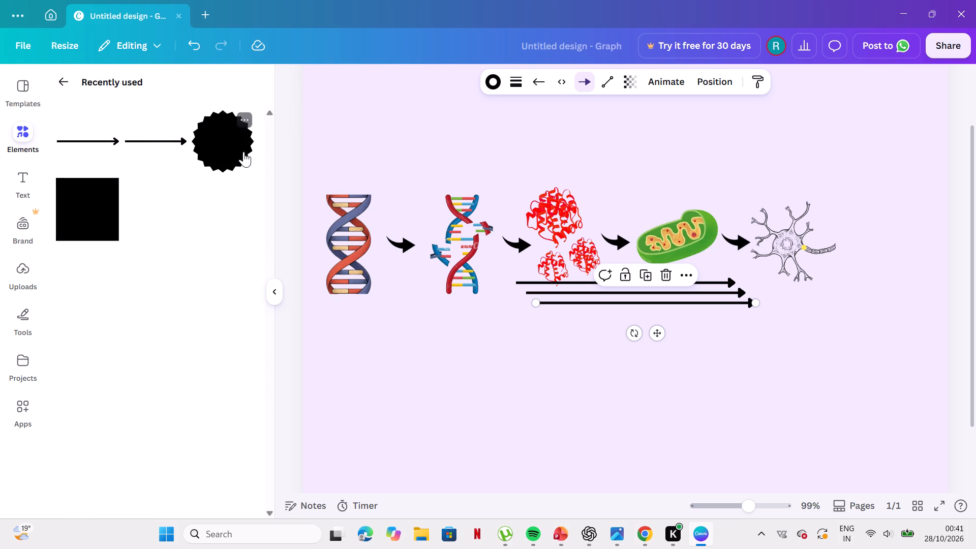
{"action": "left_click", "coordinate": [77, 85]}
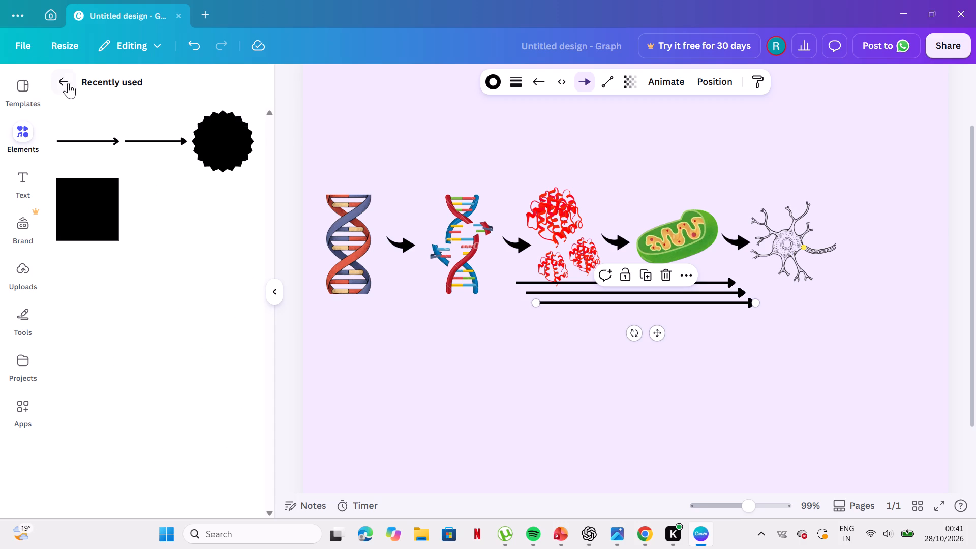
{"action": "left_click", "coordinate": [64, 82]}
Look through the remaining shape categories, then recheck the line and recently used shapes for an arrow.
{"action": "scroll", "coordinate": [172, 291], "scroll_direction": "down", "scroll_amount": 3}
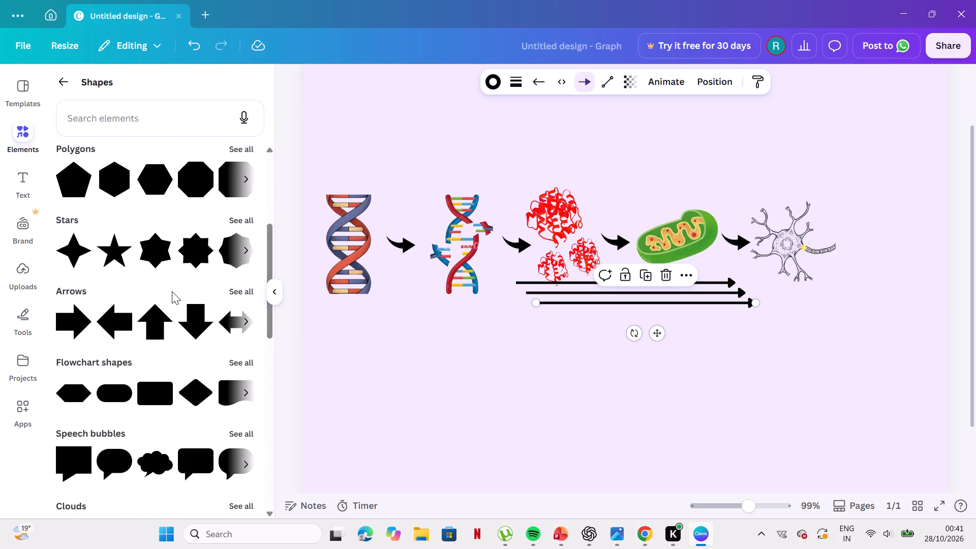
{"action": "scroll", "coordinate": [172, 291], "scroll_direction": "down", "scroll_amount": 7}
{"action": "scroll", "coordinate": [172, 291], "scroll_direction": "up", "scroll_amount": 4}
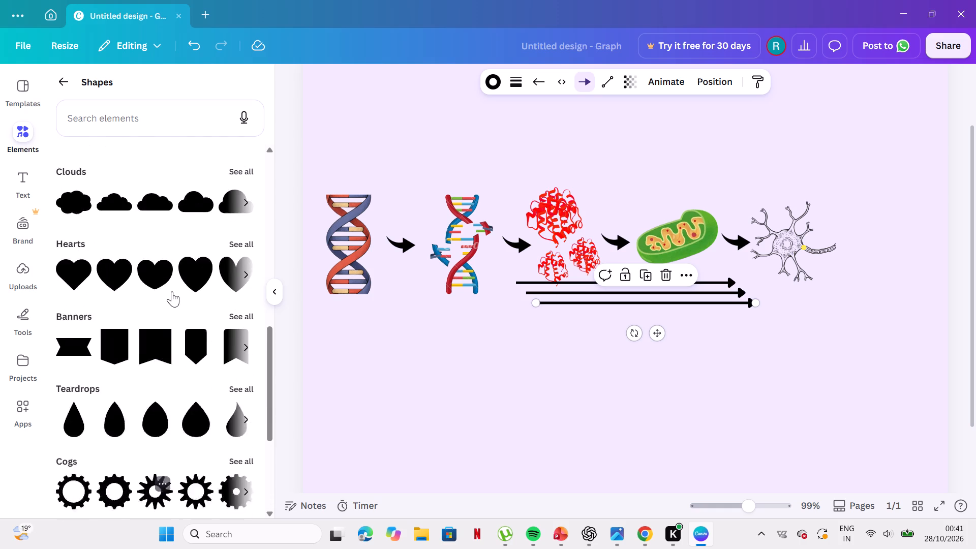
{"action": "scroll", "coordinate": [172, 291], "scroll_direction": "up", "scroll_amount": 6}
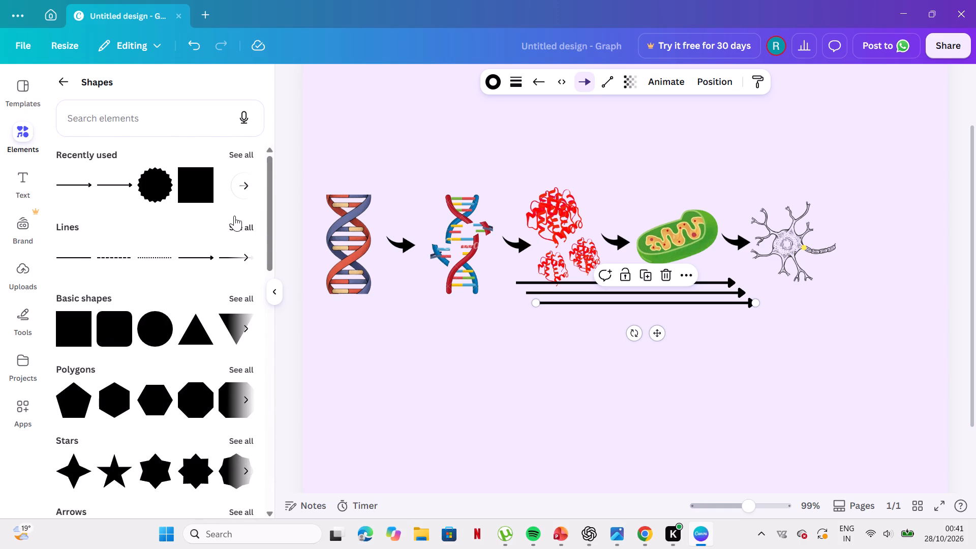
{"action": "left_click", "coordinate": [239, 222]}
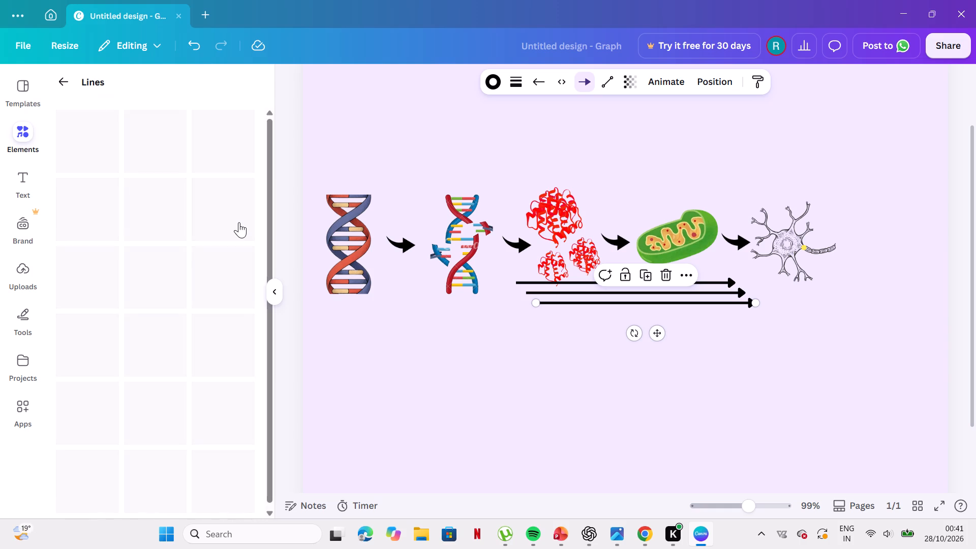
{"action": "left_click", "coordinate": [65, 79]}
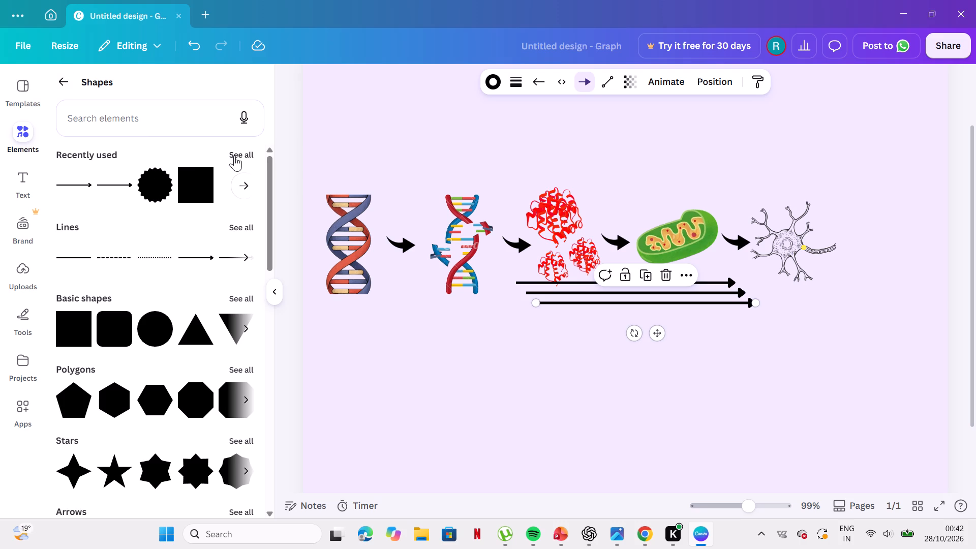
{"action": "left_click", "coordinate": [234, 156]}
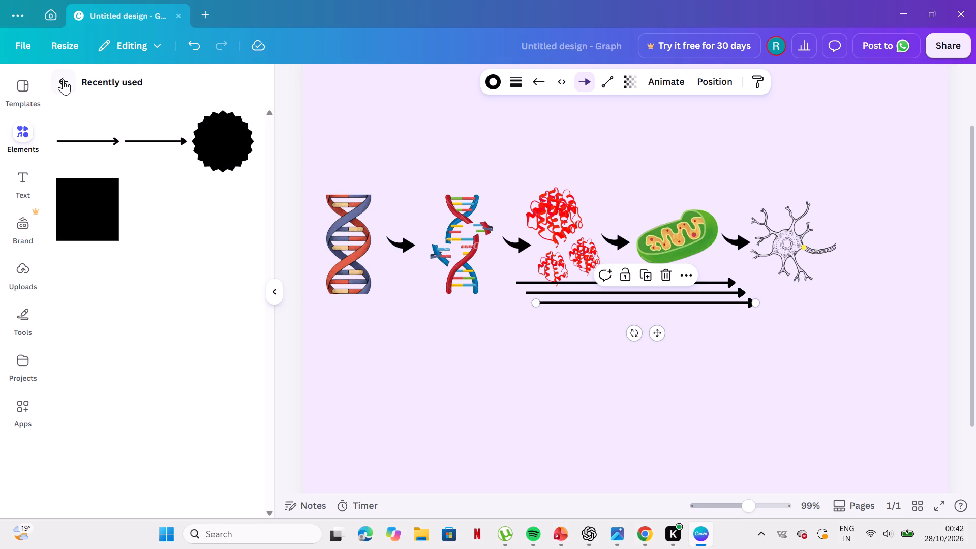
{"action": "left_click", "coordinate": [66, 79]}
{"action": "scroll", "coordinate": [120, 150], "scroll_direction": "up", "scroll_amount": 2}
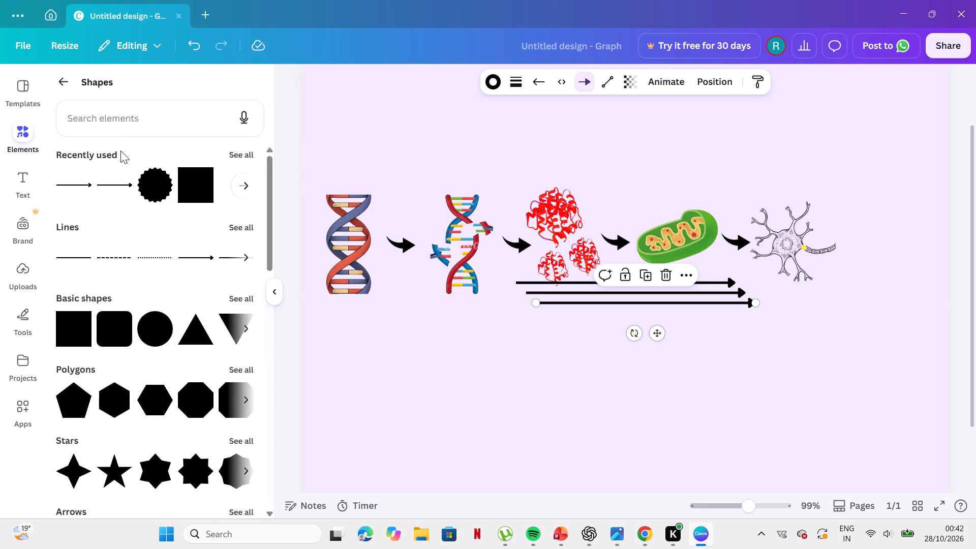
{"action": "scroll", "coordinate": [120, 150], "scroll_direction": "up", "scroll_amount": 1}
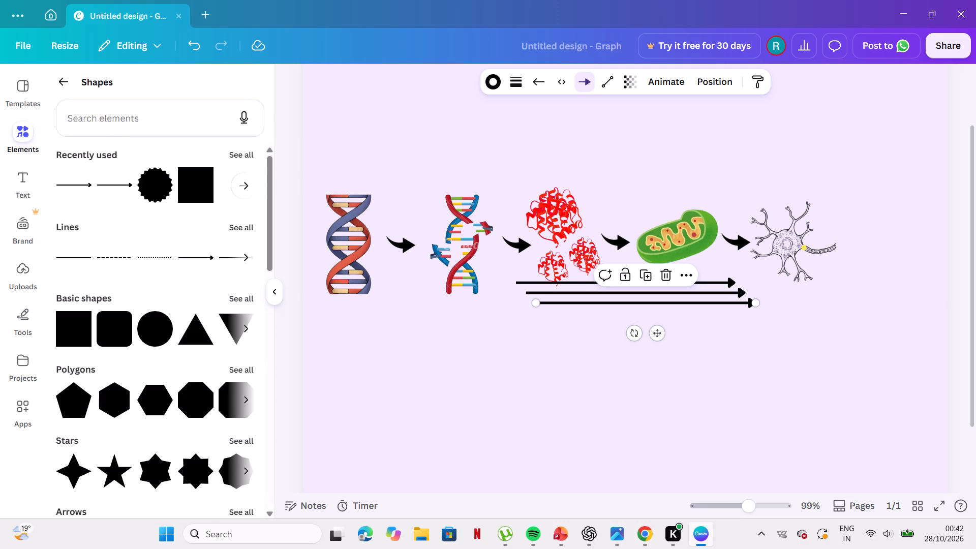
Search the shapes for "sci arrow" and view the details of the left-pointing Arrow Curved shape.
{"action": "left_click", "coordinate": [114, 115]}
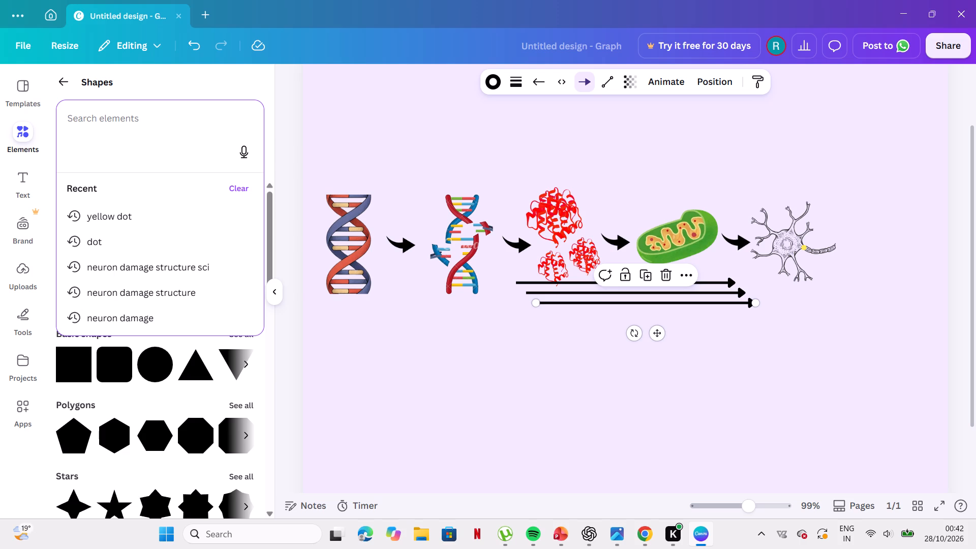
{"action": "key", "text": "s"}
{"action": "key", "text": "c"}
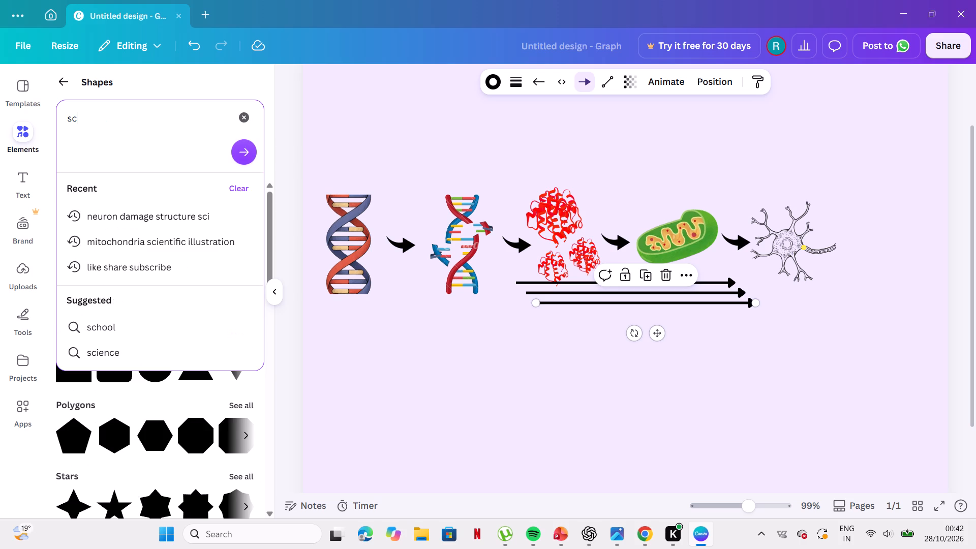
{"action": "type", "text": "i arroe"}
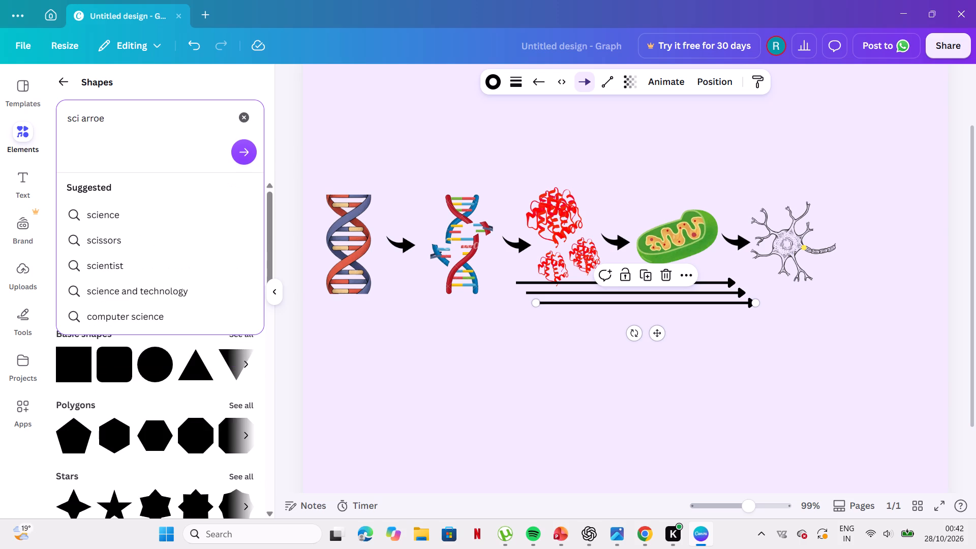
{"action": "key", "text": "BackSpace"}
{"action": "key", "text": "w"}
{"action": "key", "text": "Return"}
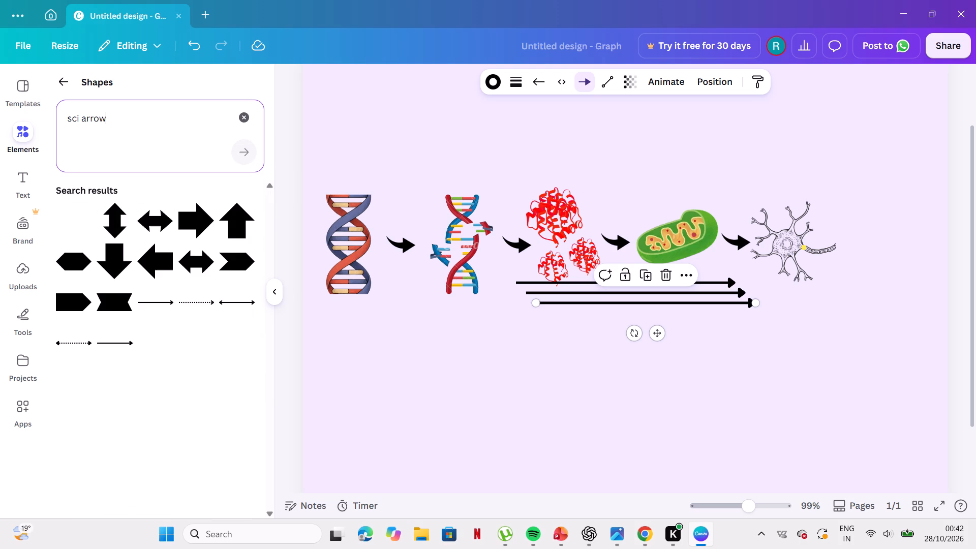
{"action": "left_click", "coordinate": [83, 219]}
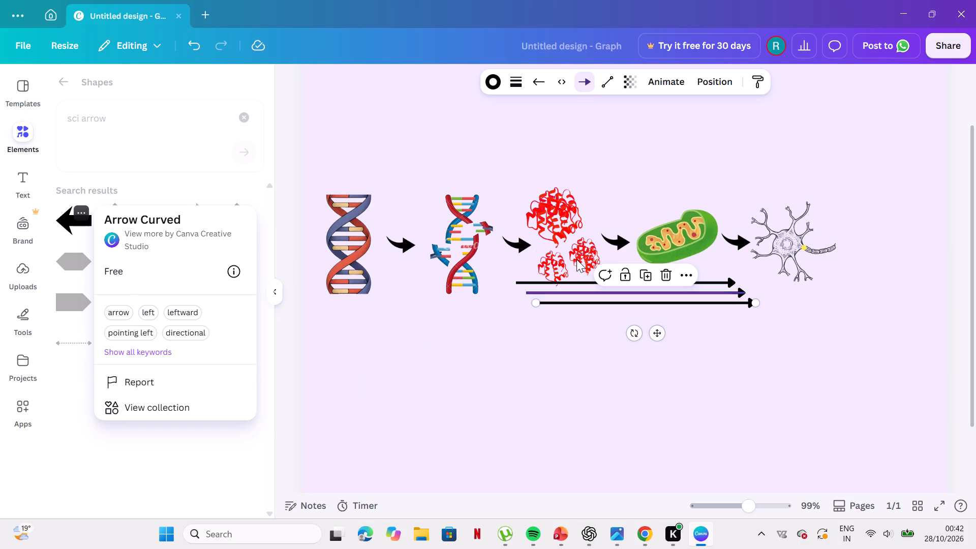
Delete the three long straight arrows lying beneath the protein cluster and mitochondrion.
{"action": "left_click", "coordinate": [670, 274]}
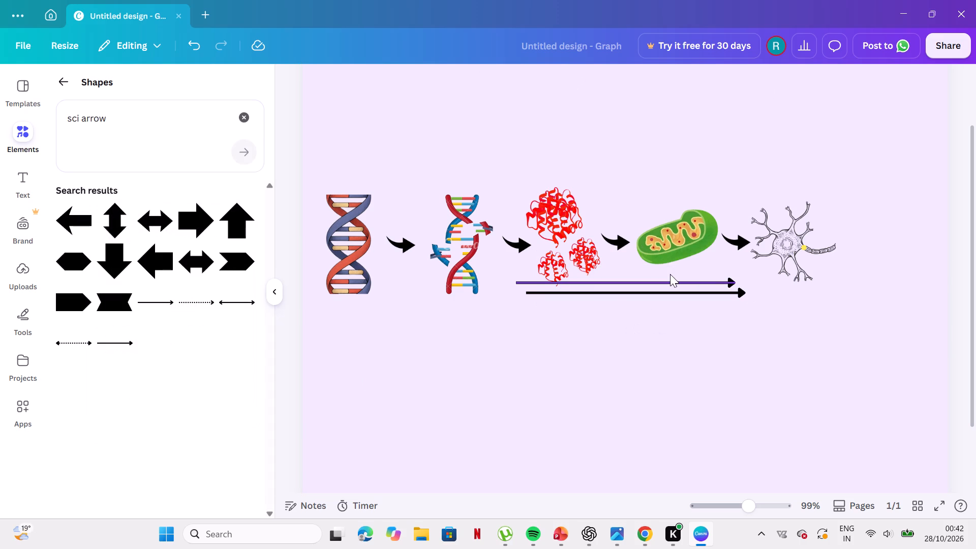
{"action": "left_click", "coordinate": [672, 283]}
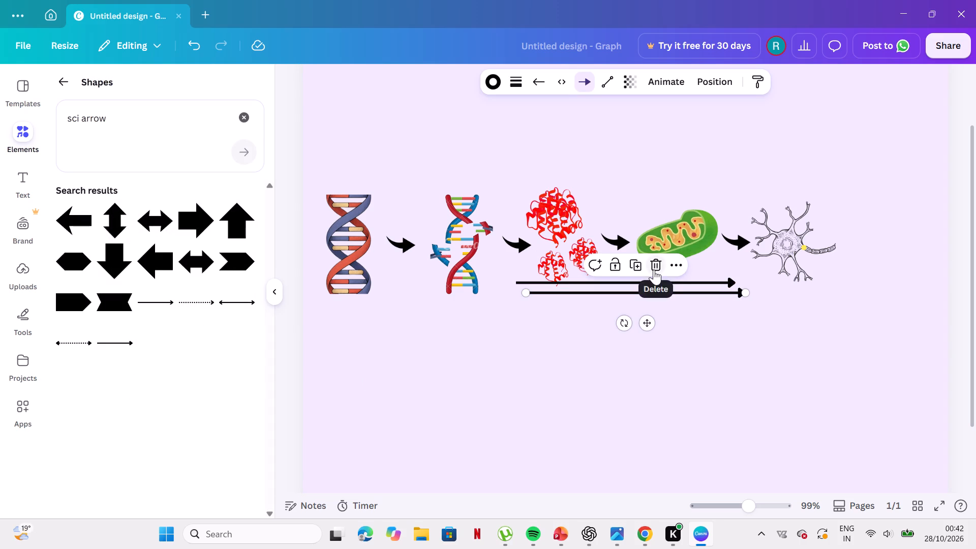
{"action": "left_click", "coordinate": [654, 269]}
{"action": "left_click", "coordinate": [655, 278]}
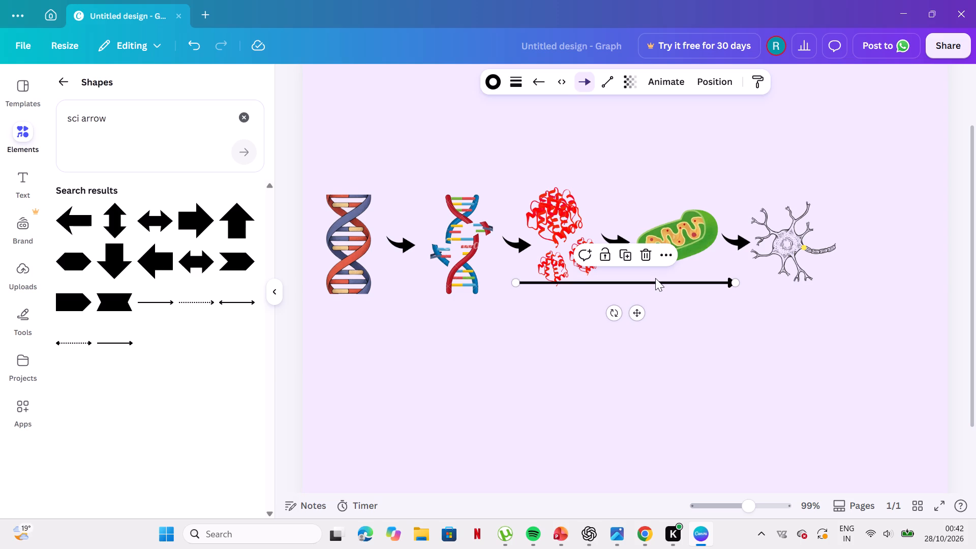
{"action": "left_click", "coordinate": [648, 255]}
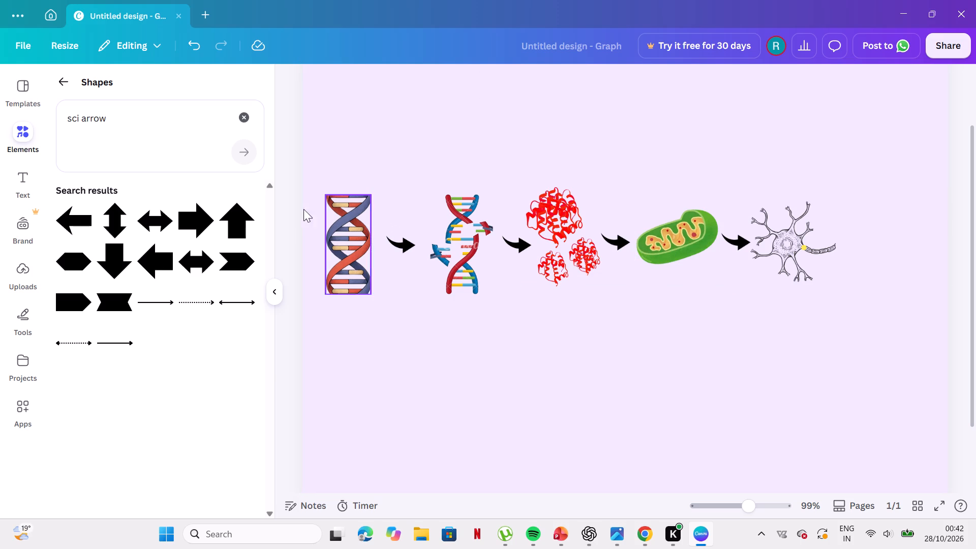
Add the left-pointing Arrow Curved shape and shrink it to about 50 by 42 below the red protein cluster.
{"action": "left_click", "coordinate": [75, 216]}
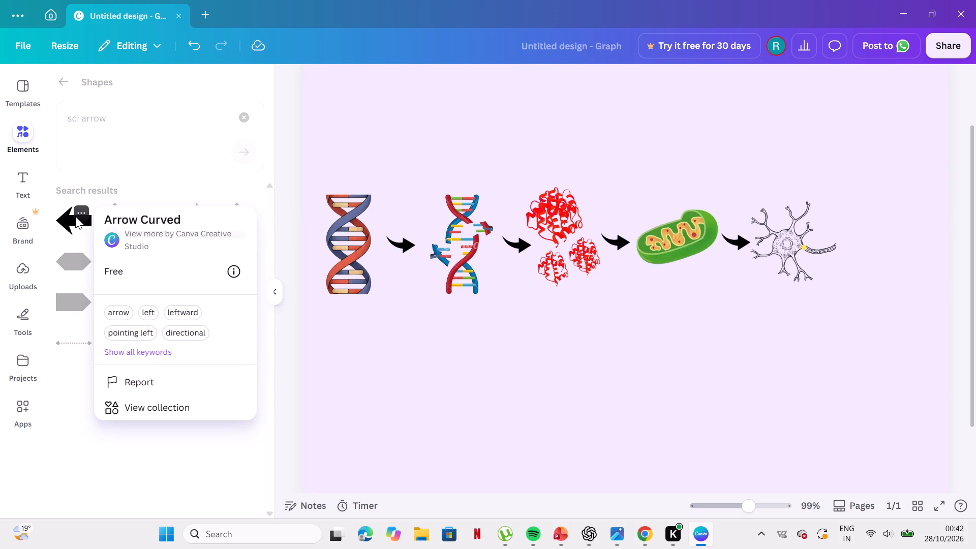
{"action": "double_click", "coordinate": [67, 216]}
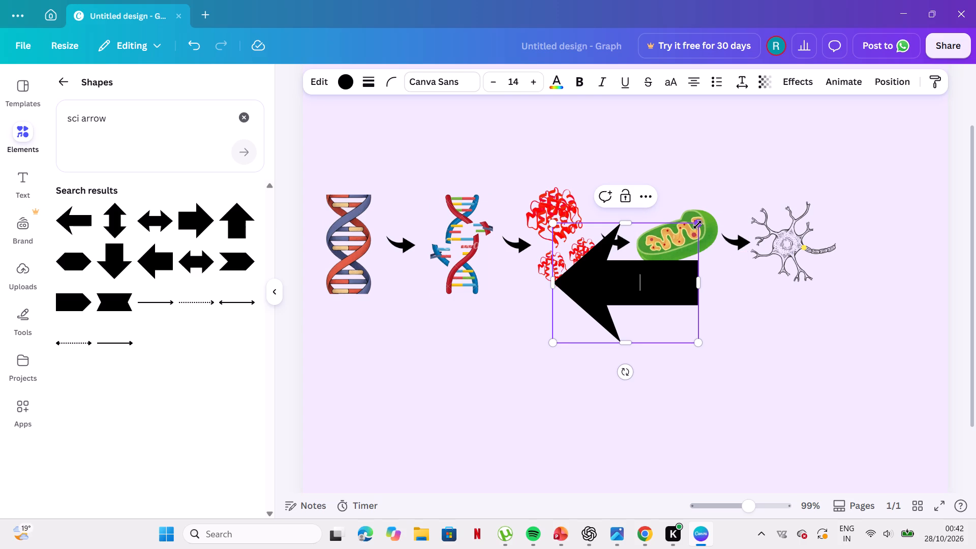
{"action": "left_click_drag", "start_coordinate": [697, 225], "coordinate": [608, 350]}
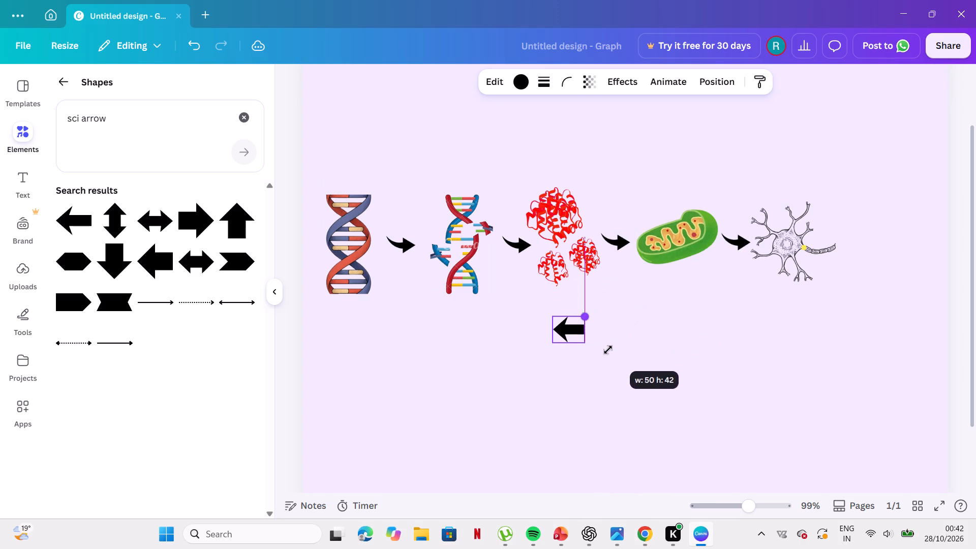
{"action": "left_click_drag", "start_coordinate": [608, 350], "coordinate": [602, 345]}
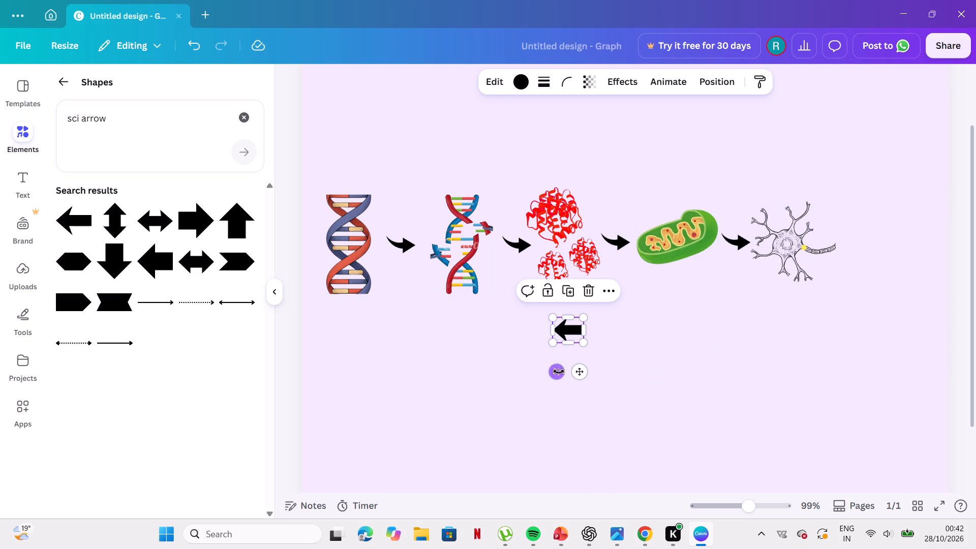
Set the corner rounding of the left-pointing block arrow to 5.
{"action": "left_click", "coordinate": [573, 79]}
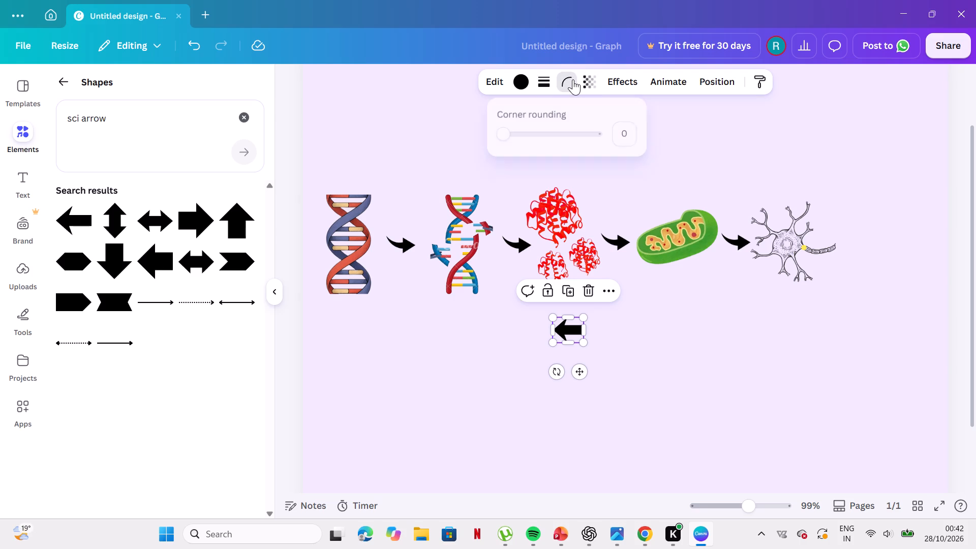
{"action": "left_click_drag", "start_coordinate": [503, 132], "coordinate": [524, 132]}
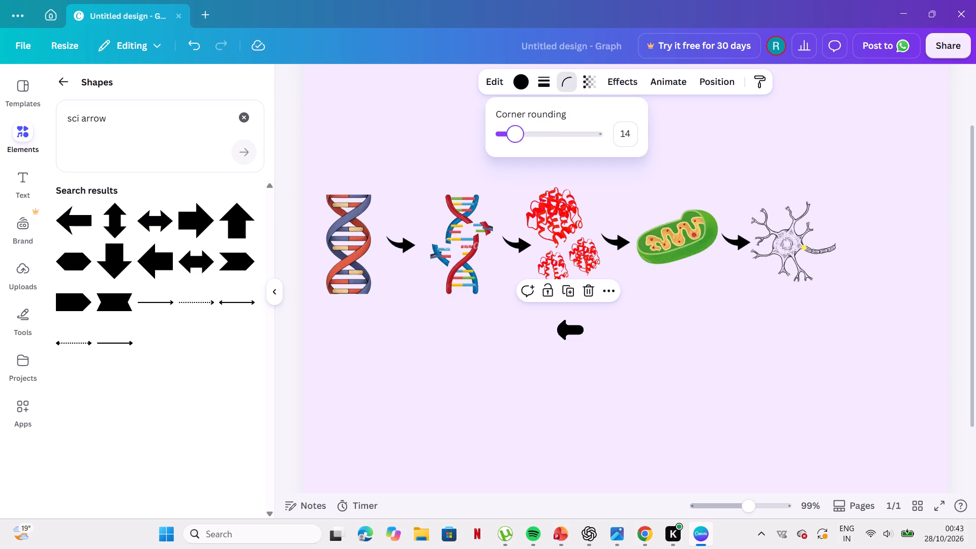
{"action": "left_click_drag", "start_coordinate": [524, 132], "coordinate": [503, 143]}
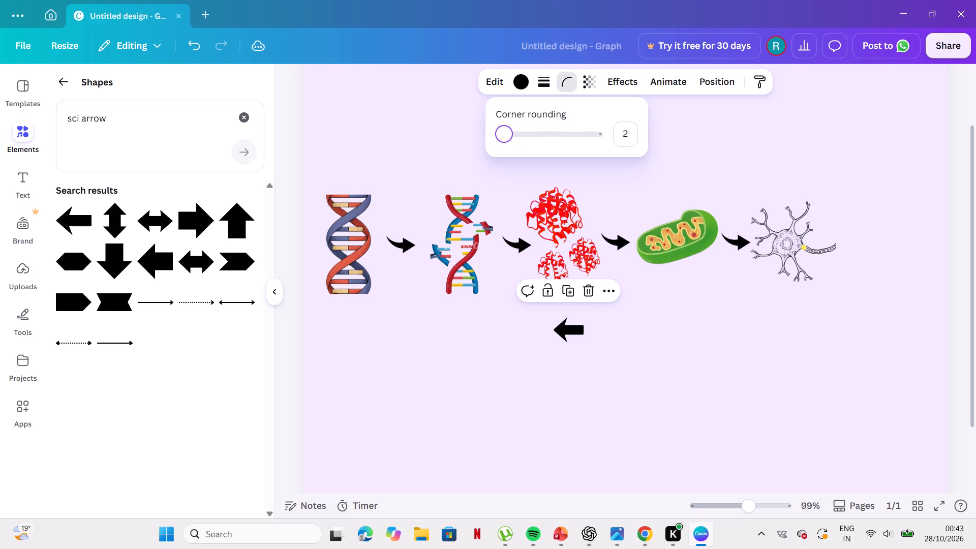
{"action": "left_click_drag", "start_coordinate": [503, 143], "coordinate": [506, 143]}
{"action": "left_click_drag", "start_coordinate": [506, 143], "coordinate": [505, 143]}
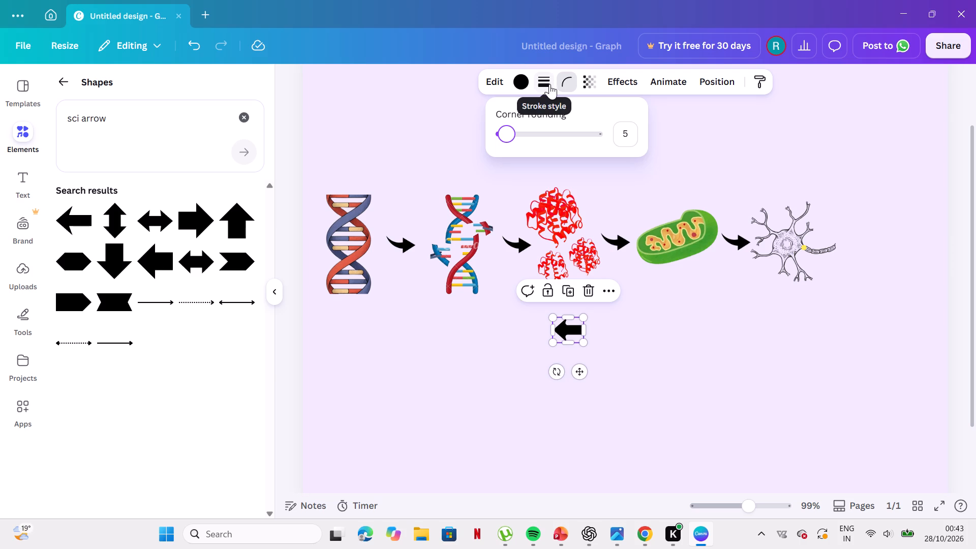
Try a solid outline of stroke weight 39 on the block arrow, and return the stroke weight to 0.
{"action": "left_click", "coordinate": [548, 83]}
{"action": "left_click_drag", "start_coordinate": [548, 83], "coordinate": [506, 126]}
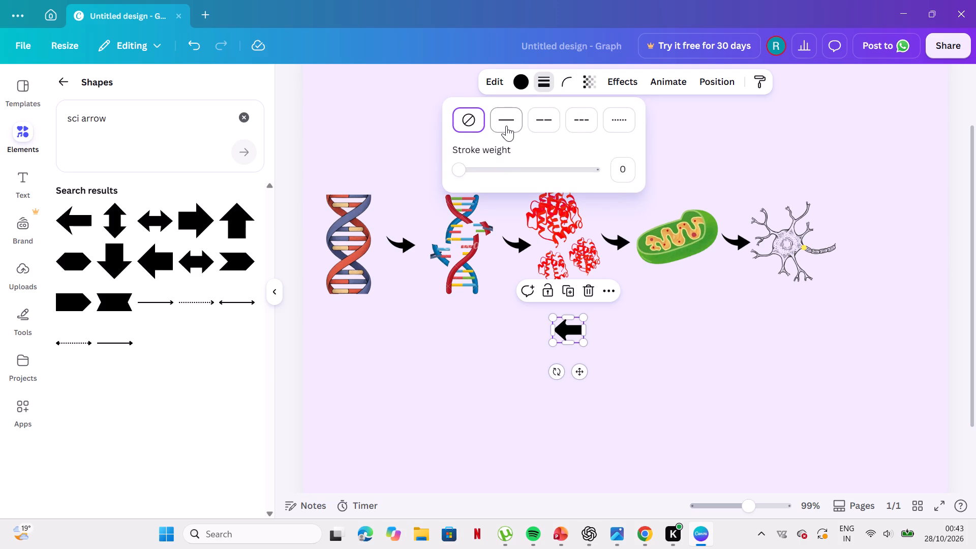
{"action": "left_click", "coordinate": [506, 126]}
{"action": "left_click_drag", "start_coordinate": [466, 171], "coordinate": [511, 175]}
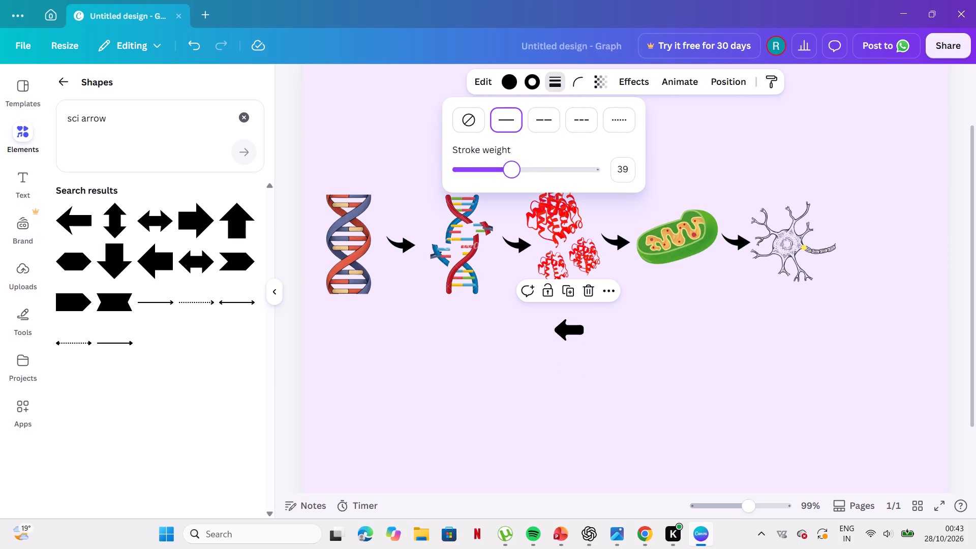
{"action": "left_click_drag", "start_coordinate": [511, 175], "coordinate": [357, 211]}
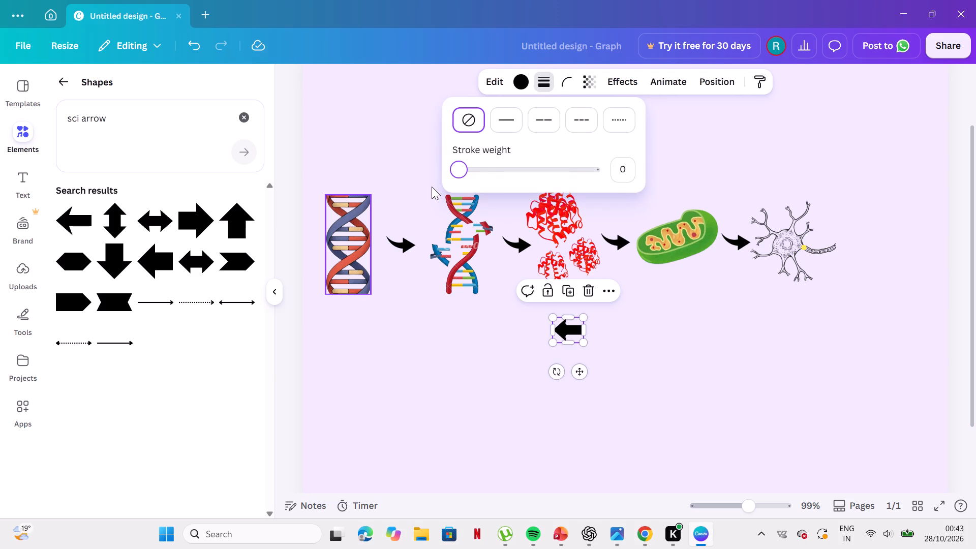
Apply the Glow effect to the left-pointing block arrow.
{"action": "left_click", "coordinate": [638, 77]}
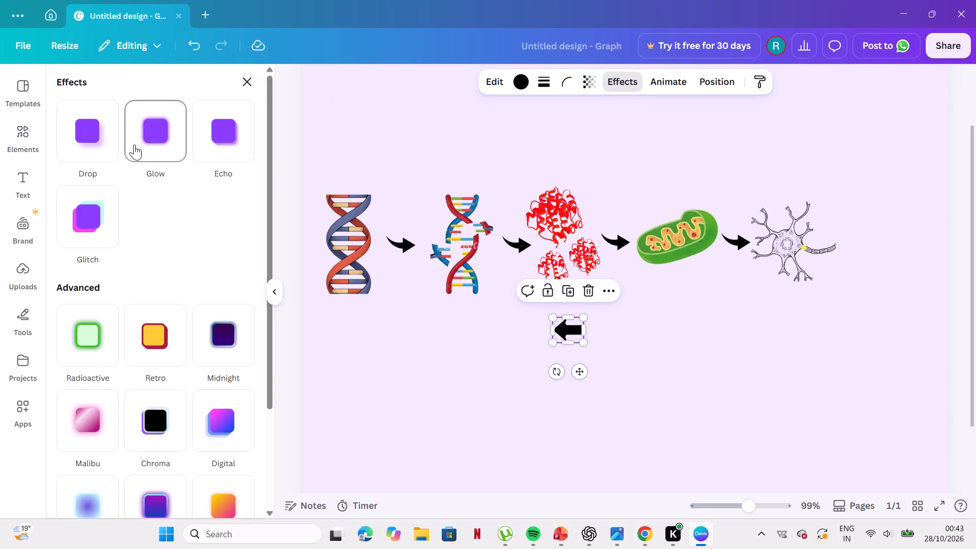
{"action": "left_click", "coordinate": [134, 144]}
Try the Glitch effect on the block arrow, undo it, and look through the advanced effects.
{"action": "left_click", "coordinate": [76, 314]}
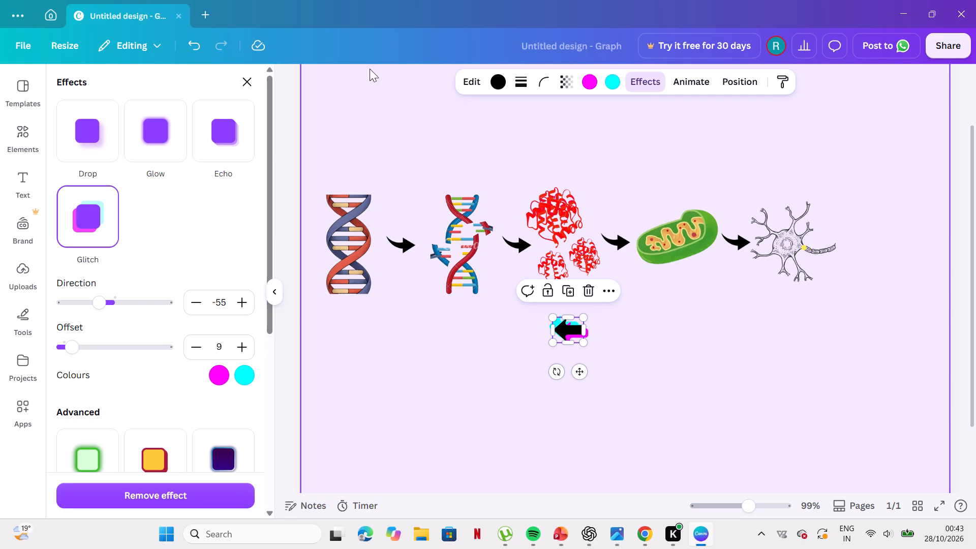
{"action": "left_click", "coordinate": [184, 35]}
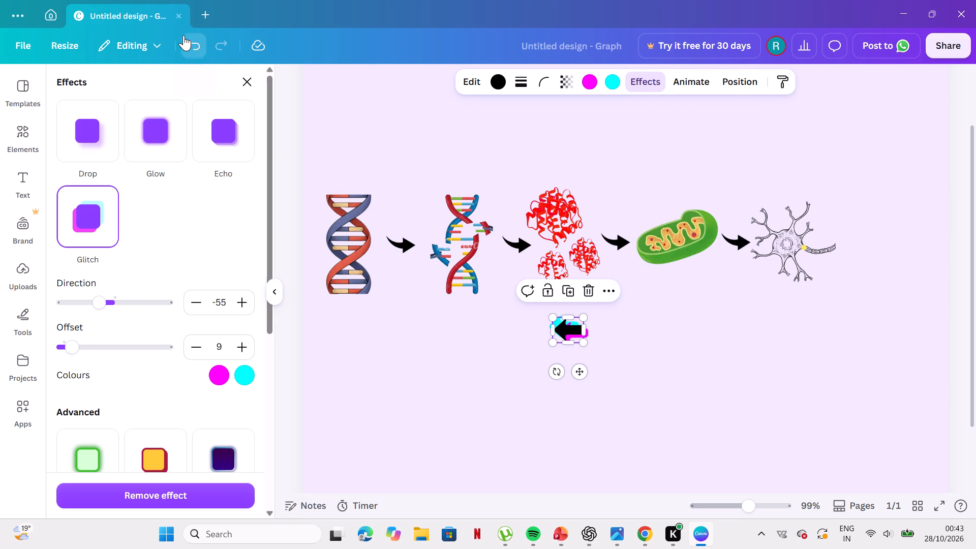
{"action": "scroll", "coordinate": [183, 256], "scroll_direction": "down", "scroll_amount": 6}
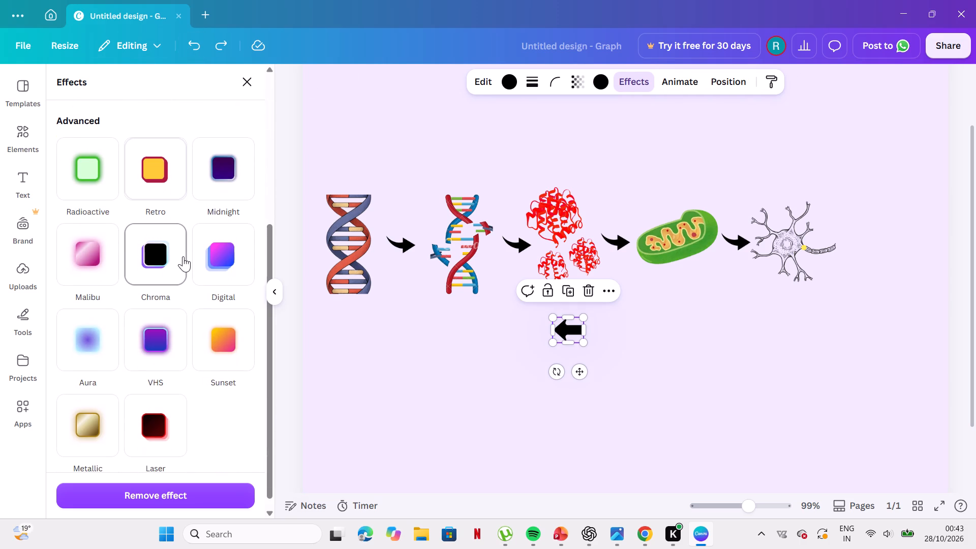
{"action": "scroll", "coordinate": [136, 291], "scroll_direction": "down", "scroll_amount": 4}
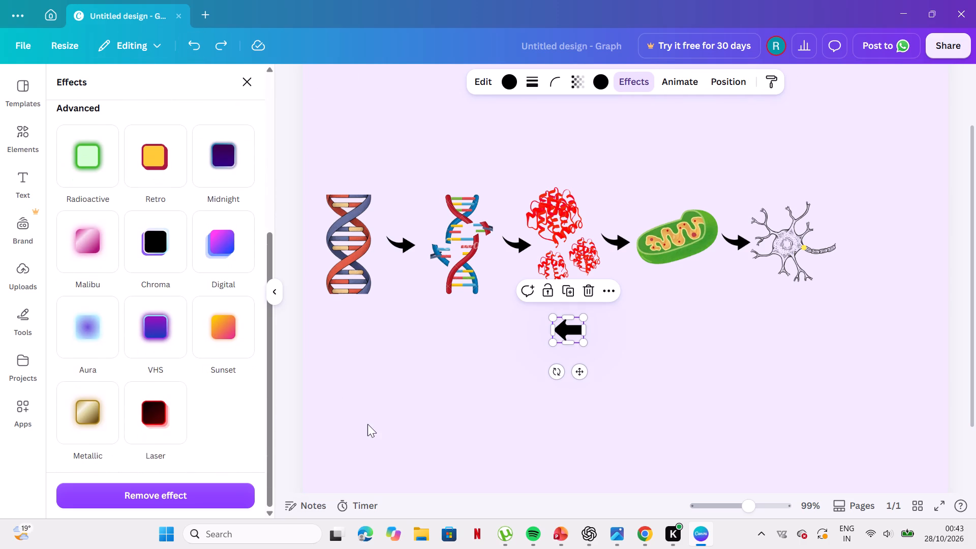
Delete the four curved arrows between the DNA, broken DNA, protein cluster, mitochondrion and neuron graphics.
{"action": "left_click", "coordinate": [399, 245]}
{"action": "left_click", "coordinate": [422, 206]}
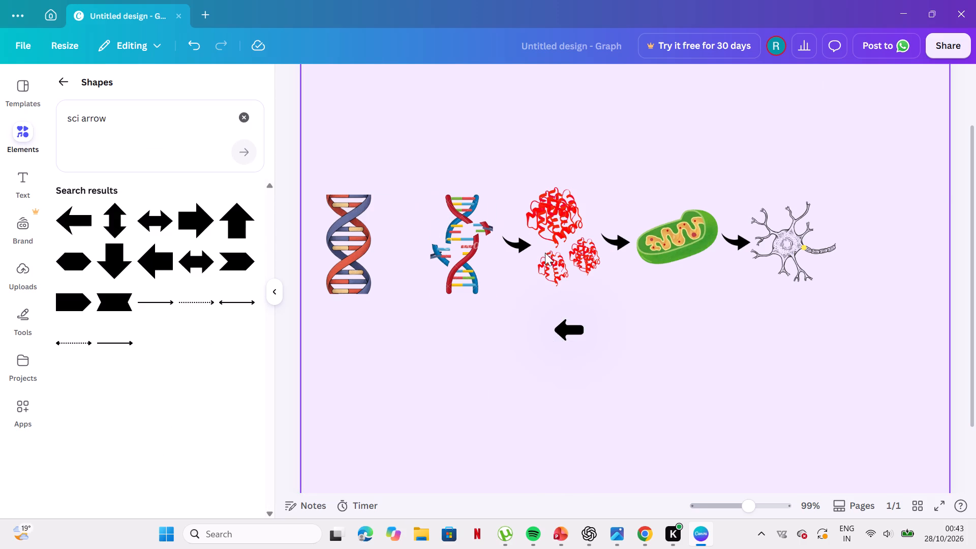
{"action": "left_click", "coordinate": [523, 247]}
{"action": "left_click", "coordinate": [540, 213]}
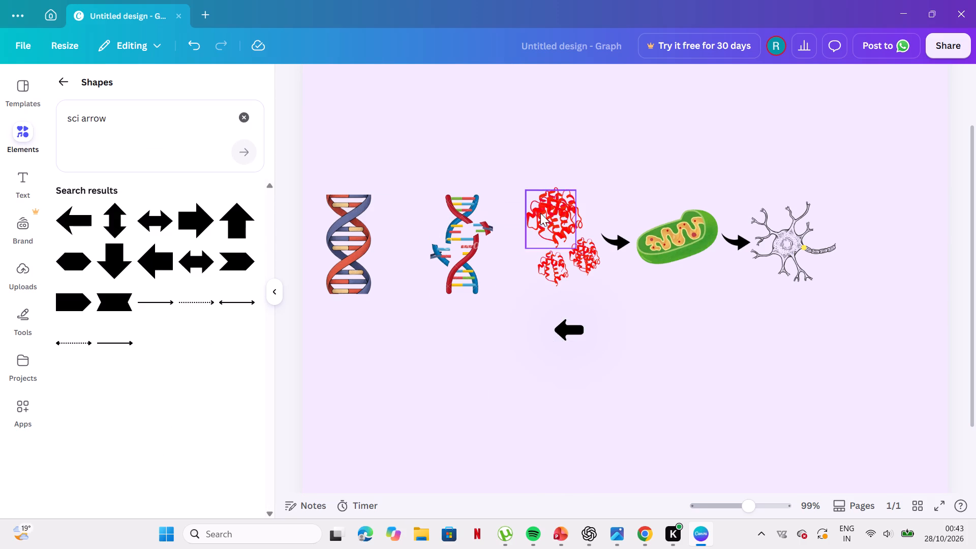
{"action": "left_click_drag", "start_coordinate": [615, 236], "coordinate": [627, 215]}
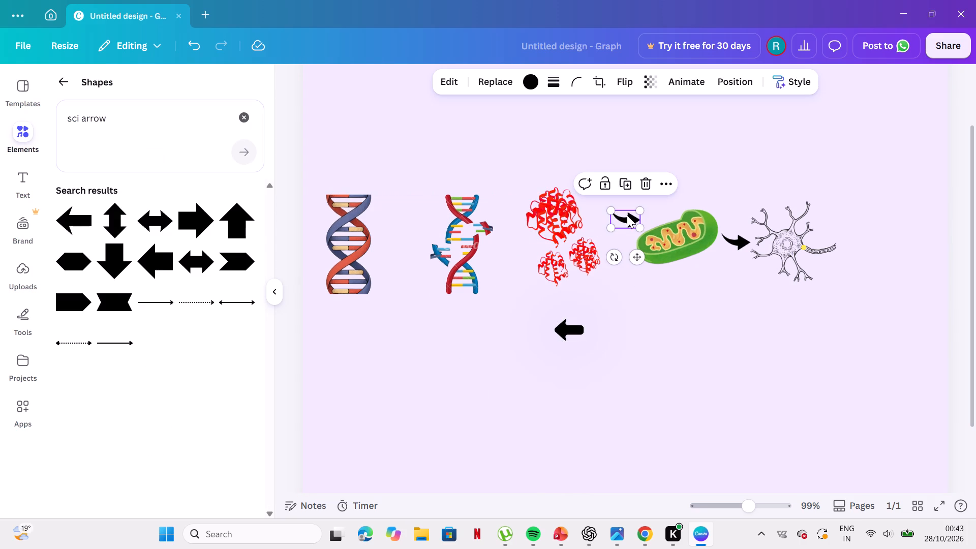
{"action": "left_click", "coordinate": [640, 175]}
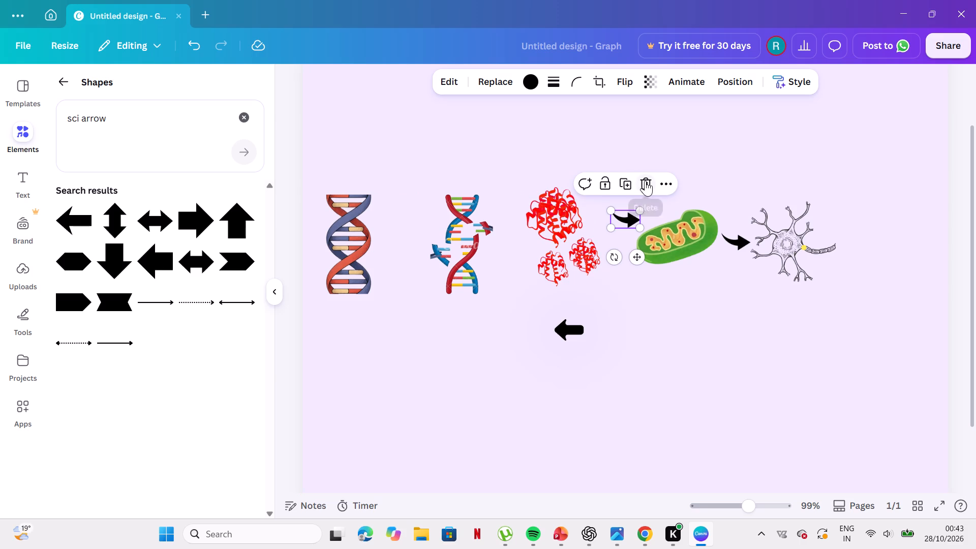
{"action": "left_click", "coordinate": [645, 180]}
{"action": "left_click", "coordinate": [743, 243]}
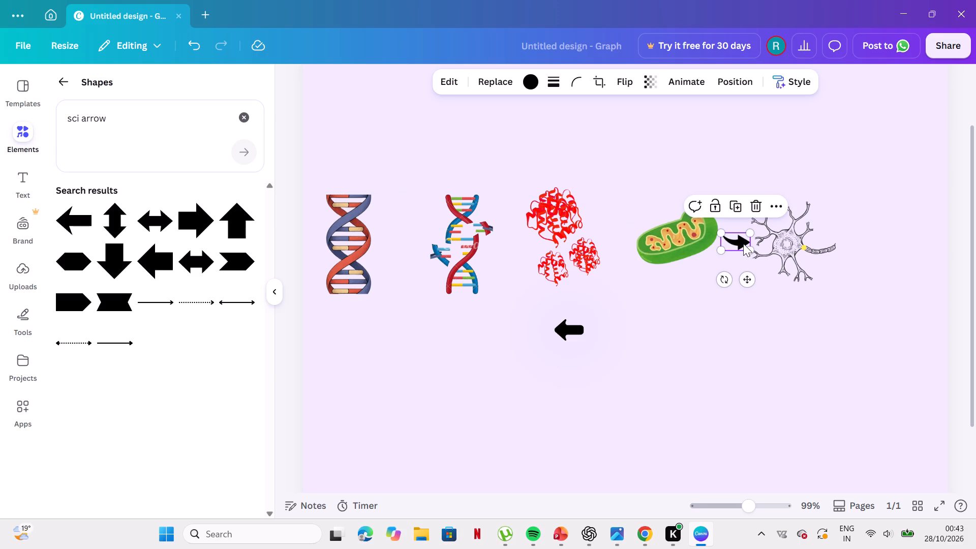
{"action": "left_click", "coordinate": [753, 207]}
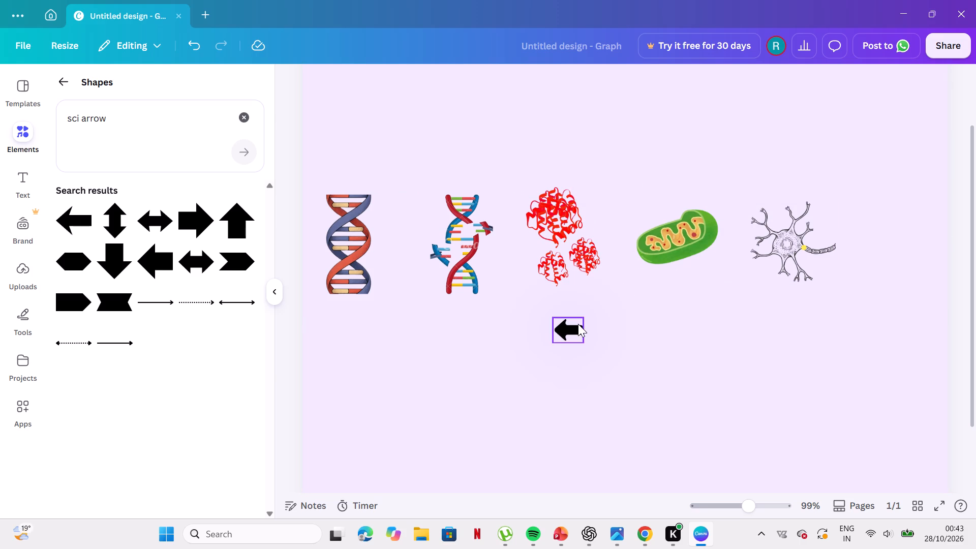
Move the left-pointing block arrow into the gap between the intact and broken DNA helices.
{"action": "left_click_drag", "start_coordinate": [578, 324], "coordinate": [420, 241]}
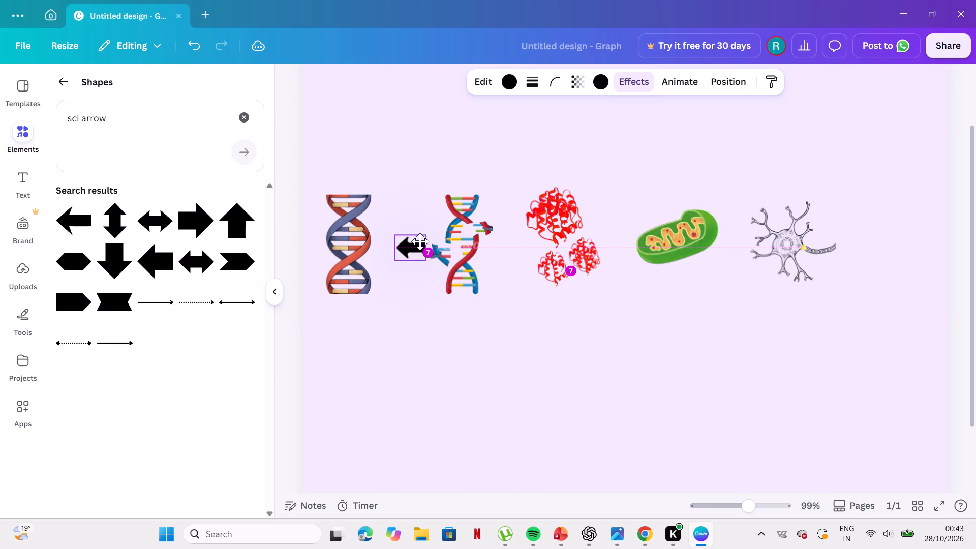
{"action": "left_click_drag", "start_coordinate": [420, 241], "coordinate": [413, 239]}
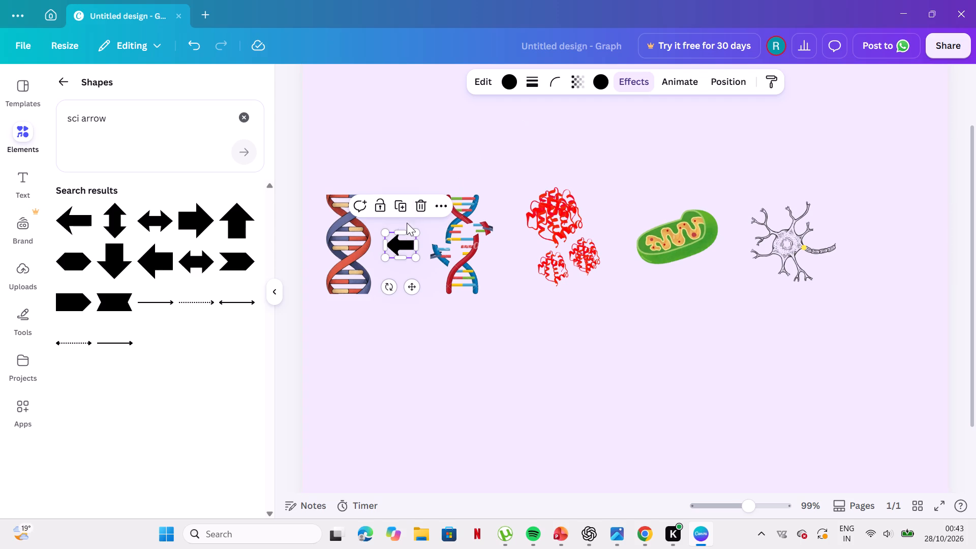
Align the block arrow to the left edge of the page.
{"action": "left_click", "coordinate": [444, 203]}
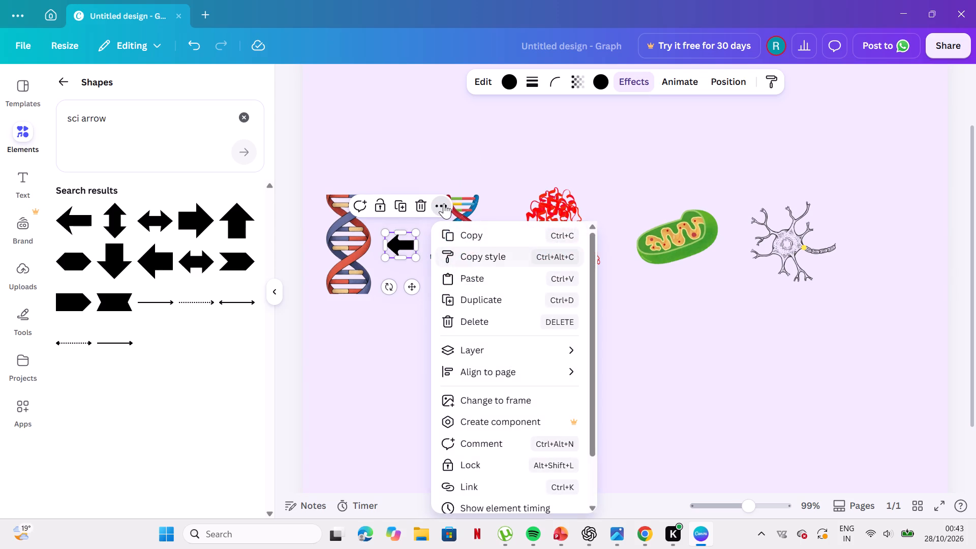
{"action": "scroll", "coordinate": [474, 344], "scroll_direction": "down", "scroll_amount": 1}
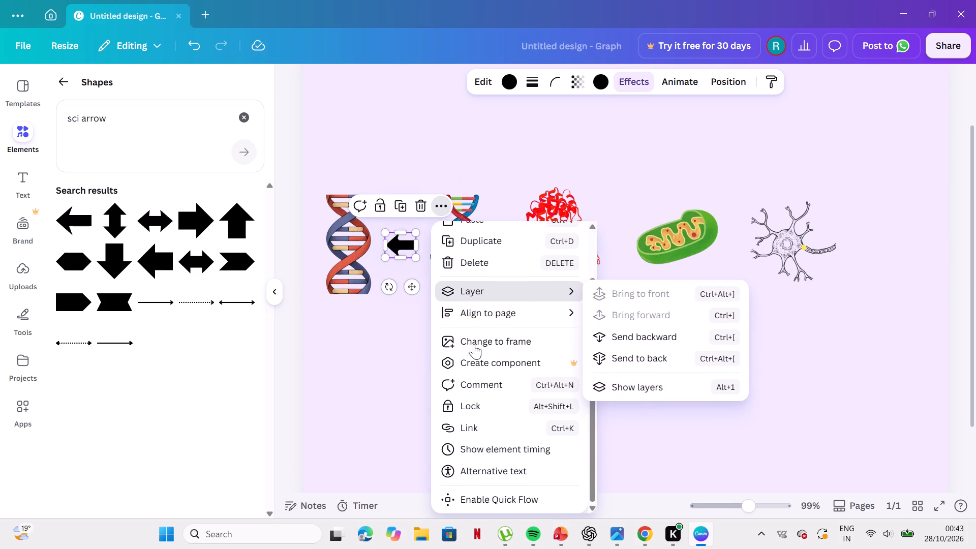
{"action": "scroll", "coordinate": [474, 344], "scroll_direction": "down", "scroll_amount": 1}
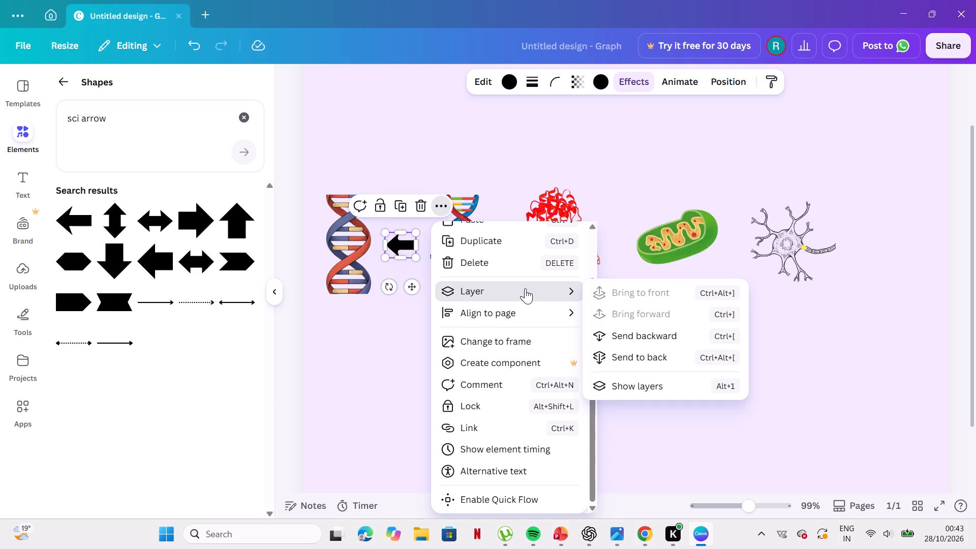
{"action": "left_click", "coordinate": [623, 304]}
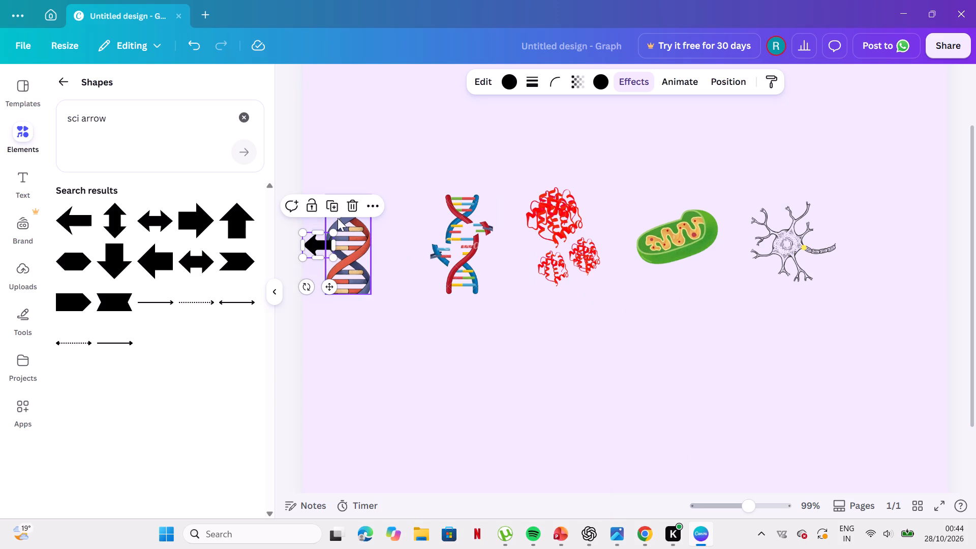
Send the block arrow to the back of the layer order.
{"action": "right_click", "coordinate": [317, 249]}
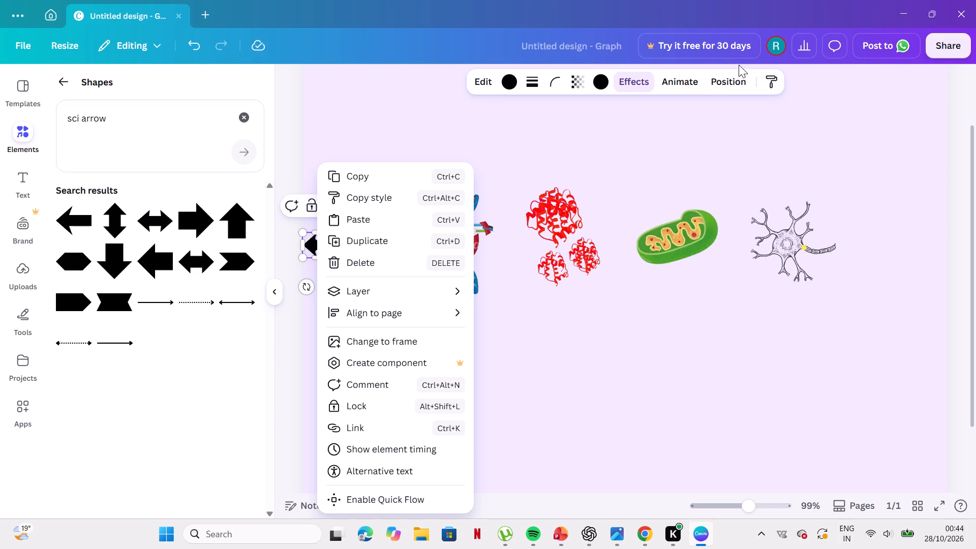
{"action": "left_click", "coordinate": [724, 85]}
{"action": "left_click", "coordinate": [724, 85]}
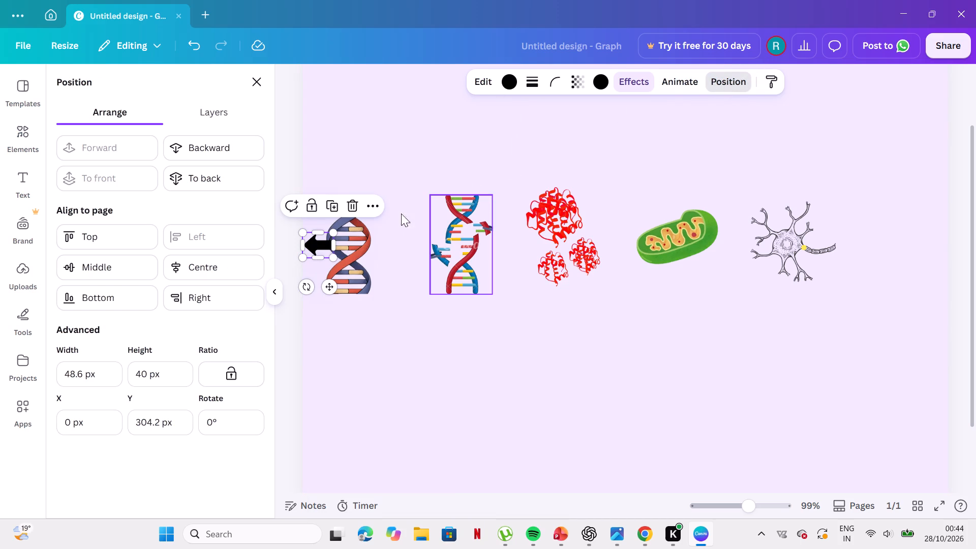
{"action": "left_click", "coordinate": [241, 169]}
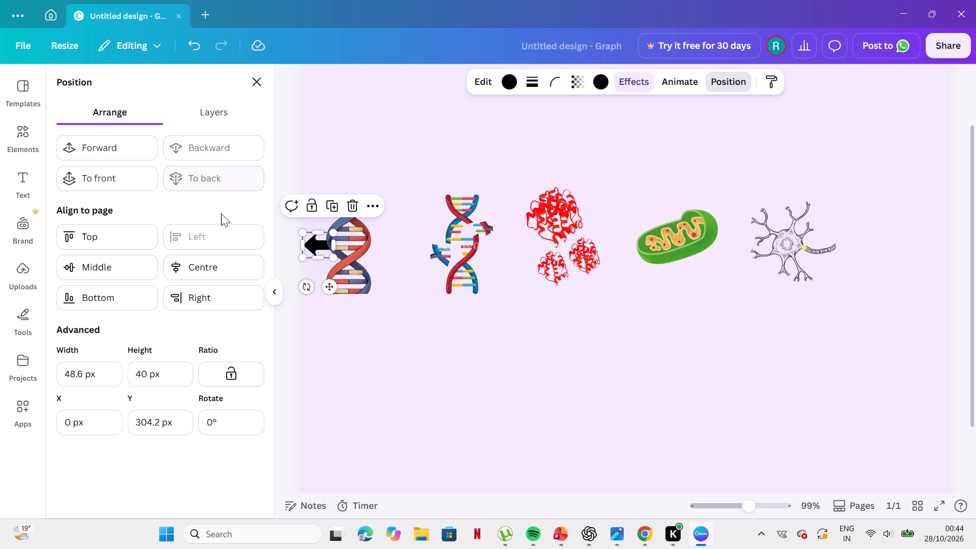
Try the top, middle, centre, right and bottom page alignments on the block arrow, ending with it at the middle of the right edge.
{"action": "left_click", "coordinate": [95, 241]}
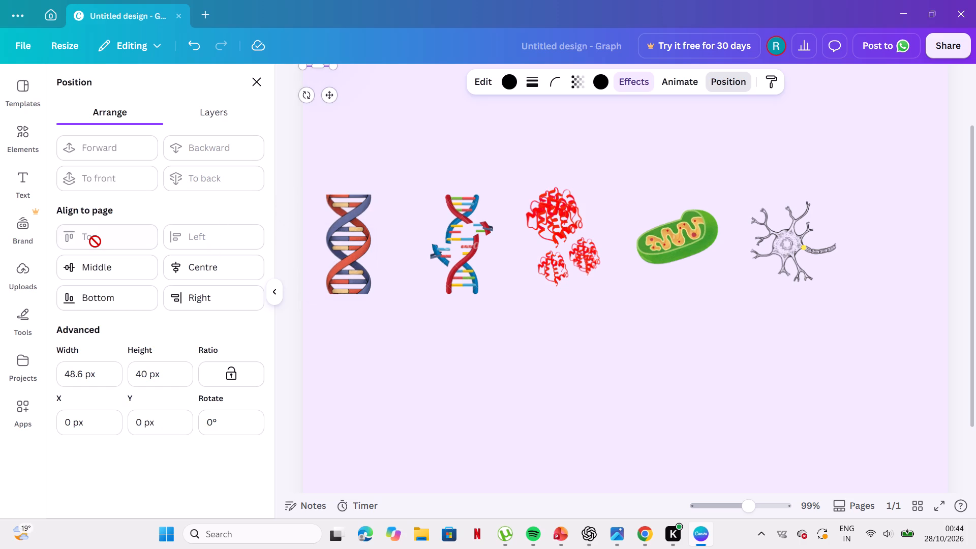
{"action": "left_click", "coordinate": [94, 271]}
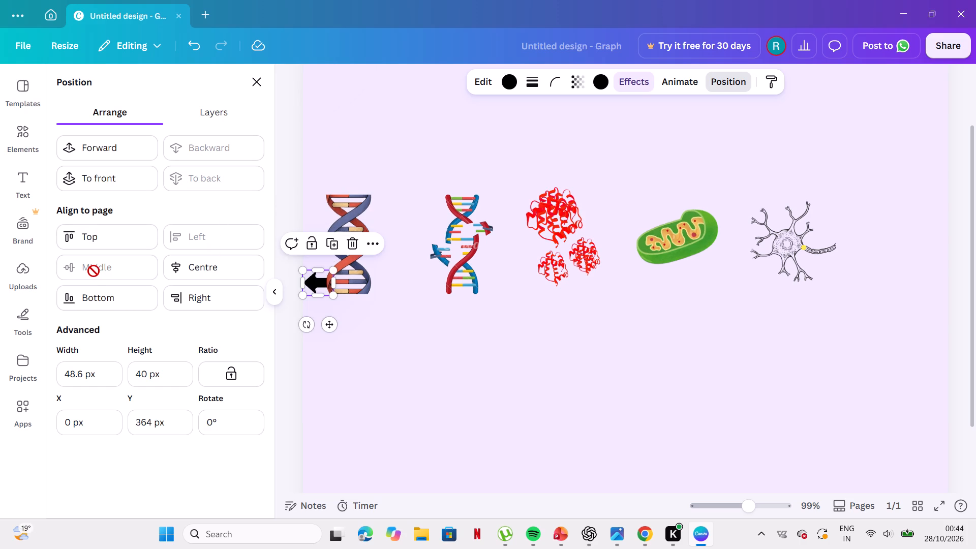
{"action": "left_click", "coordinate": [195, 269]}
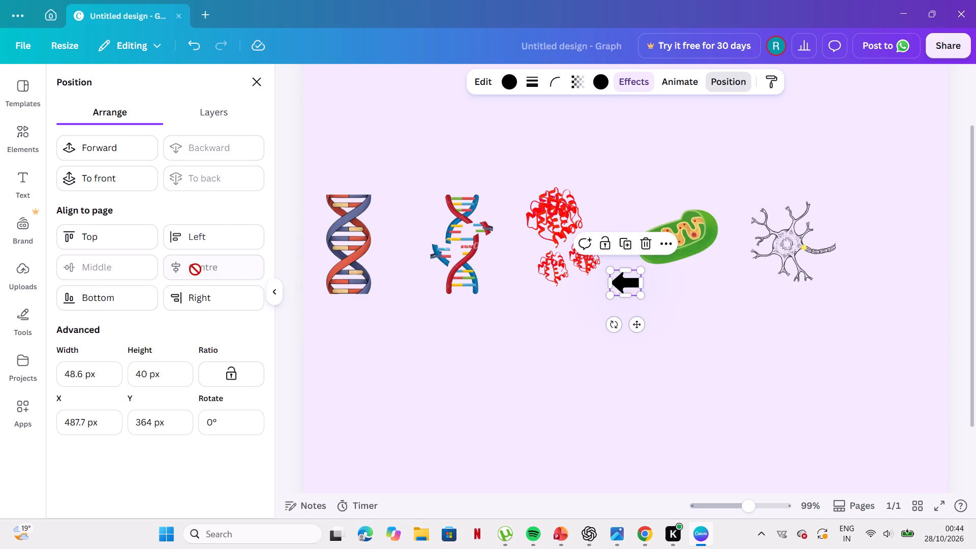
{"action": "left_click", "coordinate": [208, 300]}
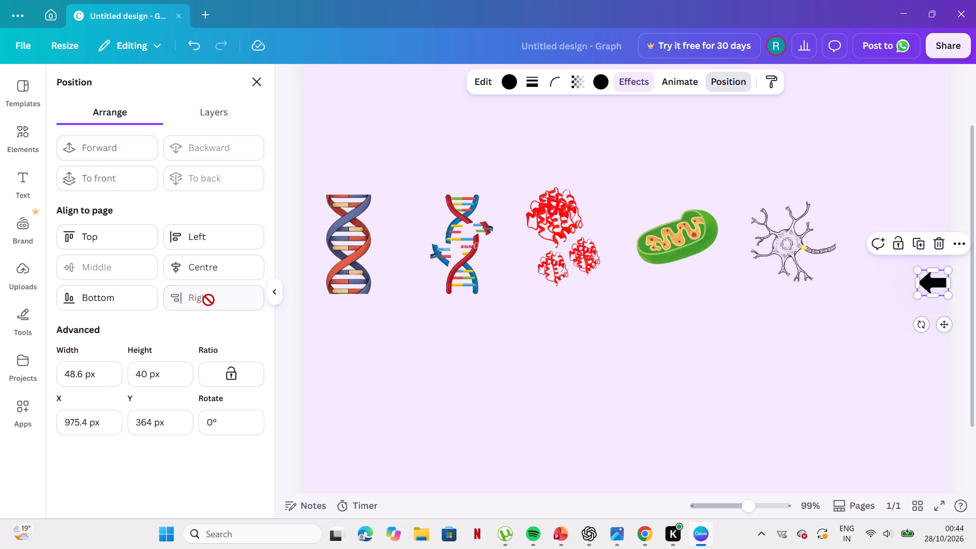
{"action": "scroll", "coordinate": [122, 339], "scroll_direction": "down", "scroll_amount": 1}
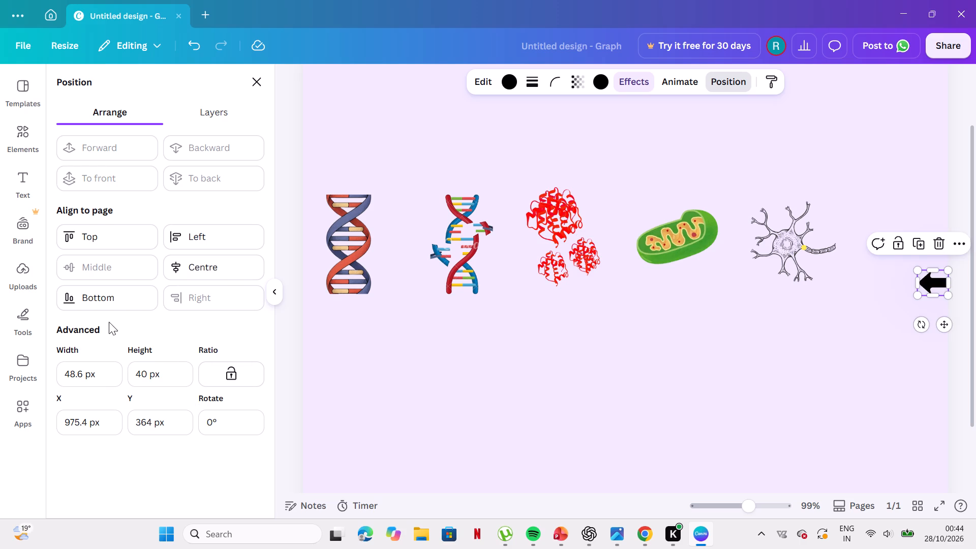
{"action": "scroll", "coordinate": [109, 322], "scroll_direction": "down", "scroll_amount": 1}
{"action": "left_click", "coordinate": [116, 294]}
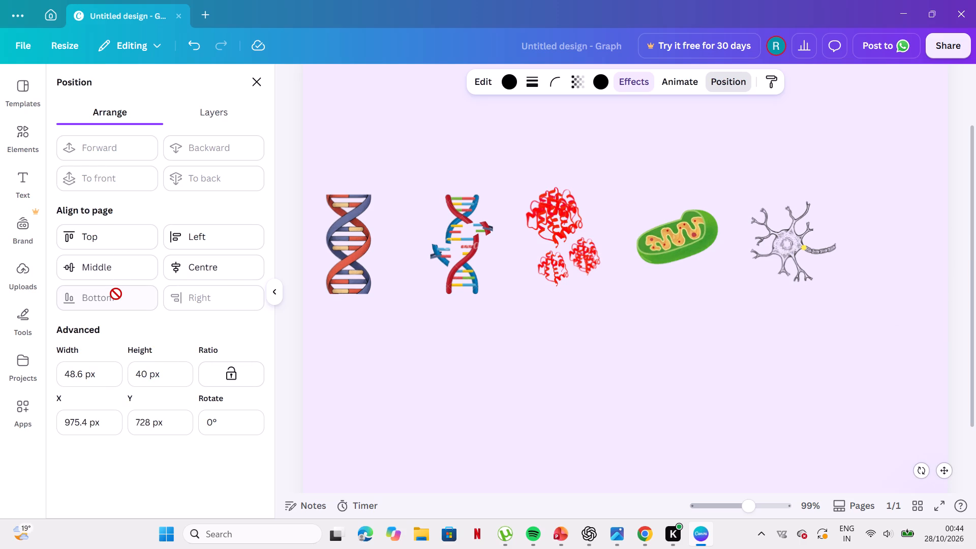
{"action": "left_click", "coordinate": [130, 254]}
{"action": "left_click", "coordinate": [130, 255]}
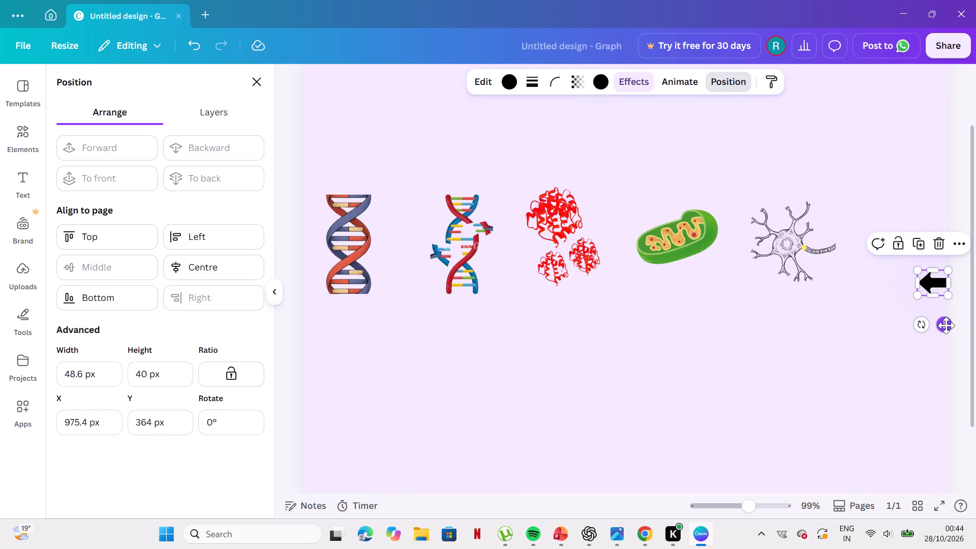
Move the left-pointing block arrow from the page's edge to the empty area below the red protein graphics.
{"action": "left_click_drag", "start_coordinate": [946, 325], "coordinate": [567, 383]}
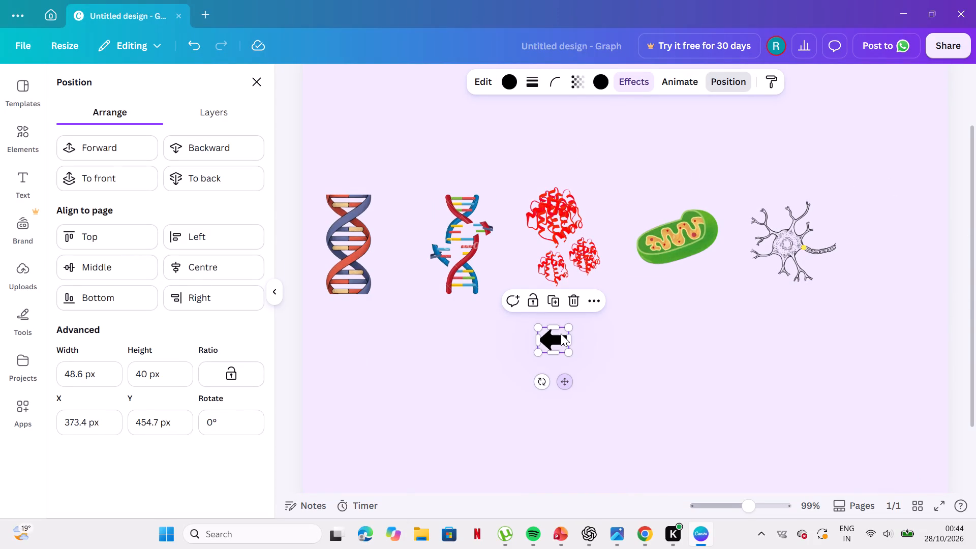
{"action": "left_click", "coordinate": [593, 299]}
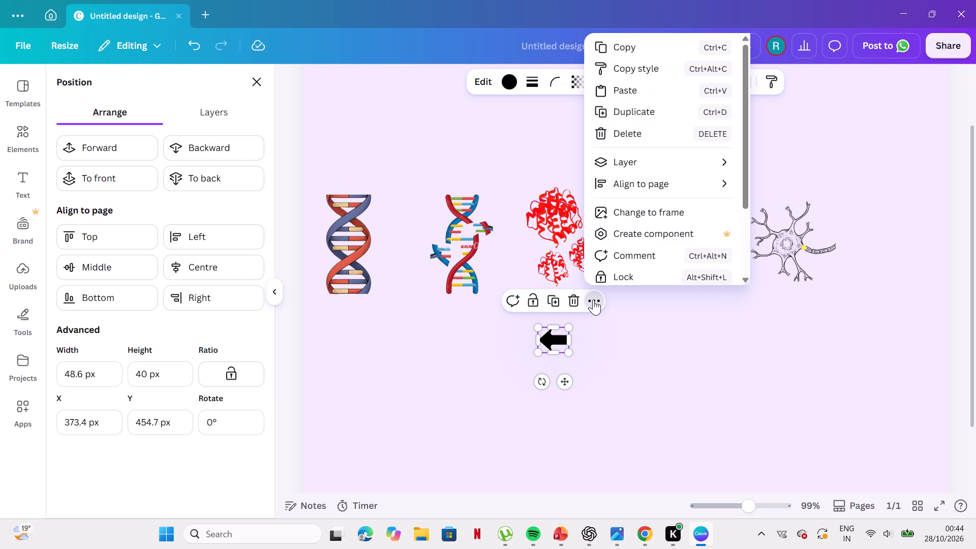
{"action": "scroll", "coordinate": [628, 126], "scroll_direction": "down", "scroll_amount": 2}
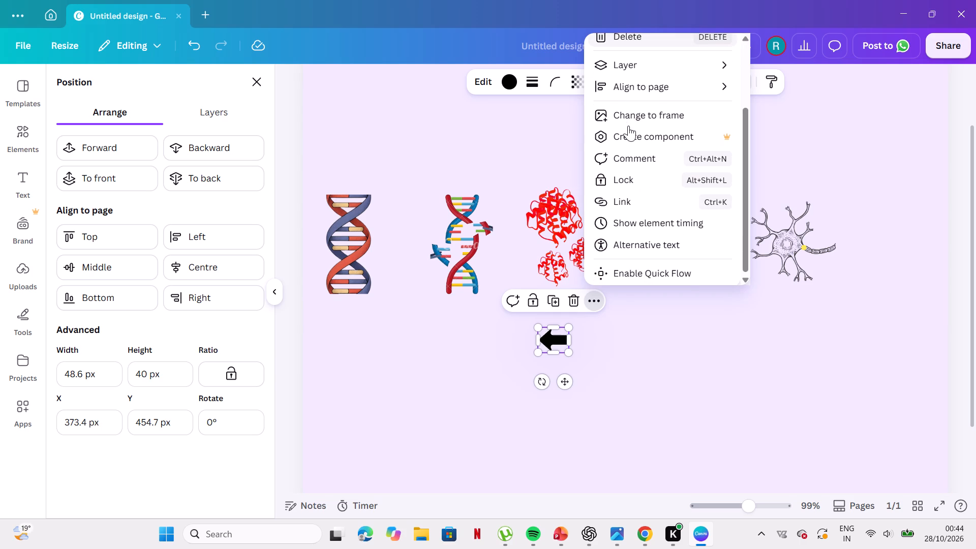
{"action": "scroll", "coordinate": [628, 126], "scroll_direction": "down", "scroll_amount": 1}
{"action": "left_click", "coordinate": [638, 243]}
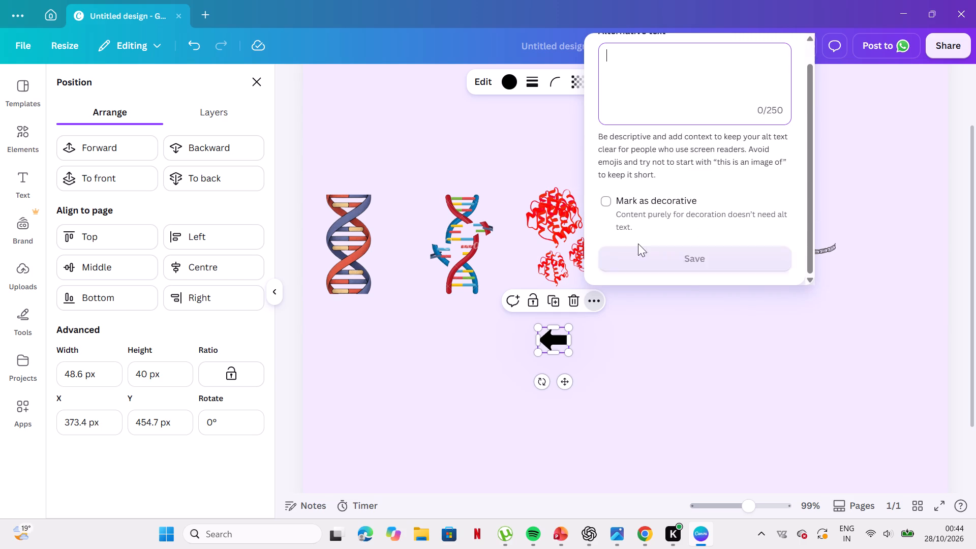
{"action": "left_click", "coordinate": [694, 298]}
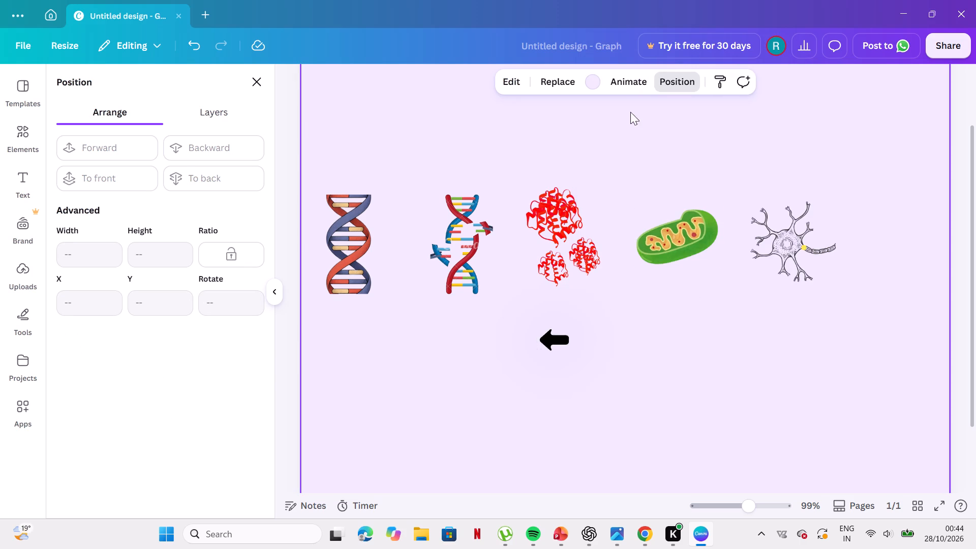
Rotate the block arrow to -180° so that it points right.
{"action": "left_click", "coordinate": [557, 340]}
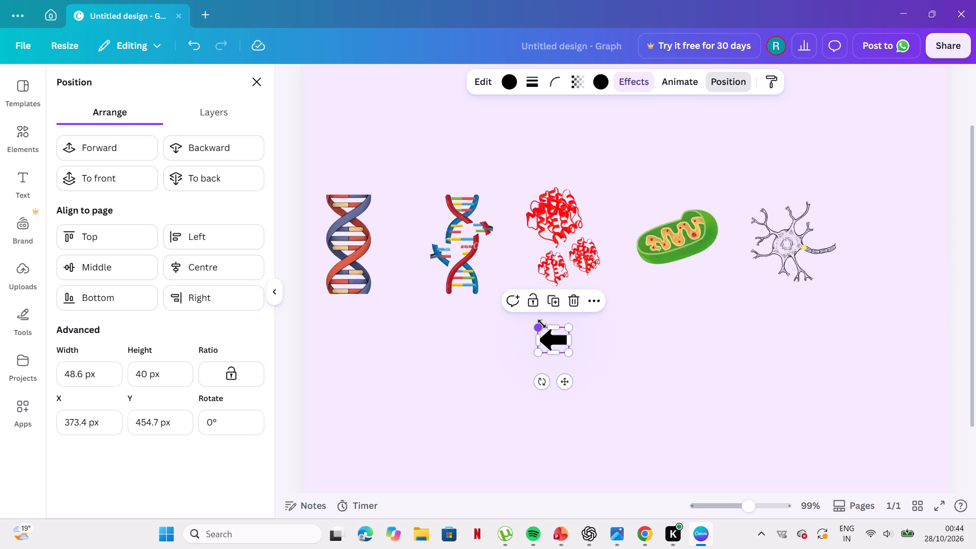
{"action": "left_click", "coordinate": [548, 382]}
{"action": "left_click", "coordinate": [548, 382]}
{"action": "left_click_drag", "start_coordinate": [548, 382], "coordinate": [561, 294]}
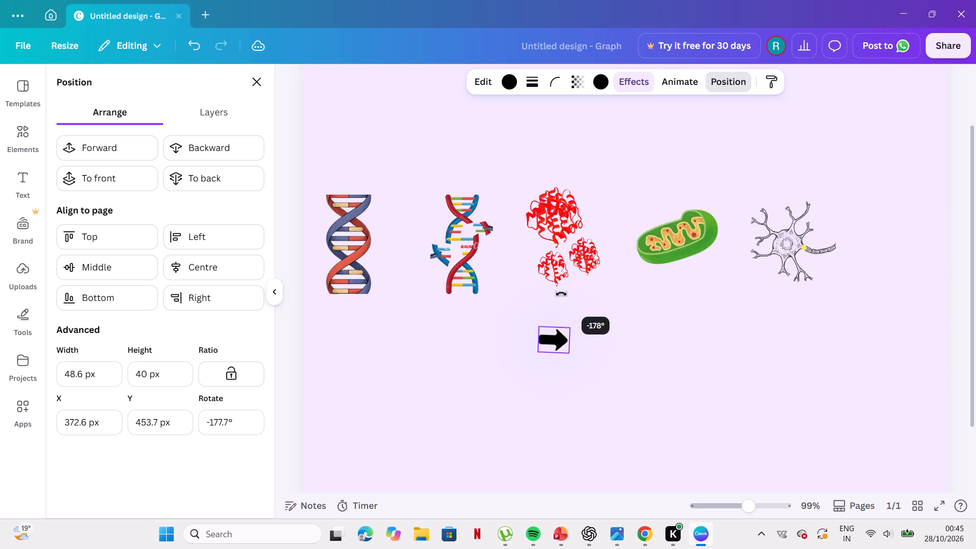
{"action": "left_click_drag", "start_coordinate": [561, 294], "coordinate": [559, 294]}
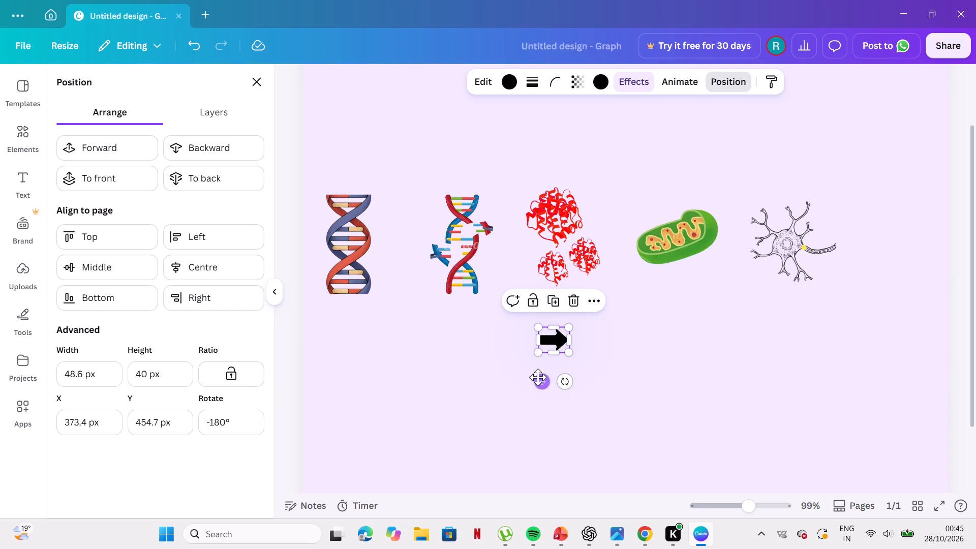
Move the rotated block arrow into the gap between the intact and broken DNA helices.
{"action": "left_click_drag", "start_coordinate": [538, 379], "coordinate": [380, 279]}
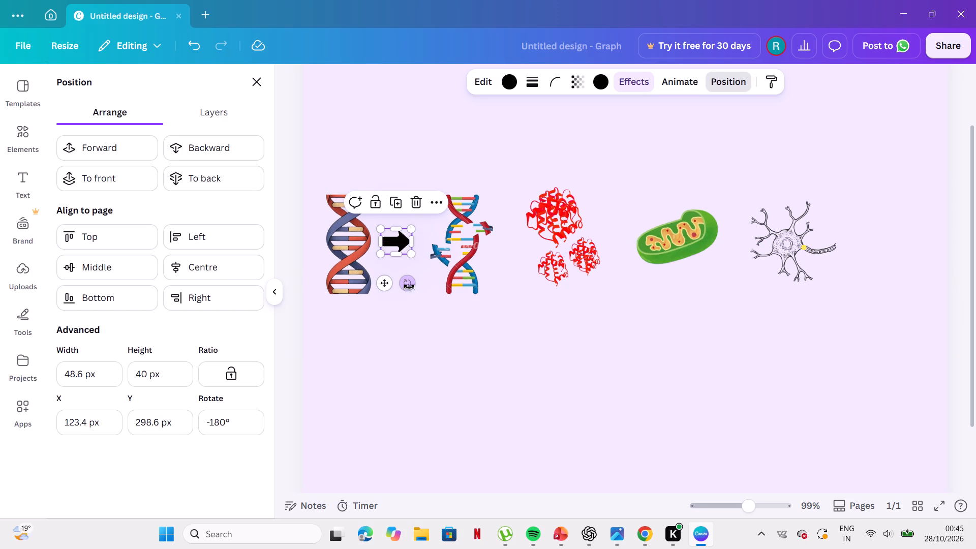
Duplicate the block arrow and place the copy between the broken DNA helix and the red protein graphics.
{"action": "left_click", "coordinate": [397, 204]}
{"action": "left_click", "coordinate": [397, 204]}
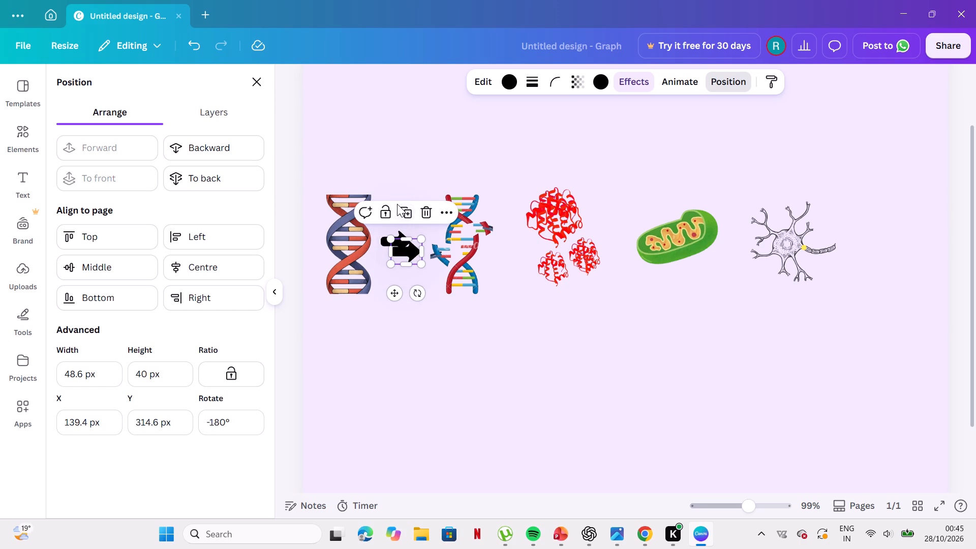
{"action": "left_click_drag", "start_coordinate": [410, 249], "coordinate": [491, 235]}
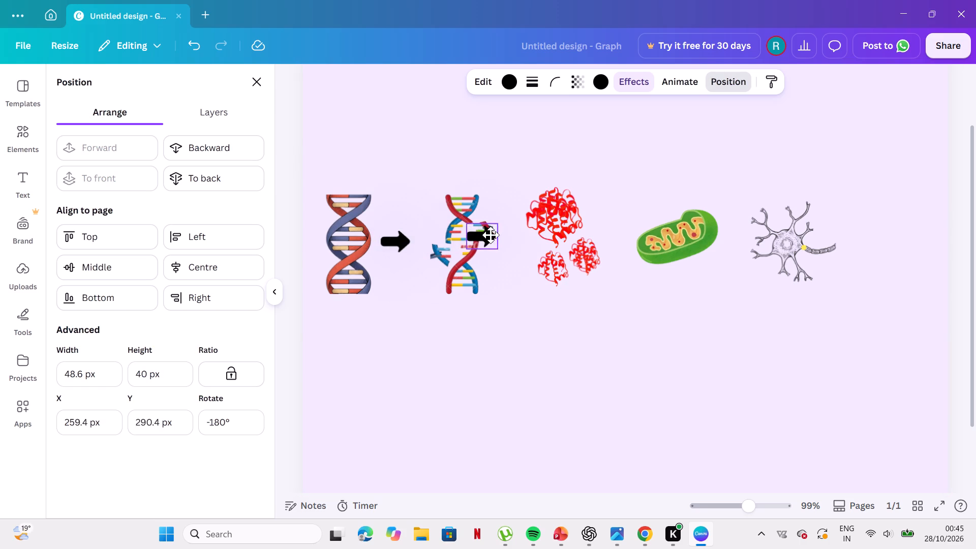
{"action": "left_click_drag", "start_coordinate": [491, 235], "coordinate": [512, 240]}
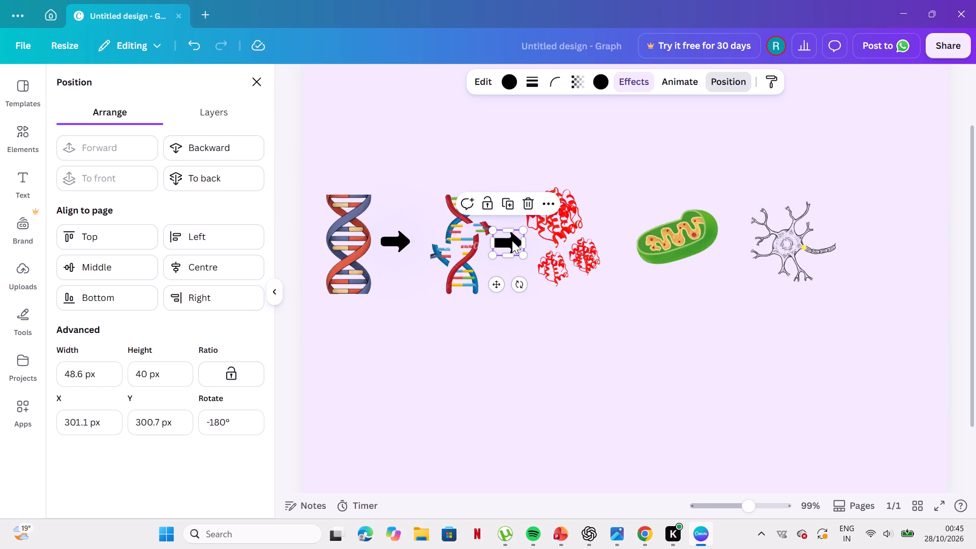
Duplicate the block arrow again and place the copy between the red protein graphics and the mitochondrion.
{"action": "left_click", "coordinate": [509, 204]}
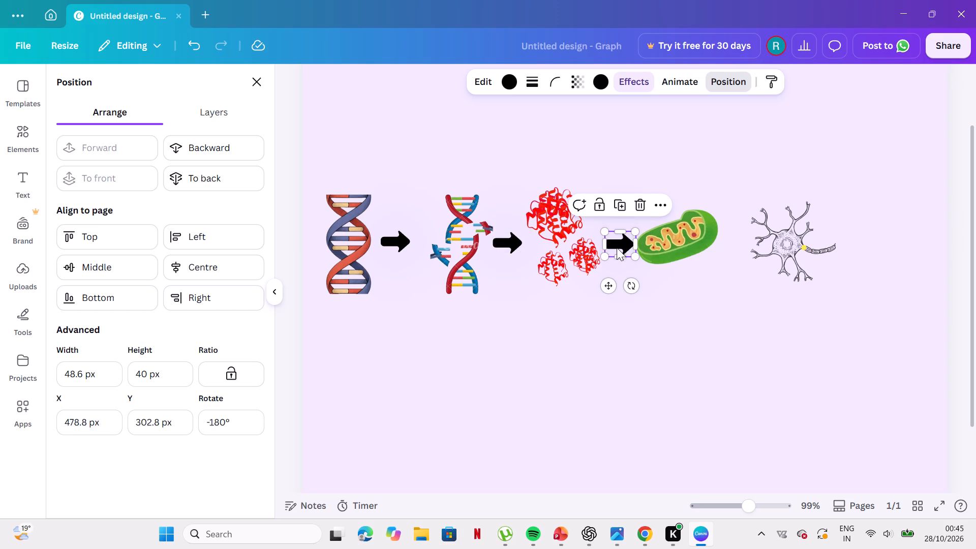
{"action": "left_click_drag", "start_coordinate": [621, 242], "coordinate": [617, 234]}
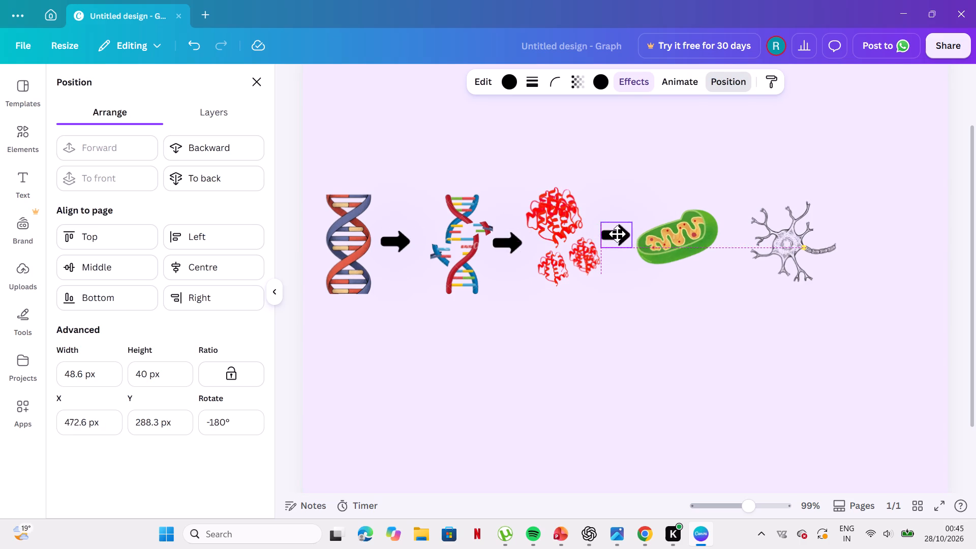
{"action": "left_click_drag", "start_coordinate": [617, 234], "coordinate": [617, 235]}
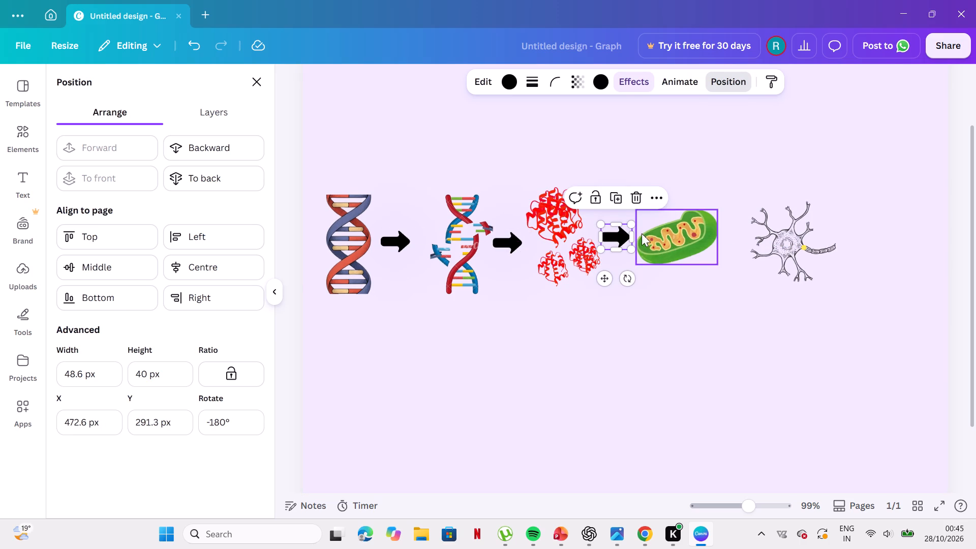
Duplicate the block arrow once more and place the copy between the mitochondrion and the neuron.
{"action": "left_click", "coordinate": [618, 200]}
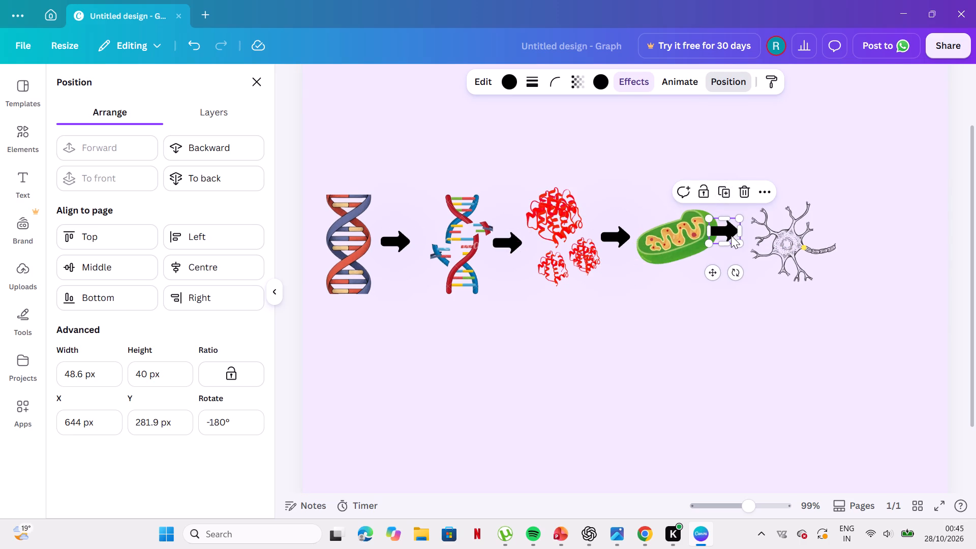
{"action": "left_click_drag", "start_coordinate": [734, 235], "coordinate": [749, 242]}
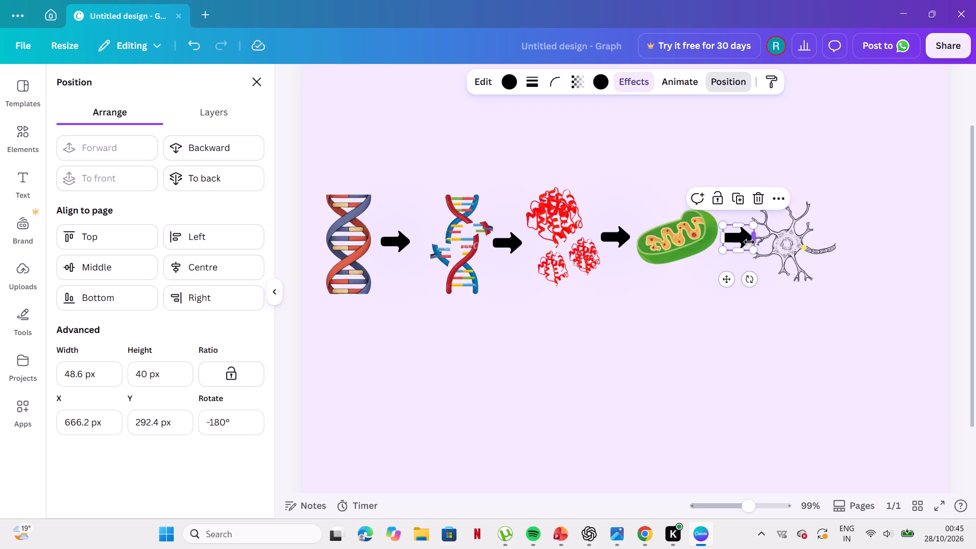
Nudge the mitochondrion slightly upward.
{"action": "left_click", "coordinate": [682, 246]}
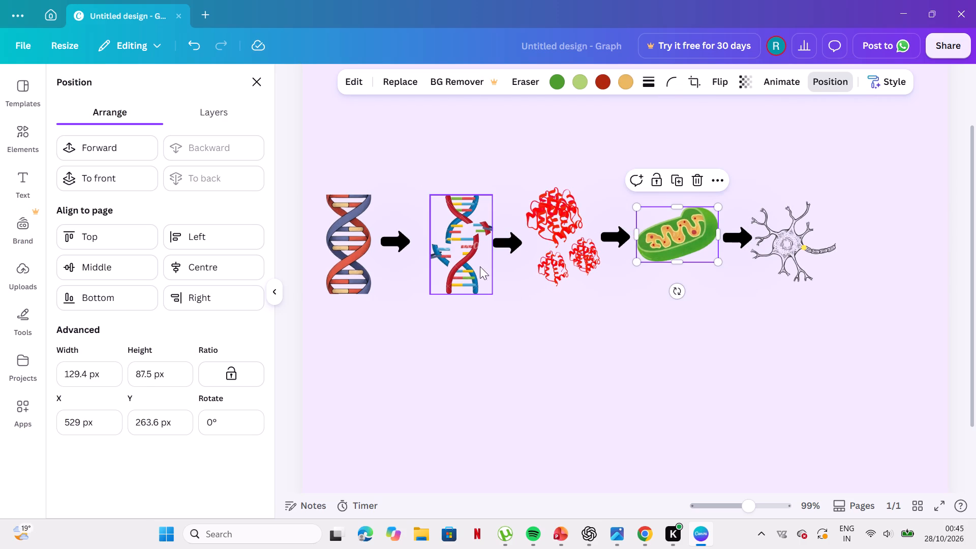
Level the arrow before the proteins with the arrow before the neuron, widen it to about 53 px and shift it slightly right.
{"action": "left_click", "coordinate": [496, 239]}
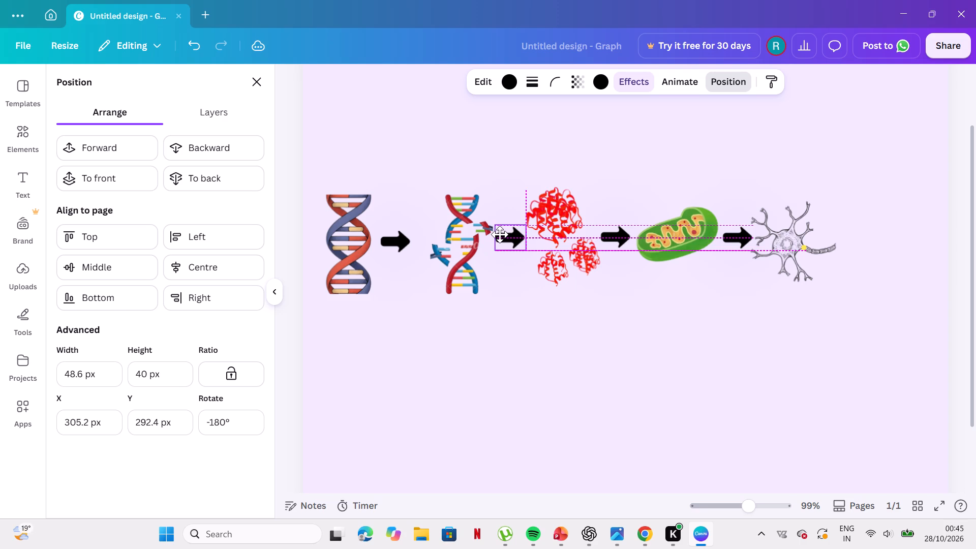
{"action": "left_click", "coordinate": [500, 235]}
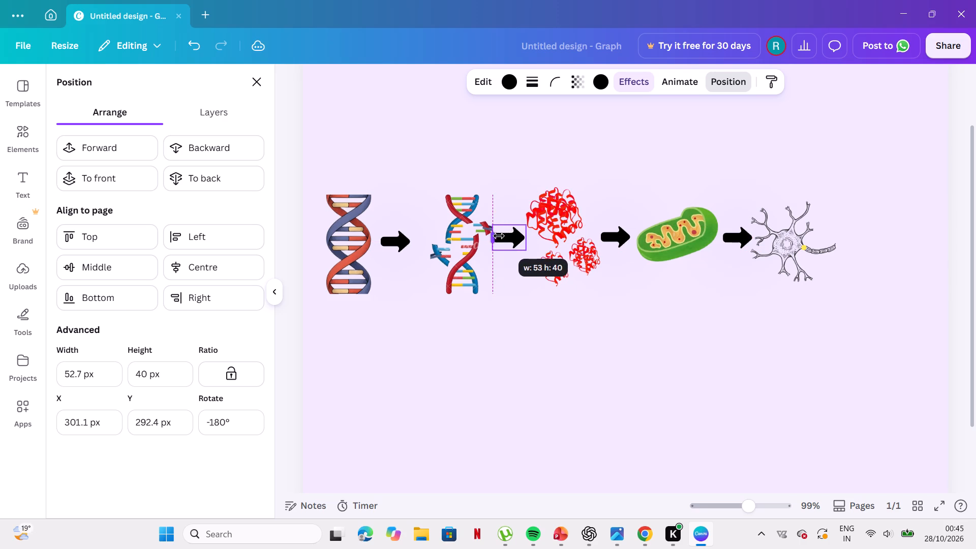
{"action": "left_click", "coordinate": [507, 237]}
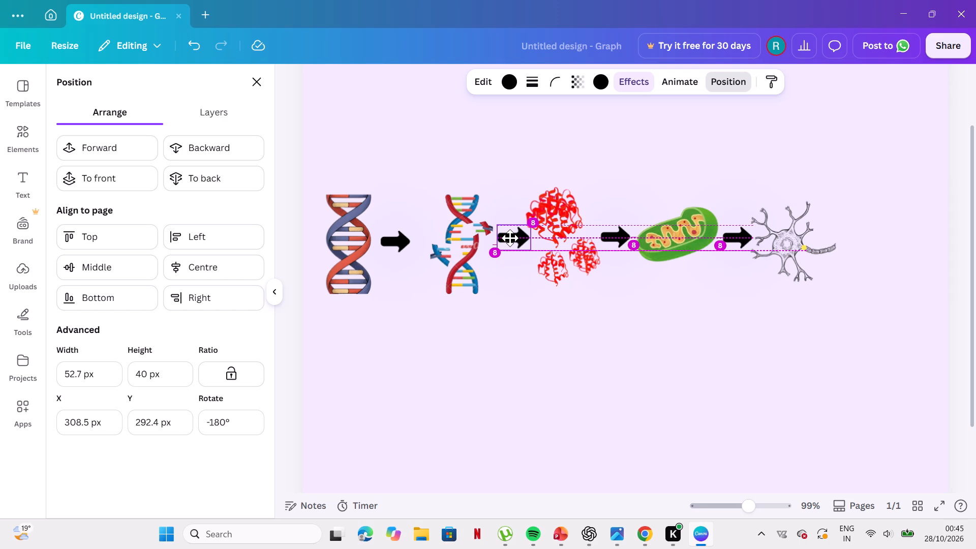
Level the arrow between the two DNA helices with the arrow before the proteins, at about Y 292 px.
{"action": "left_click", "coordinate": [403, 242]}
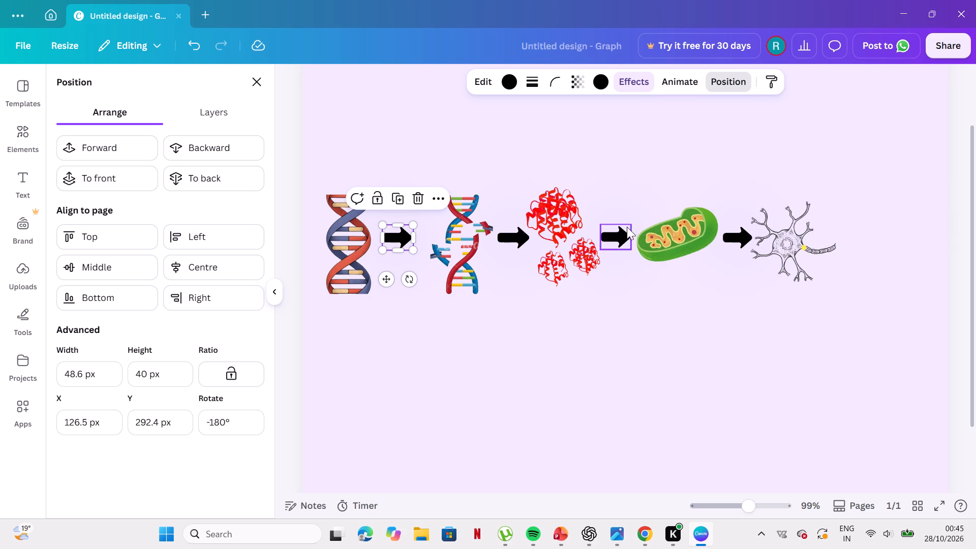
Move the mitochondrion slightly down to about Y 276 px.
{"action": "left_click_drag", "start_coordinate": [658, 240], "coordinate": [659, 248]}
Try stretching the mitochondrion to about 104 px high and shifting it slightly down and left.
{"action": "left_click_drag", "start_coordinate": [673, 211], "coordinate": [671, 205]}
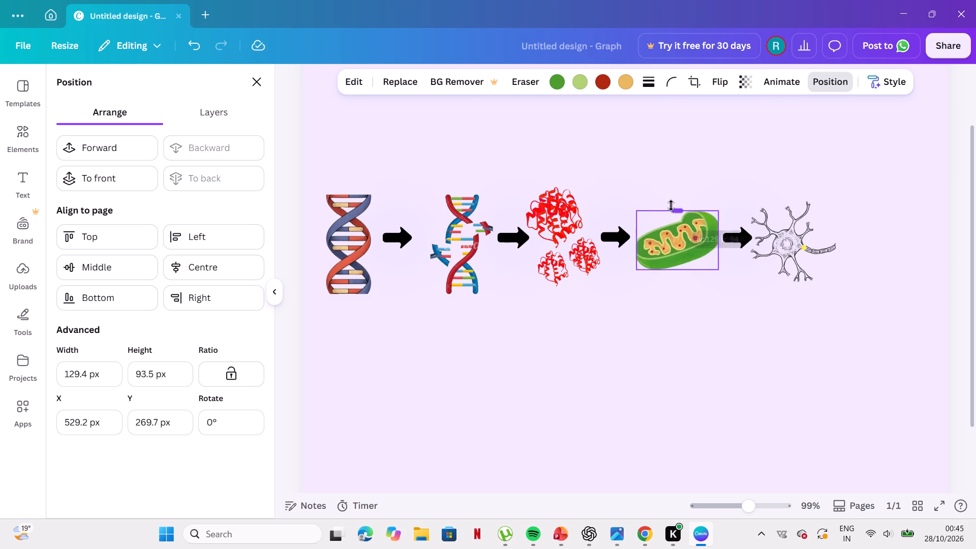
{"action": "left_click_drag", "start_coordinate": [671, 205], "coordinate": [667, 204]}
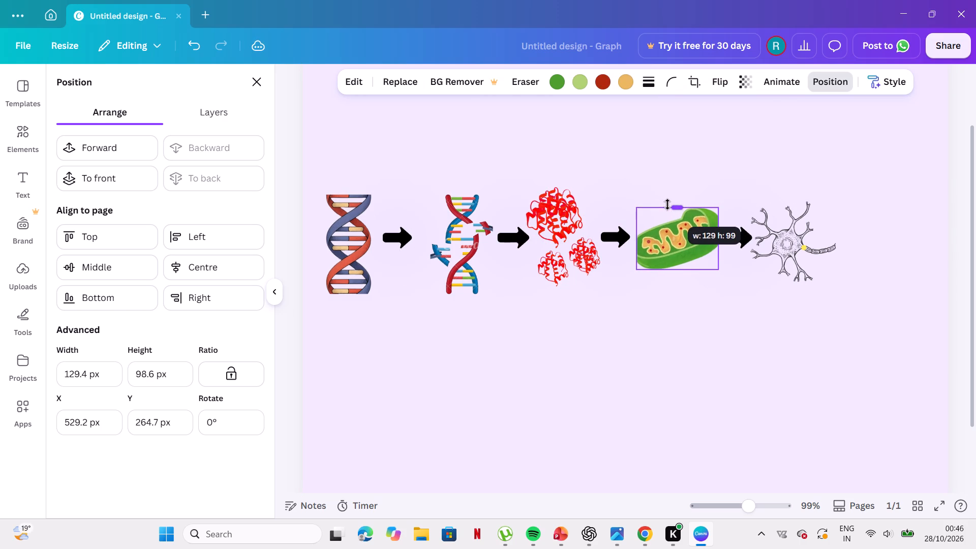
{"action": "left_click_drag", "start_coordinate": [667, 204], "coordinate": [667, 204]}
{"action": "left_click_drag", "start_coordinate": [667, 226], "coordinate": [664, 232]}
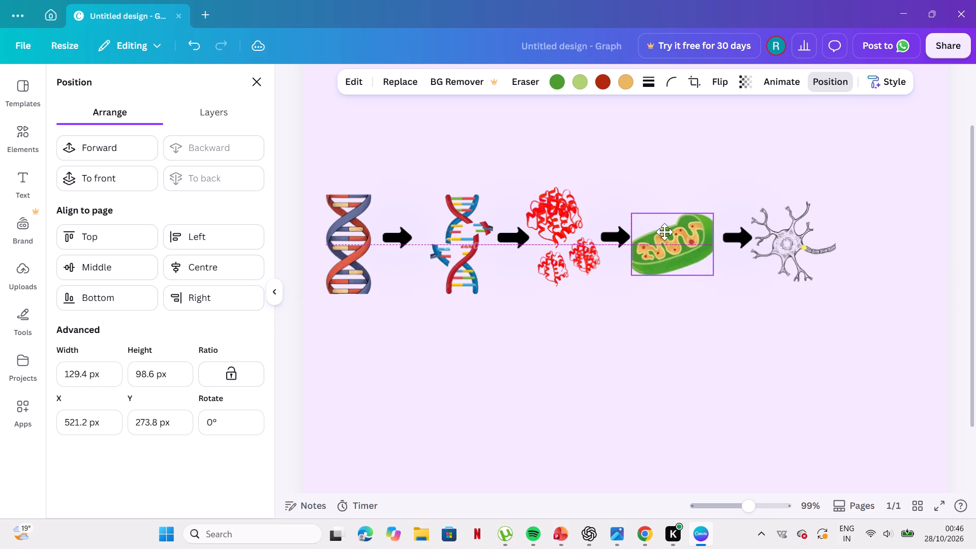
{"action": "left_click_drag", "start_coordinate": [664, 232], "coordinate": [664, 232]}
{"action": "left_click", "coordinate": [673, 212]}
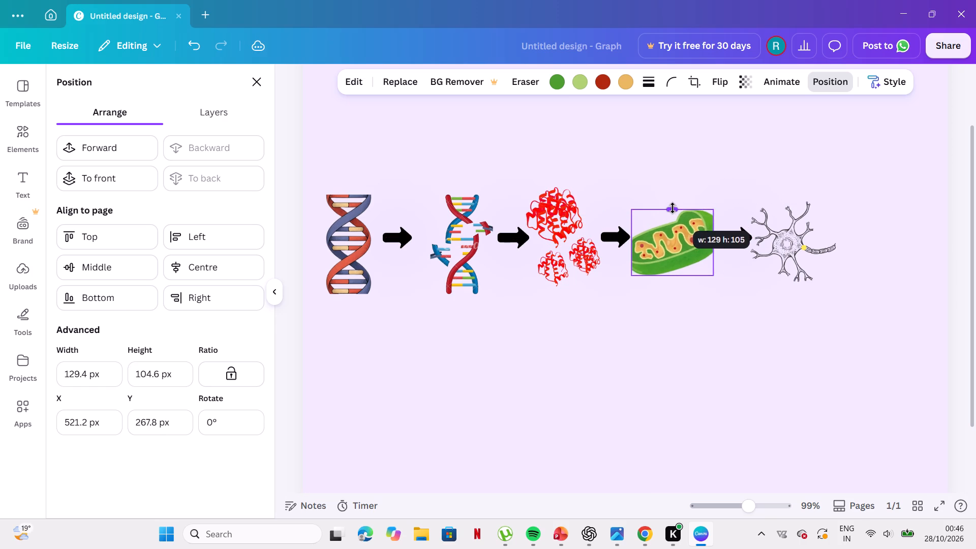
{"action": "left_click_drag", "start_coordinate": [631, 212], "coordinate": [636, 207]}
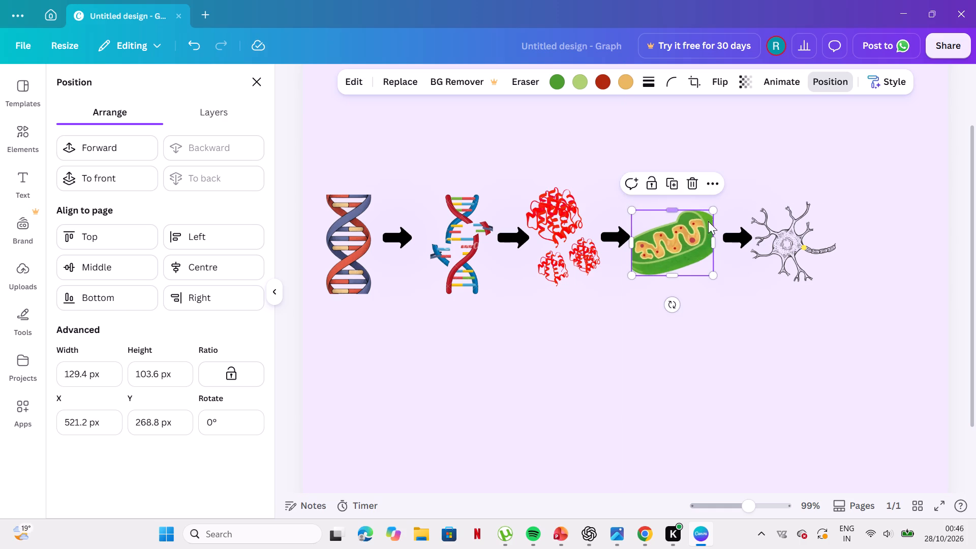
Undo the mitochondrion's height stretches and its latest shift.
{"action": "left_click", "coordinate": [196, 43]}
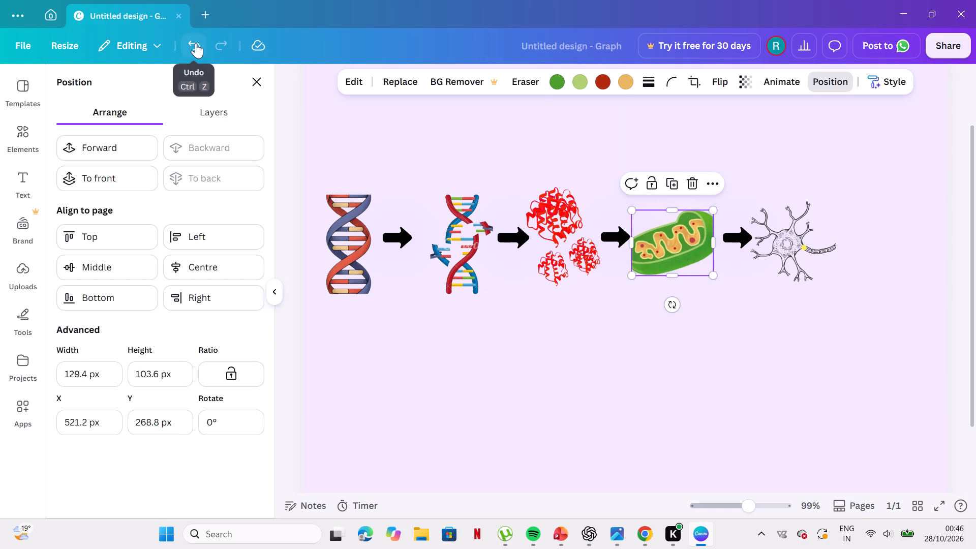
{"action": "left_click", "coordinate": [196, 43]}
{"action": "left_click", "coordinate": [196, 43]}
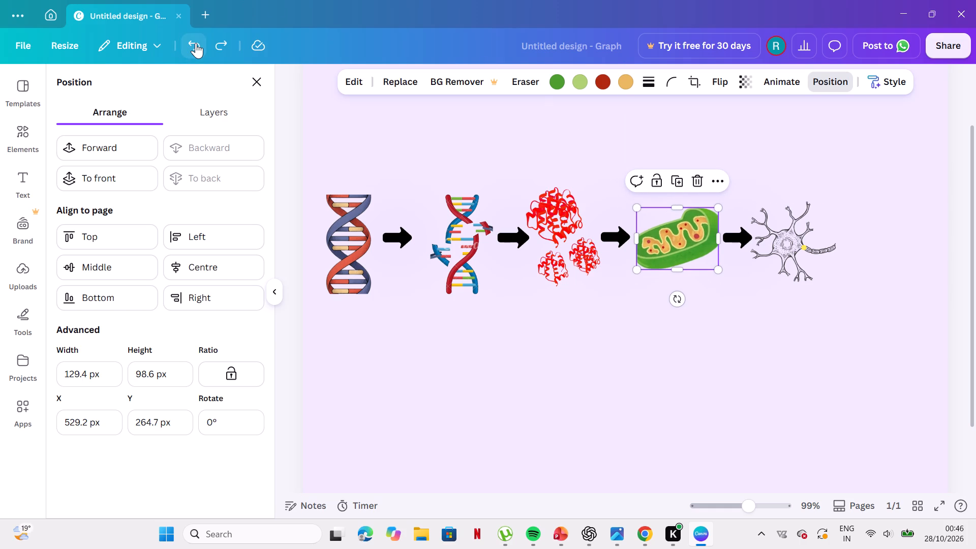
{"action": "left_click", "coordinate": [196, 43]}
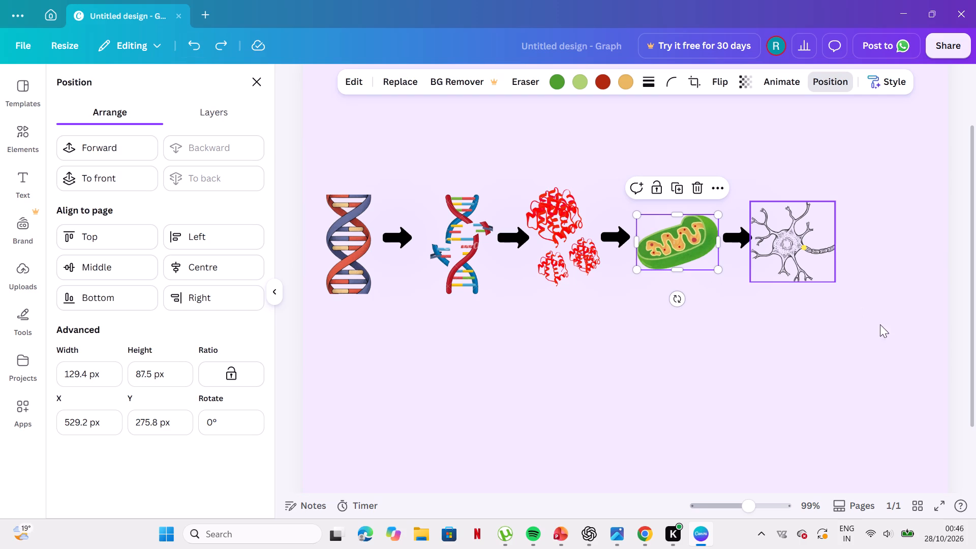
Enlarge the mitochondrion to about 137 px wide and 100 px high, shifting it slightly to about X 521, Y 267 px.
{"action": "left_click_drag", "start_coordinate": [720, 212], "coordinate": [720, 211]}
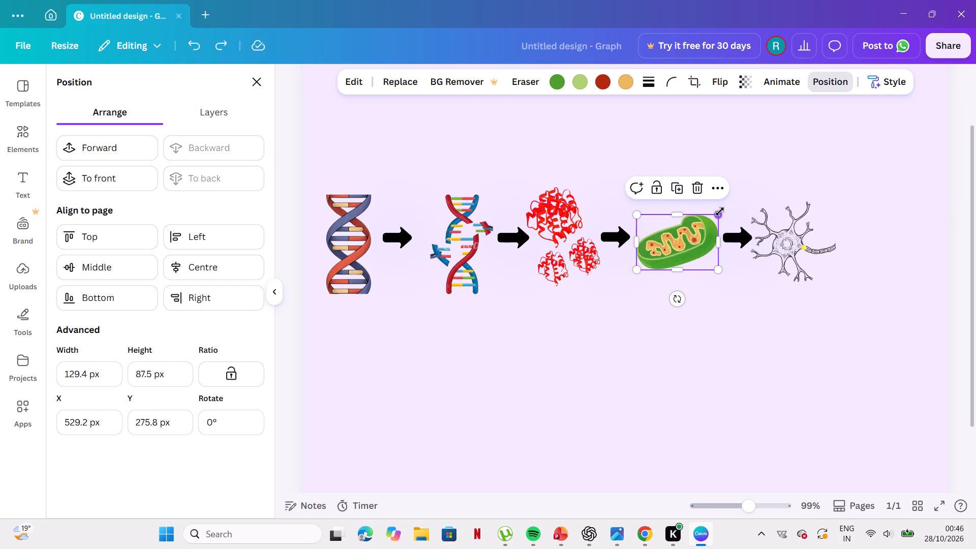
{"action": "left_click_drag", "start_coordinate": [720, 211], "coordinate": [720, 199]}
{"action": "left_click_drag", "start_coordinate": [684, 239], "coordinate": [679, 241]}
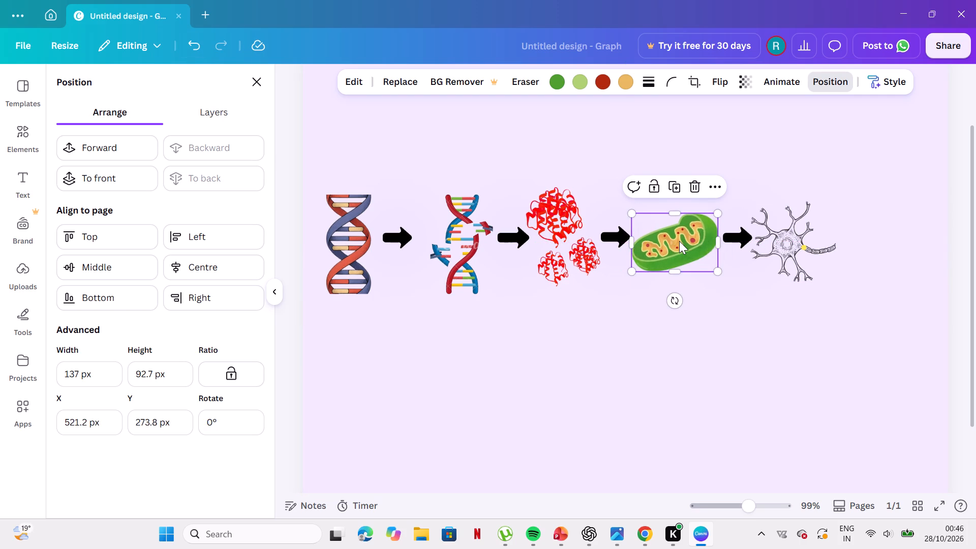
{"action": "left_click_drag", "start_coordinate": [677, 210], "coordinate": [677, 205]}
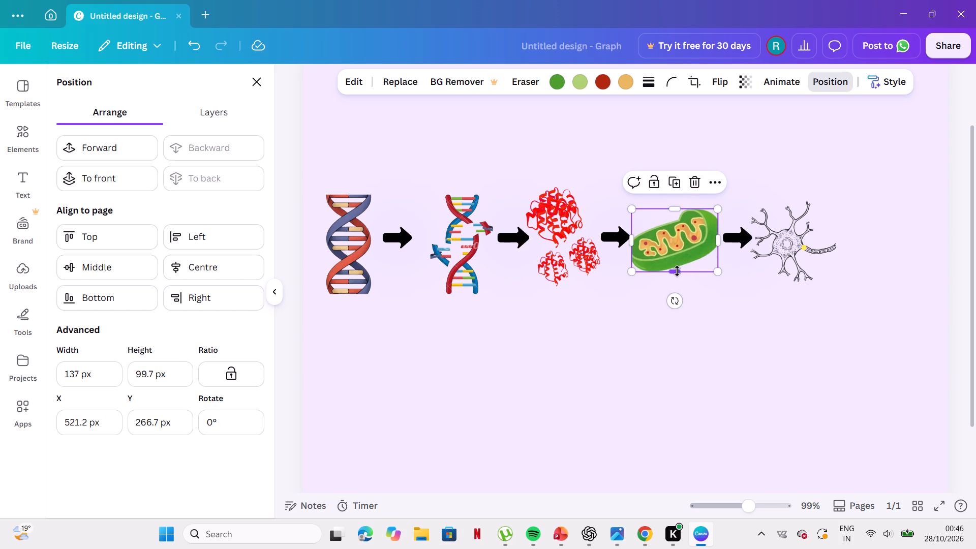
Delete the arrow between the broken DNA and the red protein cluster.
{"action": "left_click", "coordinate": [607, 299]}
{"action": "left_click", "coordinate": [616, 226]}
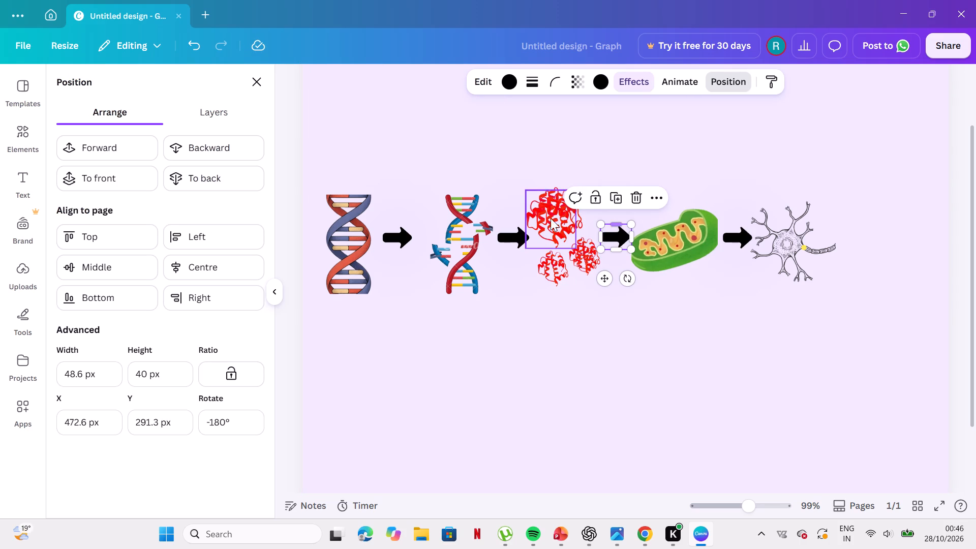
{"action": "left_click", "coordinate": [509, 238]}
{"action": "left_click", "coordinate": [534, 192]}
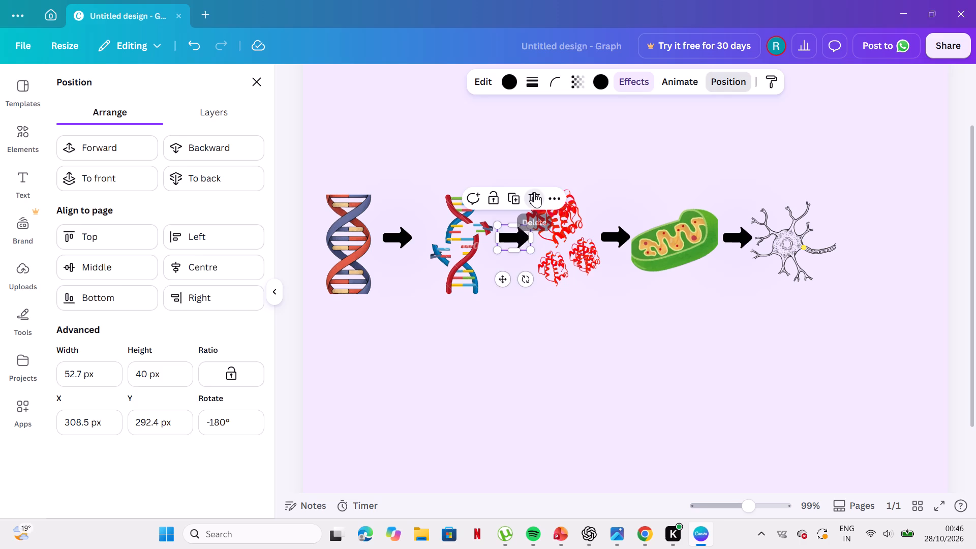
Duplicate the first arrow and place the copy between the broken DNA and the proteins at about X 313, Y 292 px.
{"action": "left_click", "coordinate": [387, 230]}
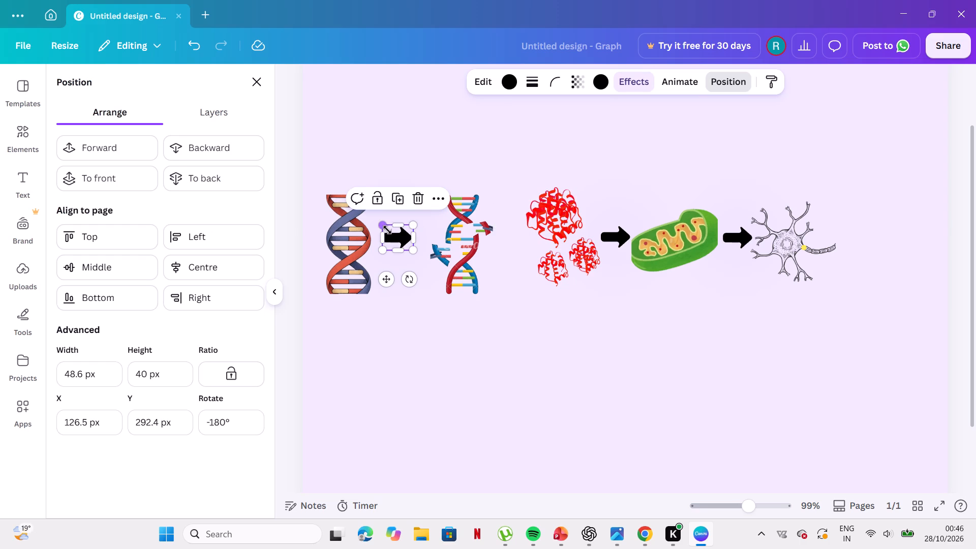
{"action": "double_click", "coordinate": [396, 201]}
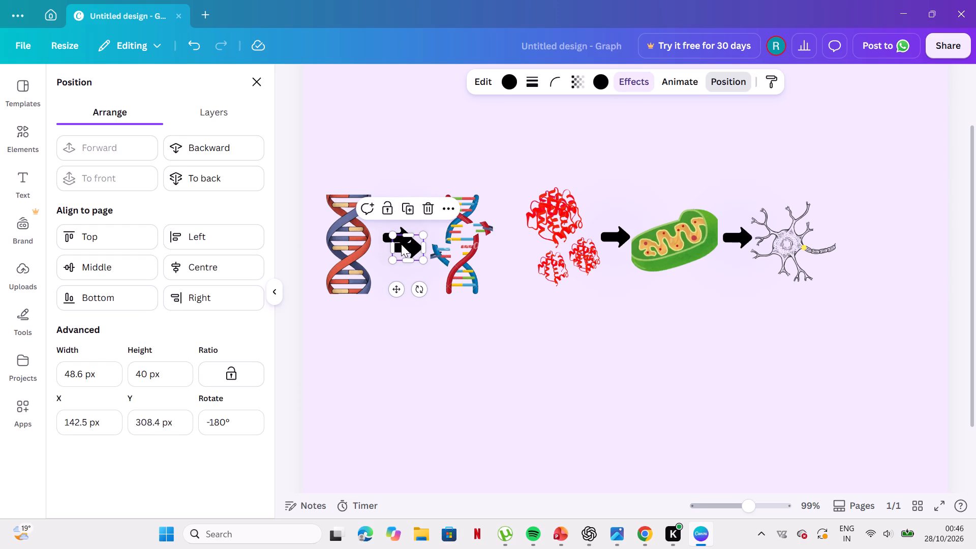
{"action": "left_click_drag", "start_coordinate": [401, 244], "coordinate": [505, 231]}
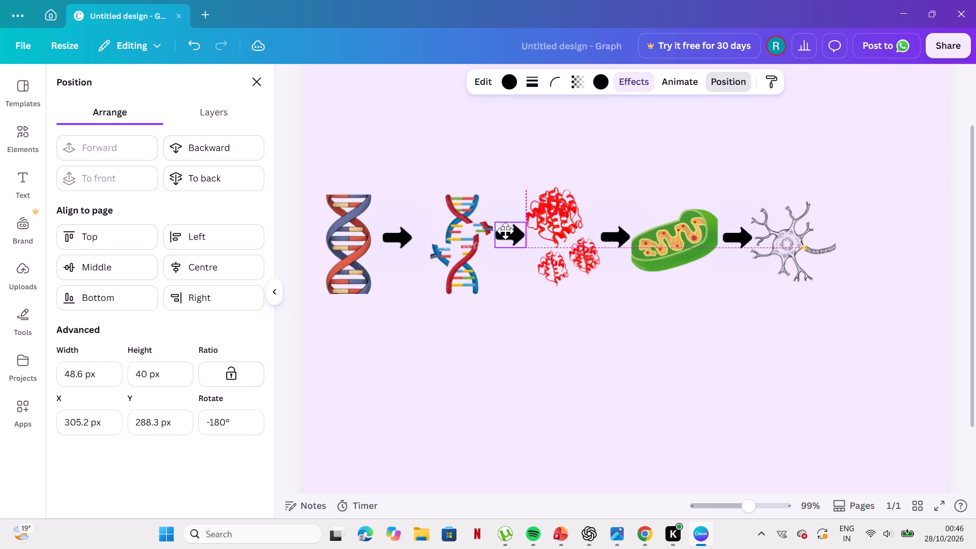
{"action": "left_click_drag", "start_coordinate": [505, 231], "coordinate": [527, 235]}
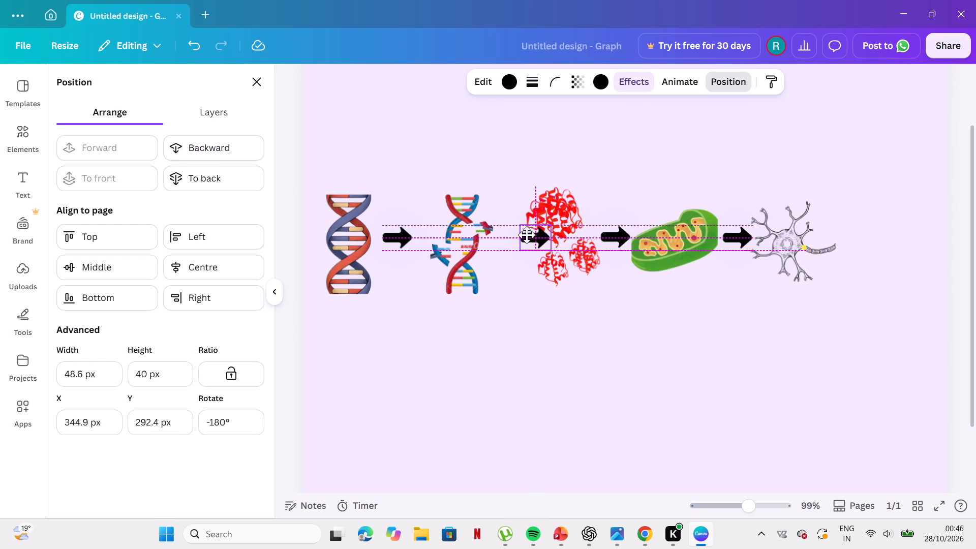
{"action": "left_click_drag", "start_coordinate": [527, 235], "coordinate": [513, 235]}
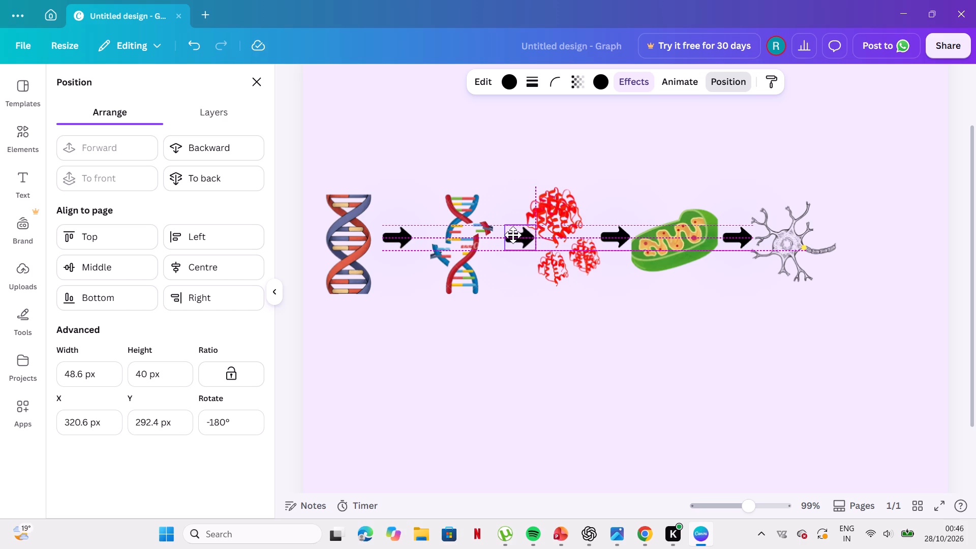
{"action": "left_click_drag", "start_coordinate": [513, 235], "coordinate": [508, 235]}
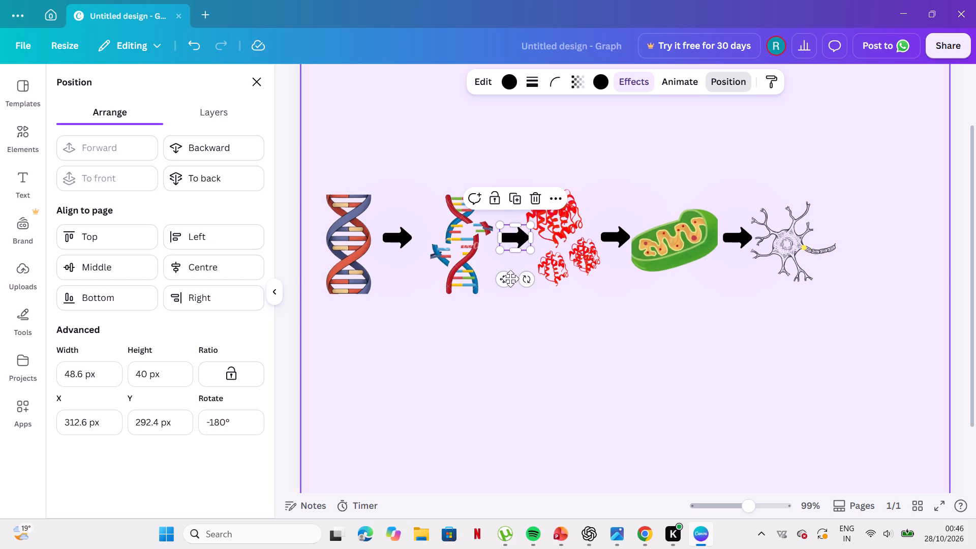
Shift the broken DNA left to about X 187 px and the arrow after it left to about X 297 px.
{"action": "left_click_drag", "start_coordinate": [454, 249], "coordinate": [444, 246]}
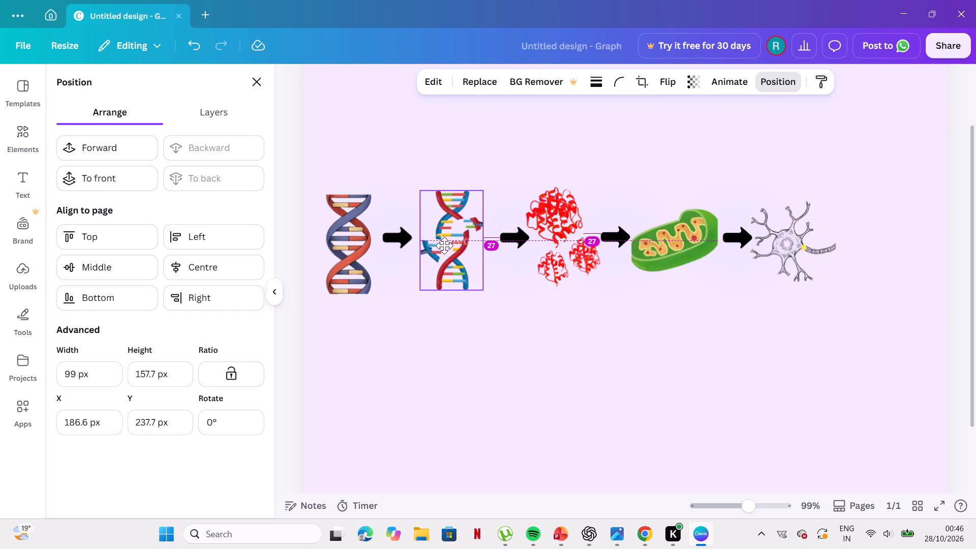
{"action": "left_click_drag", "start_coordinate": [444, 246], "coordinate": [444, 247]}
{"action": "left_click_drag", "start_coordinate": [507, 239], "coordinate": [503, 240]}
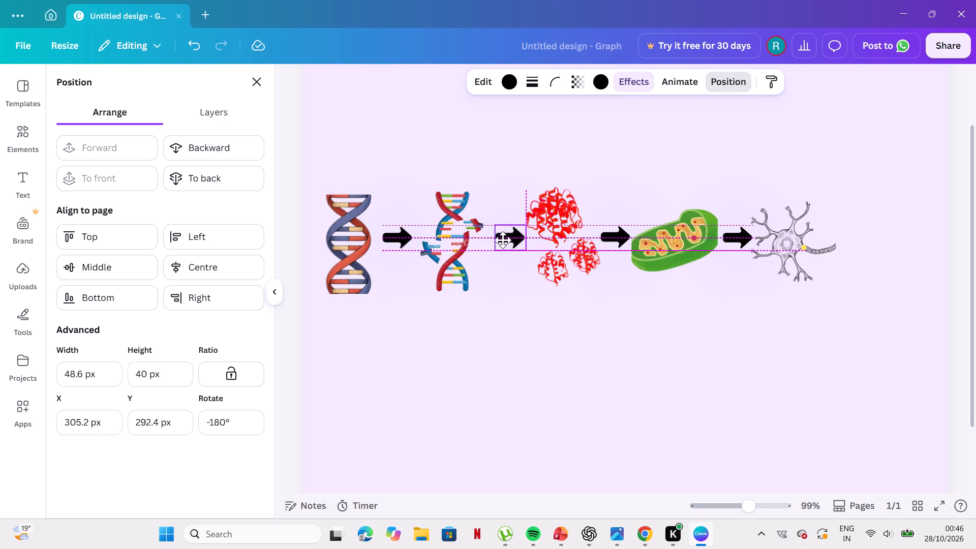
{"action": "left_click_drag", "start_coordinate": [503, 240], "coordinate": [497, 241]}
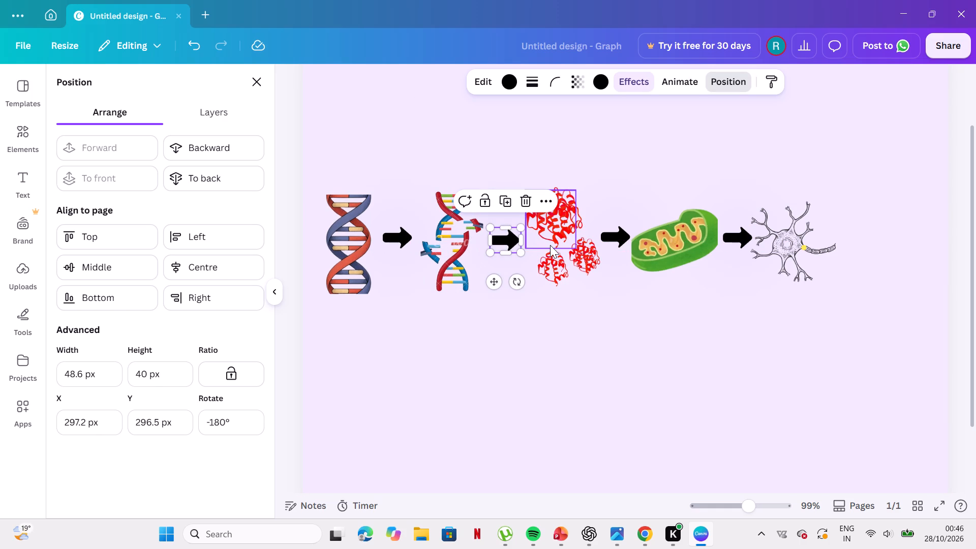
Nudge the large red protein slightly left to about X 349 px, checking the two smaller proteins' placement.
{"action": "left_click", "coordinate": [537, 226]}
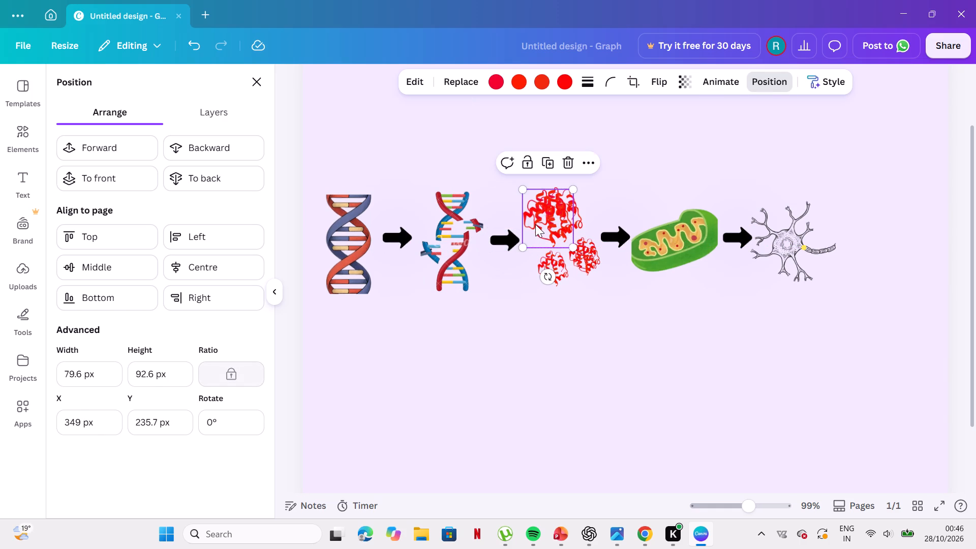
{"action": "left_click", "coordinate": [557, 271]}
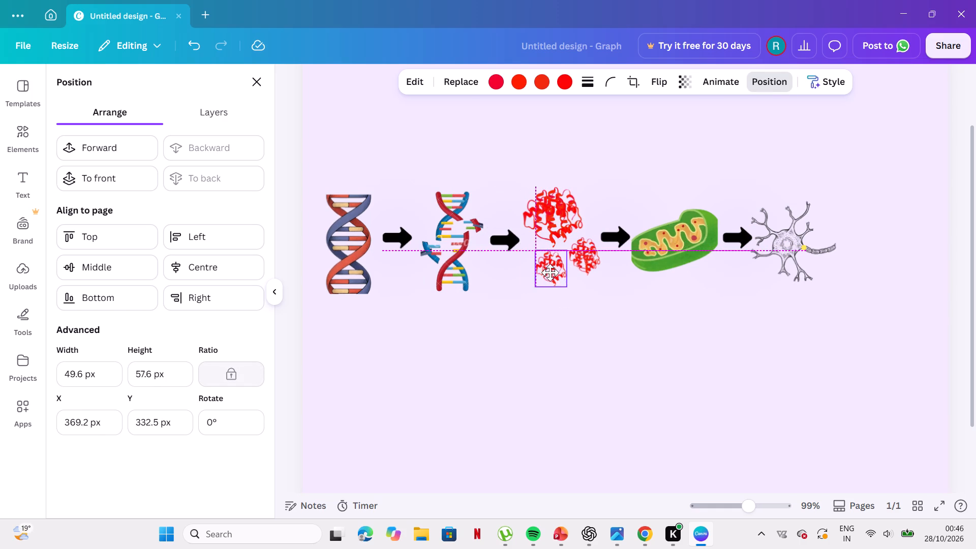
{"action": "left_click", "coordinate": [600, 267]}
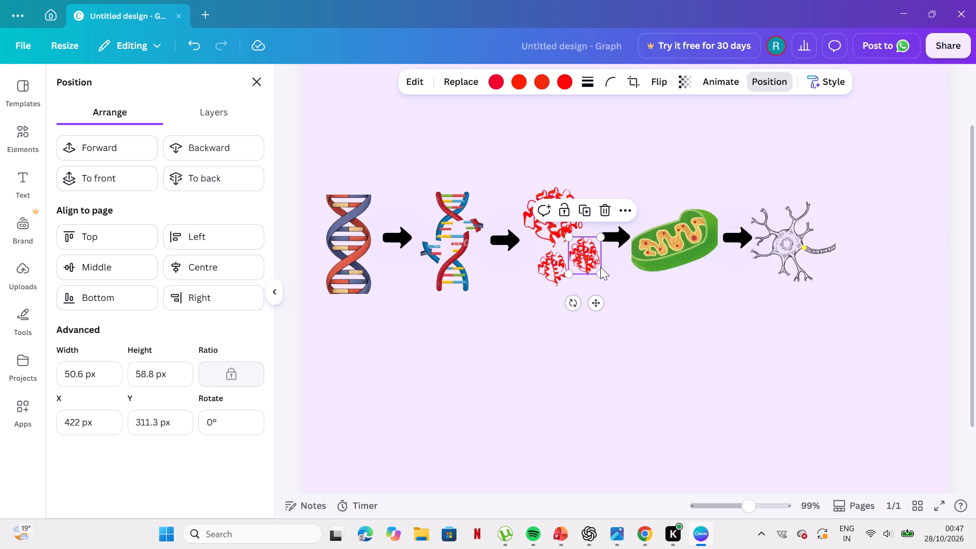
Move the mitochondrion slightly up, keeping it at about X 521 px.
{"action": "left_click", "coordinate": [703, 213]}
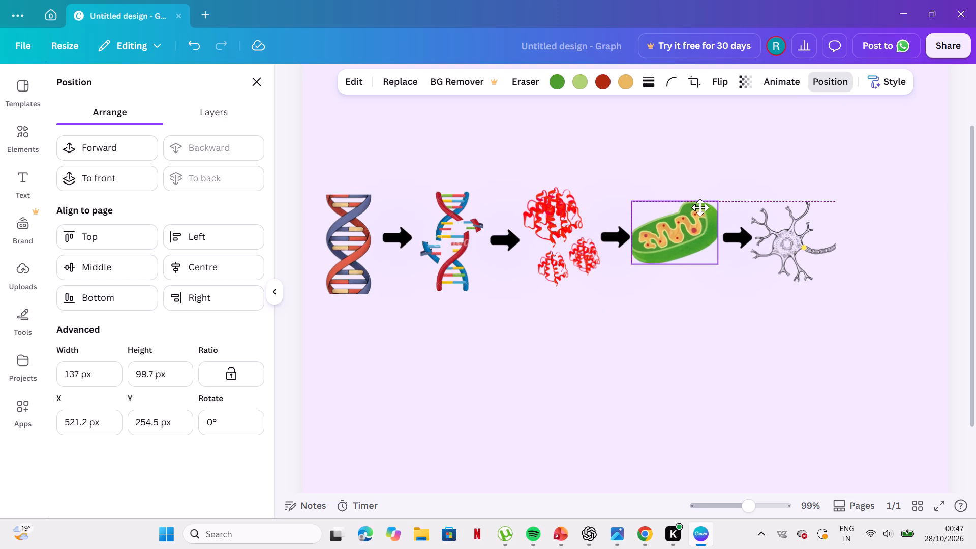
{"action": "left_click", "coordinate": [747, 302]}
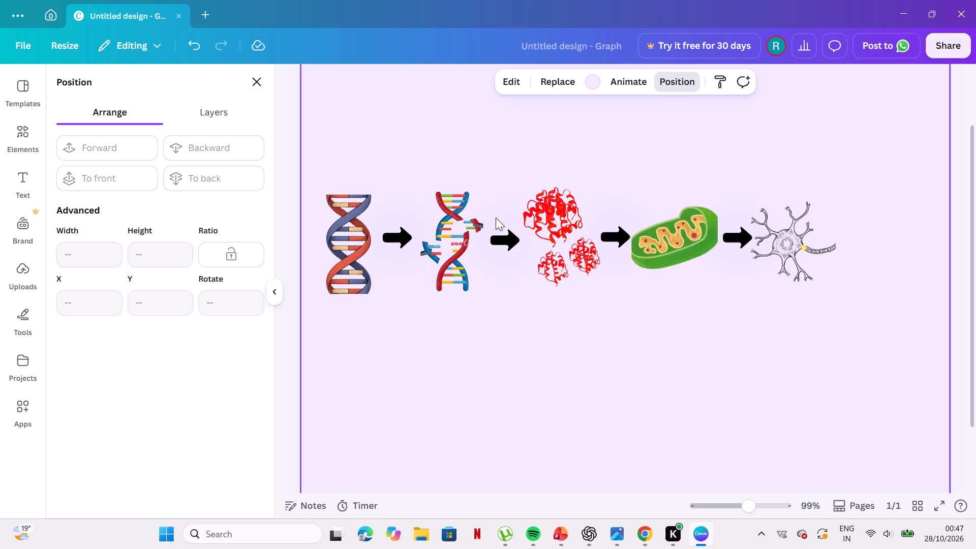
Align the second arrow with the others at about Y 292 px and nudge the third arrow slightly left of the mitochondrion.
{"action": "left_click", "coordinate": [503, 235]}
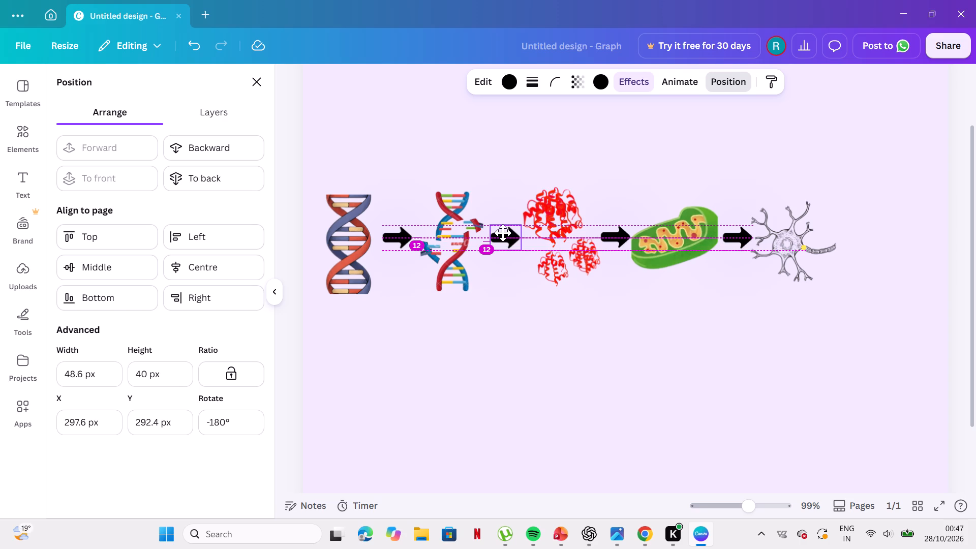
{"action": "left_click", "coordinate": [531, 307]}
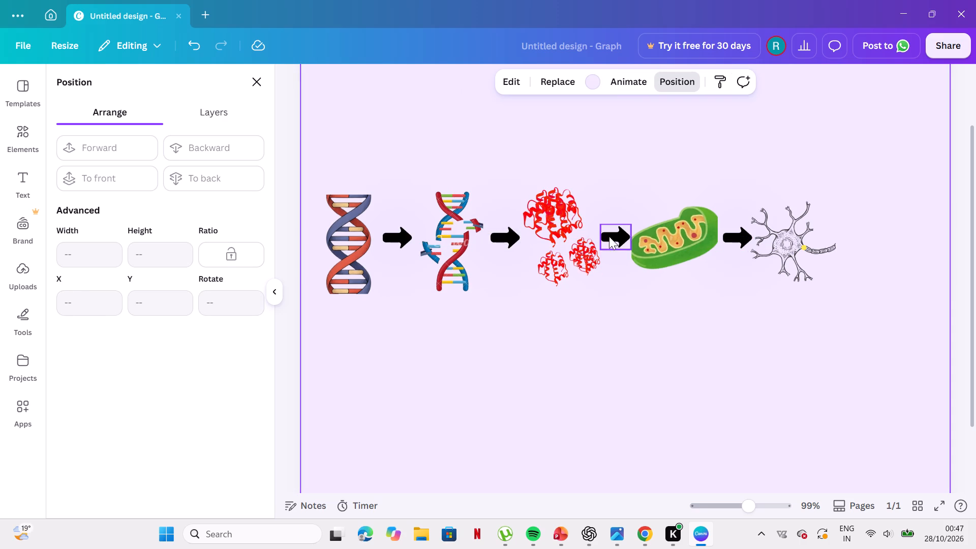
{"action": "left_click", "coordinate": [621, 238]}
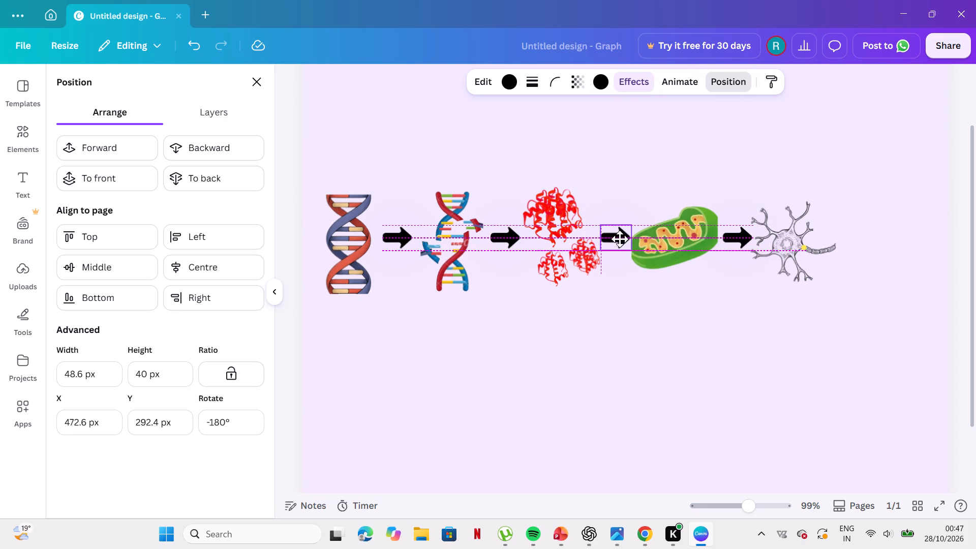
{"action": "left_click", "coordinate": [653, 306]}
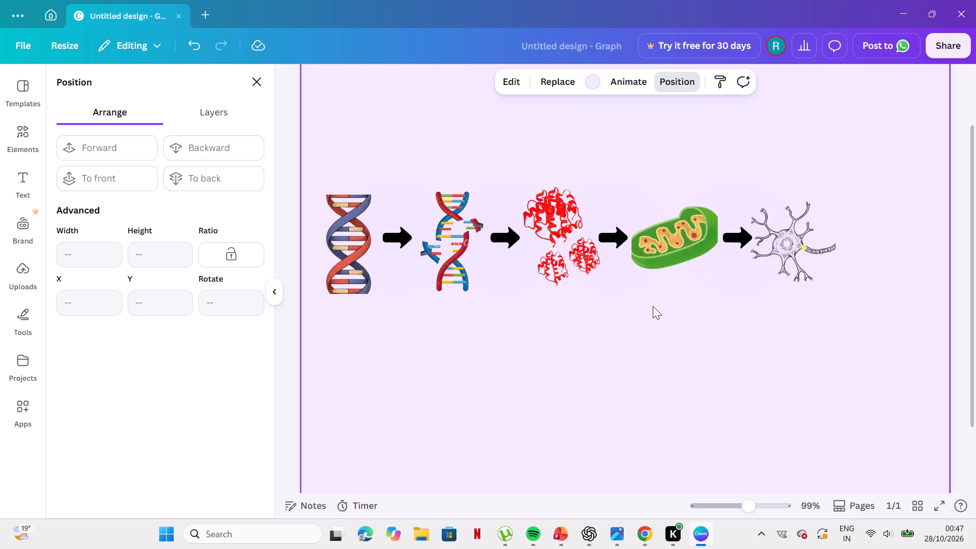
Unlock the neuron and move it slightly up and right, clear of the last arrow.
{"action": "left_click_drag", "start_coordinate": [802, 233], "coordinate": [802, 225]}
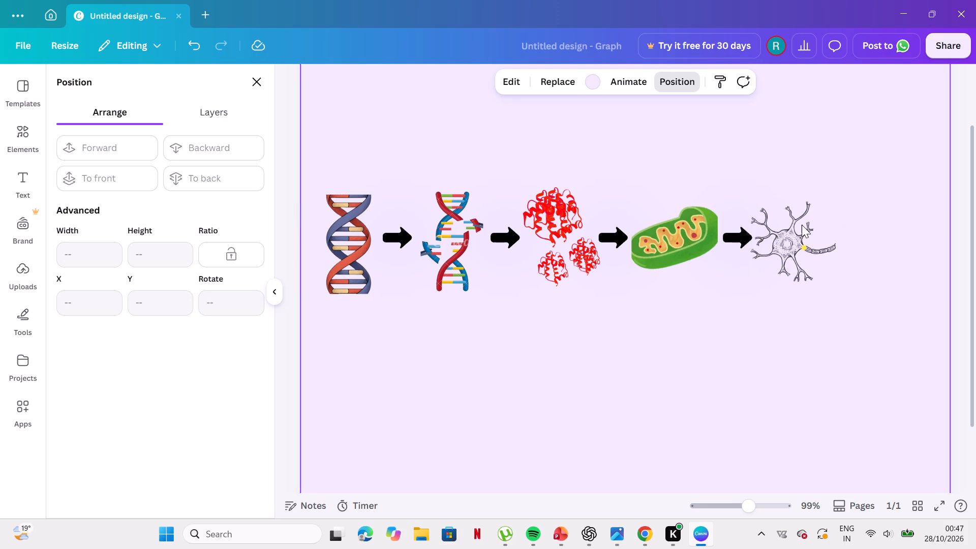
{"action": "left_click_drag", "start_coordinate": [802, 225], "coordinate": [802, 224]}
{"action": "right_click", "coordinate": [802, 224]}
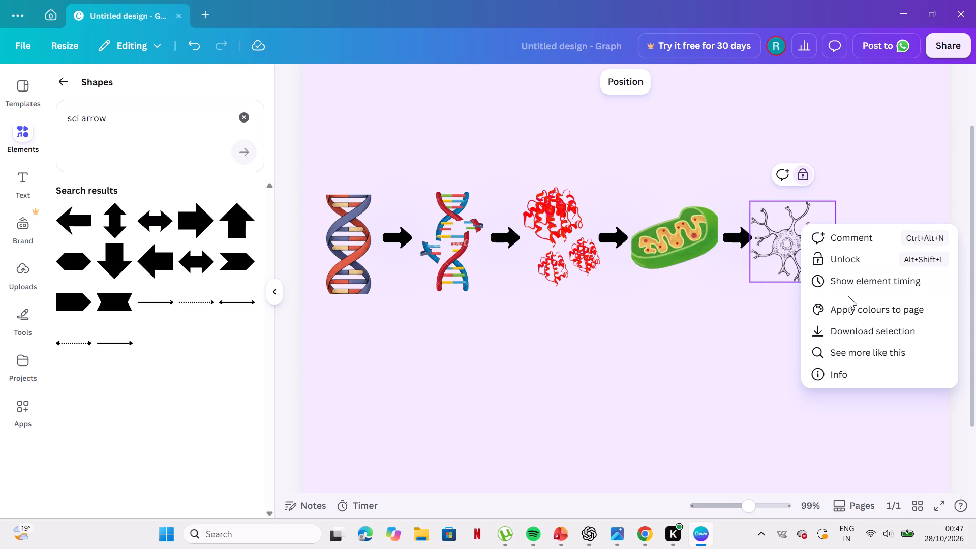
{"action": "left_click", "coordinate": [843, 255]}
{"action": "left_click_drag", "start_coordinate": [804, 238], "coordinate": [804, 231]}
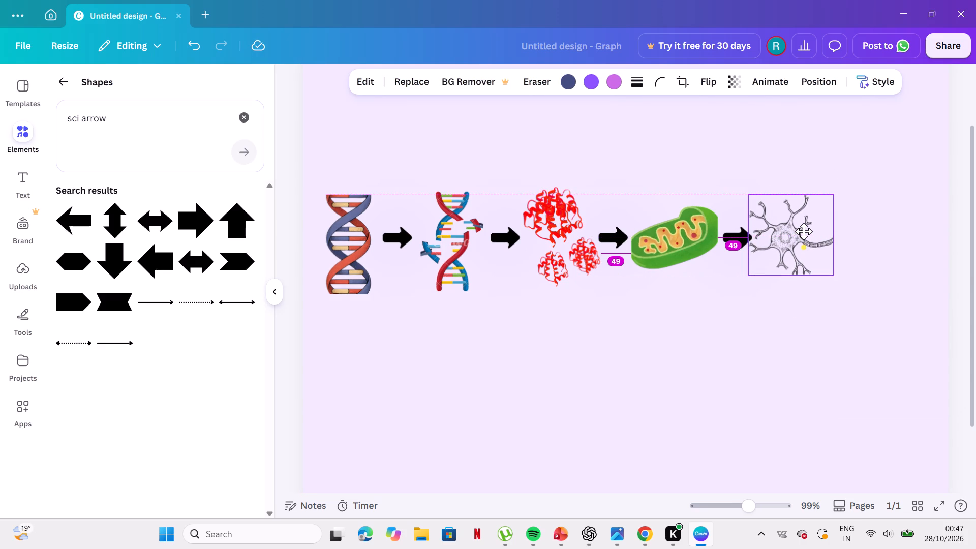
{"action": "left_click_drag", "start_coordinate": [804, 231], "coordinate": [801, 230]}
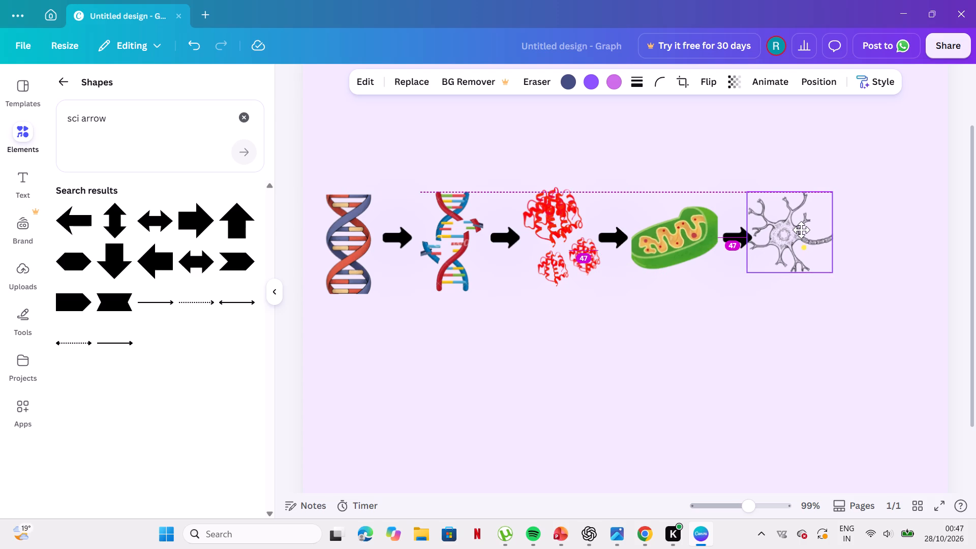
{"action": "left_click_drag", "start_coordinate": [801, 230], "coordinate": [802, 234]}
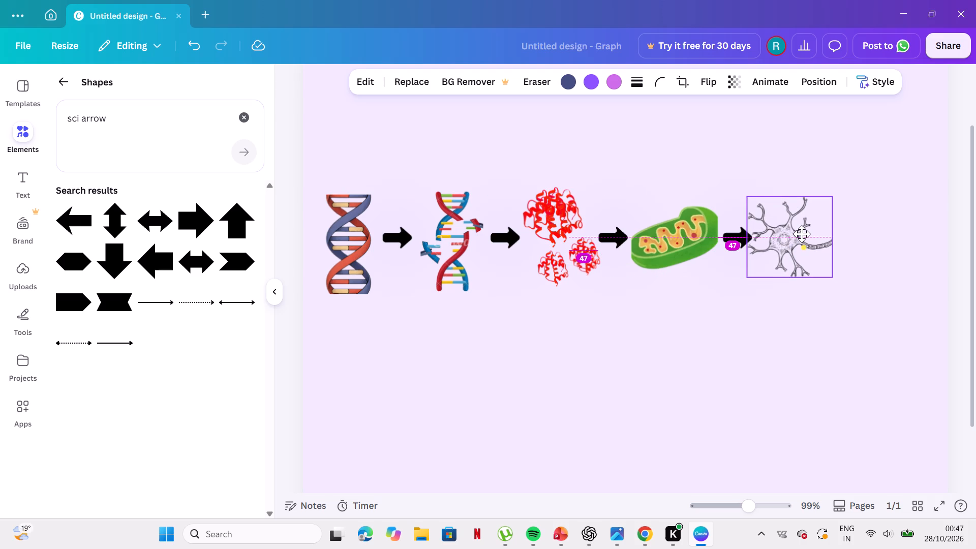
{"action": "left_click_drag", "start_coordinate": [802, 234], "coordinate": [806, 232]}
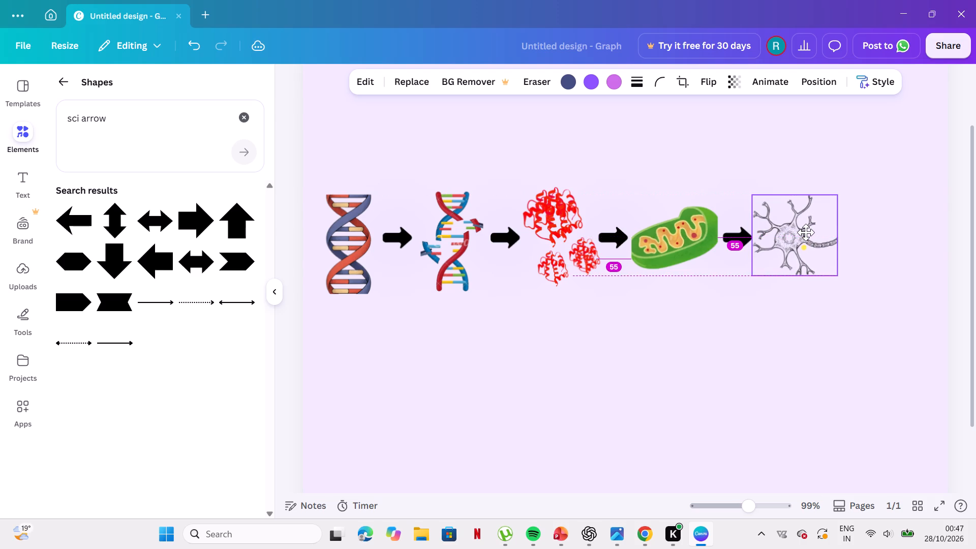
{"action": "left_click_drag", "start_coordinate": [806, 232], "coordinate": [809, 231]}
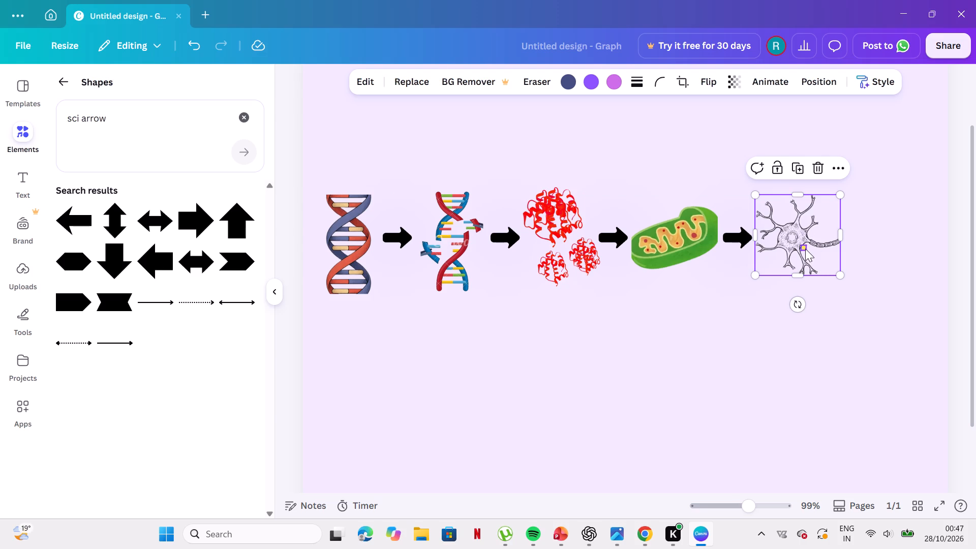
Reposition the small yellow shape at the start of the moved neuron's axon.
{"action": "left_click_drag", "start_coordinate": [805, 249], "coordinate": [809, 241]}
{"action": "left_click", "coordinate": [881, 316]}
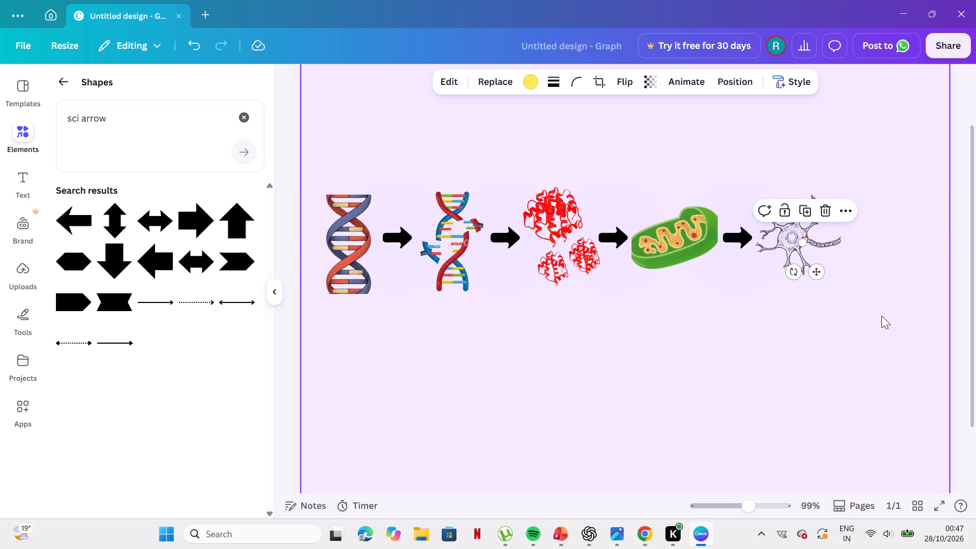
{"action": "left_click", "coordinate": [804, 238]}
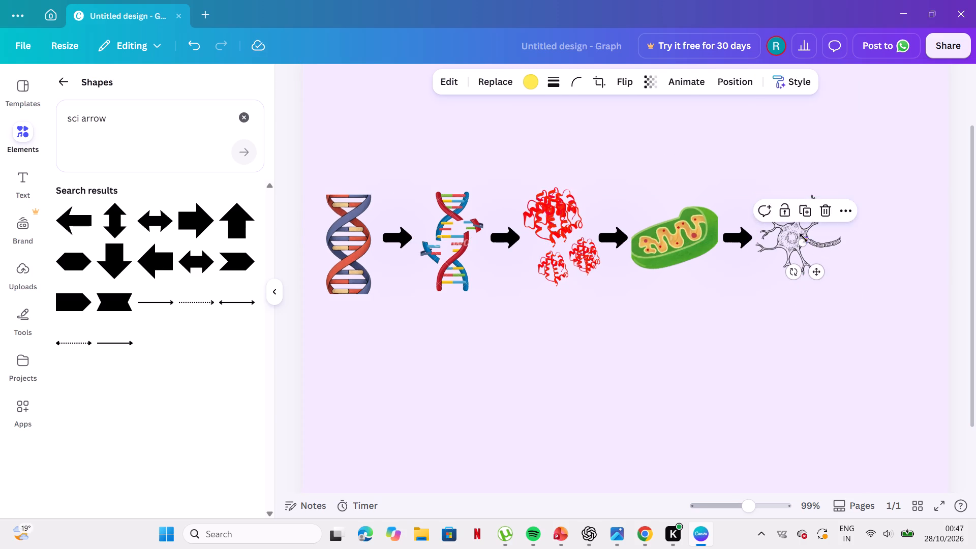
{"action": "left_click", "coordinate": [884, 281]}
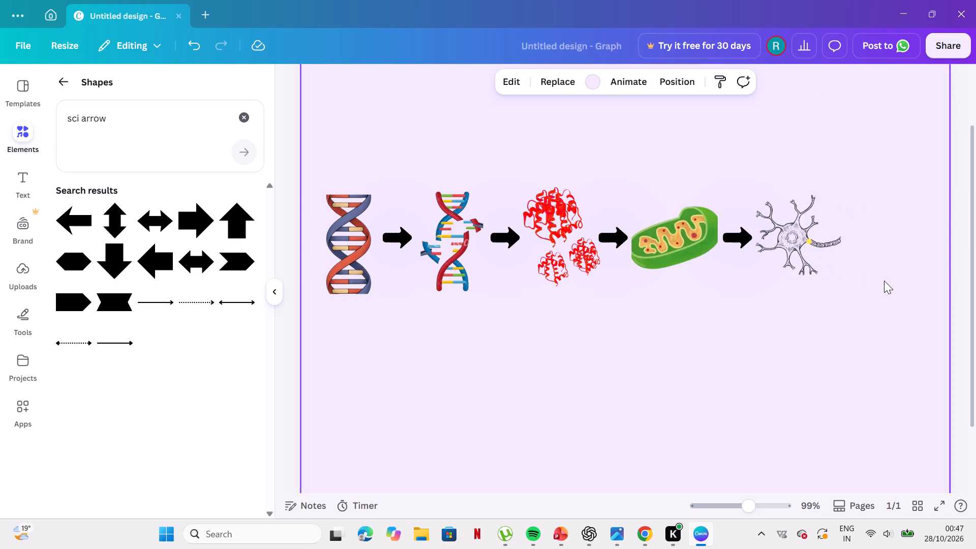
Lock the neuron in its new position.
{"action": "right_click", "coordinate": [759, 269]}
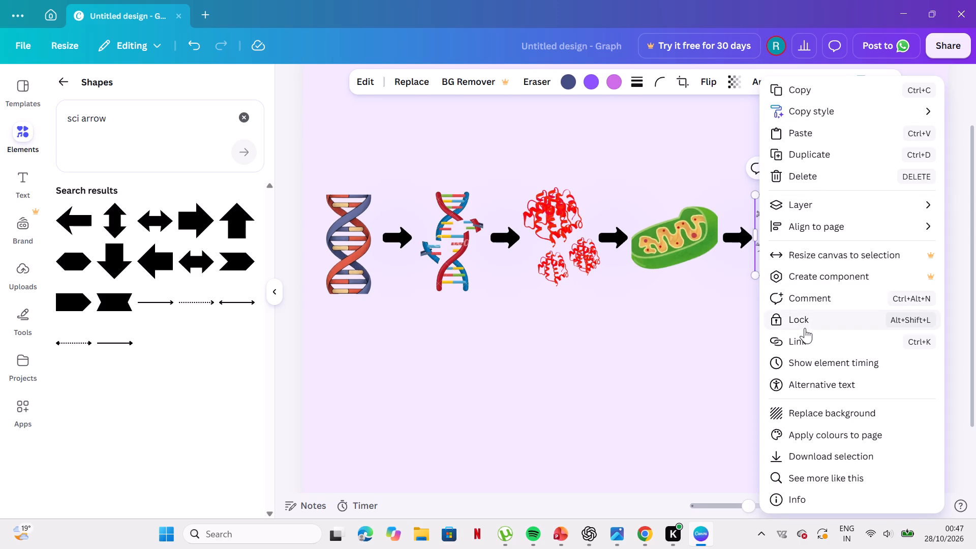
{"action": "left_click", "coordinate": [805, 326]}
{"action": "left_click", "coordinate": [879, 249]}
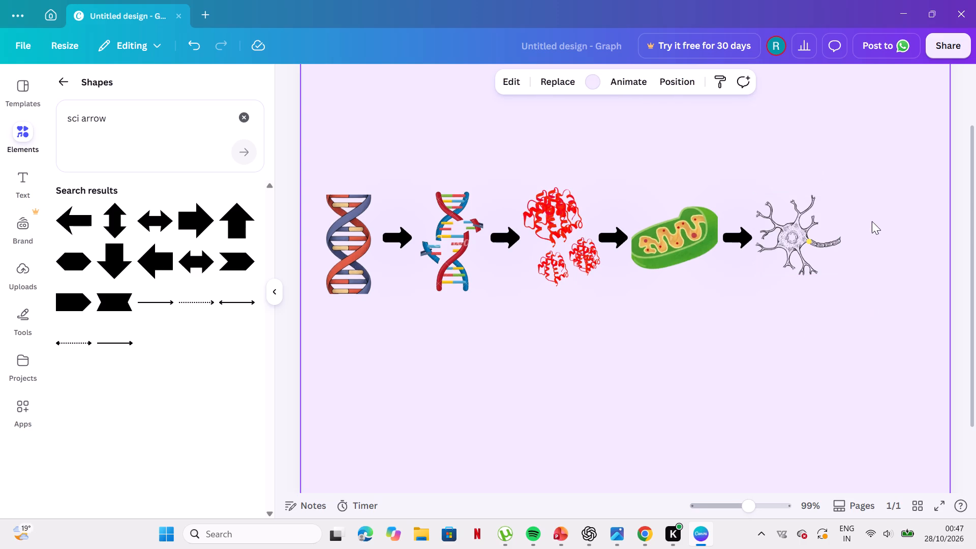
Move the last arrow slightly right, spacing it between the mitochondrion and the neuron.
{"action": "left_click", "coordinate": [743, 234]}
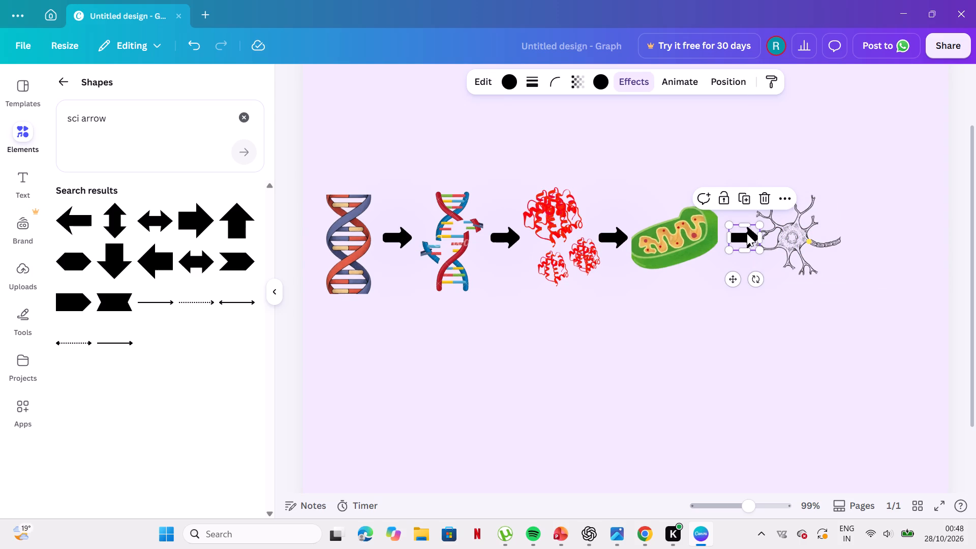
{"action": "left_click_drag", "start_coordinate": [744, 237], "coordinate": [740, 237]}
{"action": "left_click", "coordinate": [857, 291]}
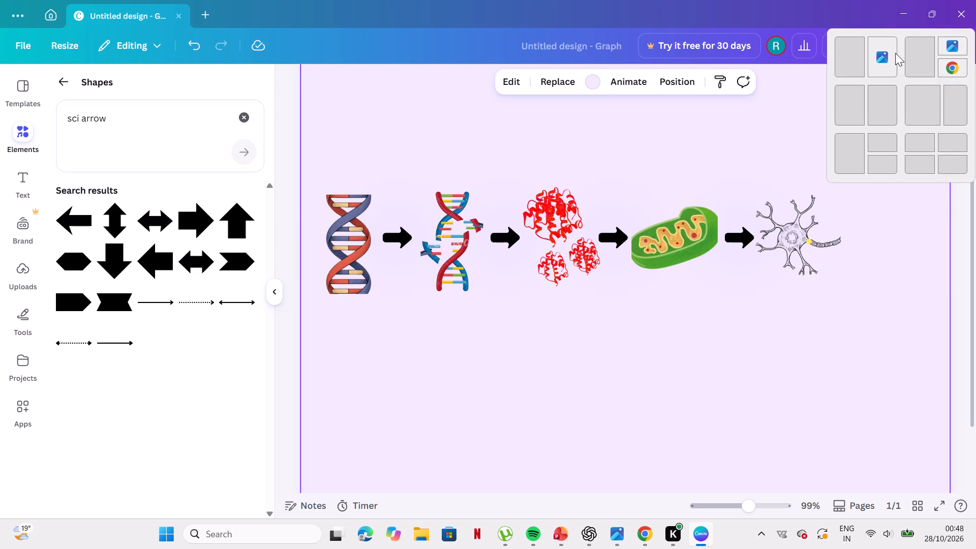
Arrange the design window side by side with the reference image for comparison.
{"action": "left_click", "coordinate": [849, 58]}
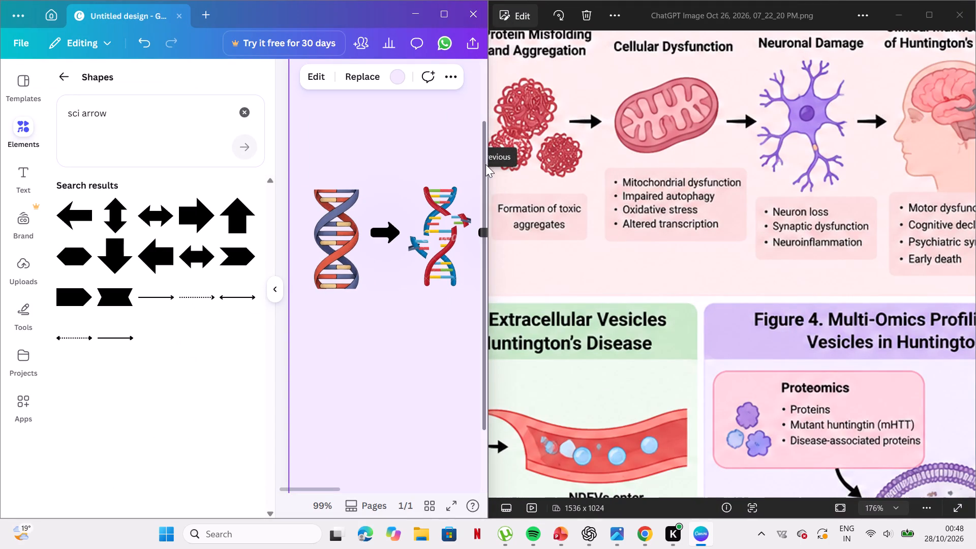
Widen the design window and frame the reference image on its cellular dysfunction, neuronal damage and clinical manifestations stages.
{"action": "left_click_drag", "start_coordinate": [490, 165], "coordinate": [588, 164]}
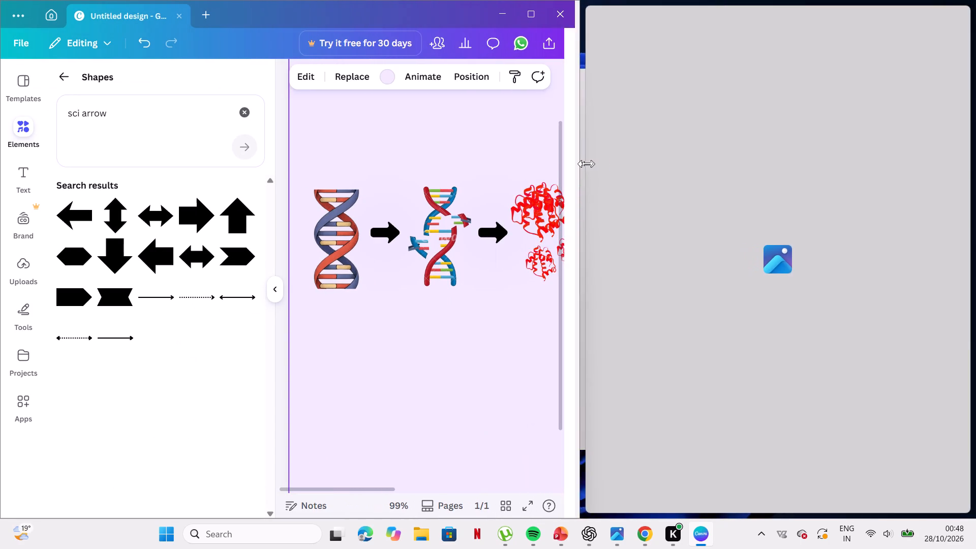
{"action": "left_click_drag", "start_coordinate": [588, 164], "coordinate": [596, 164]}
{"action": "scroll", "coordinate": [764, 108], "scroll_direction": "left", "scroll_amount": 1}
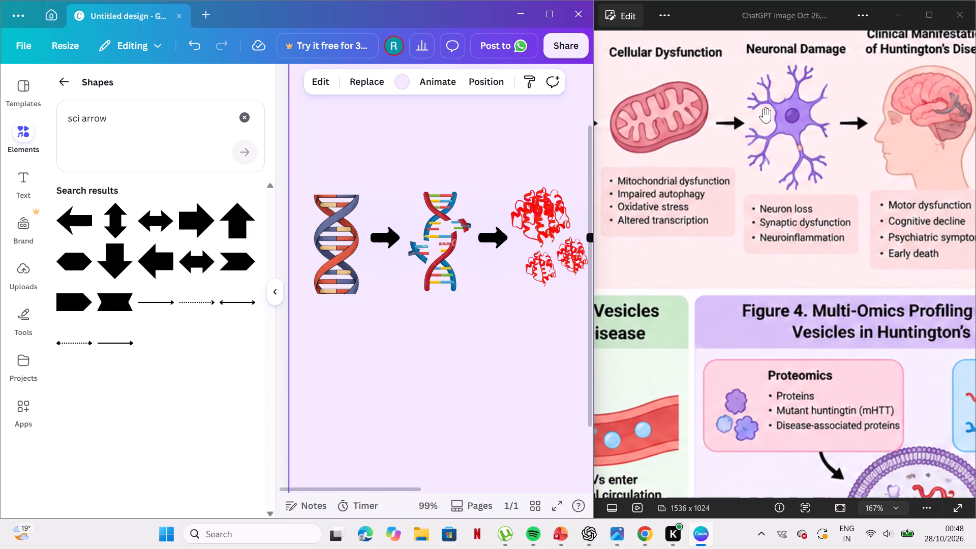
{"action": "scroll", "coordinate": [724, 117], "scroll_direction": "right", "scroll_amount": 2}
{"action": "scroll", "coordinate": [856, 92], "scroll_direction": "left", "scroll_amount": 1}
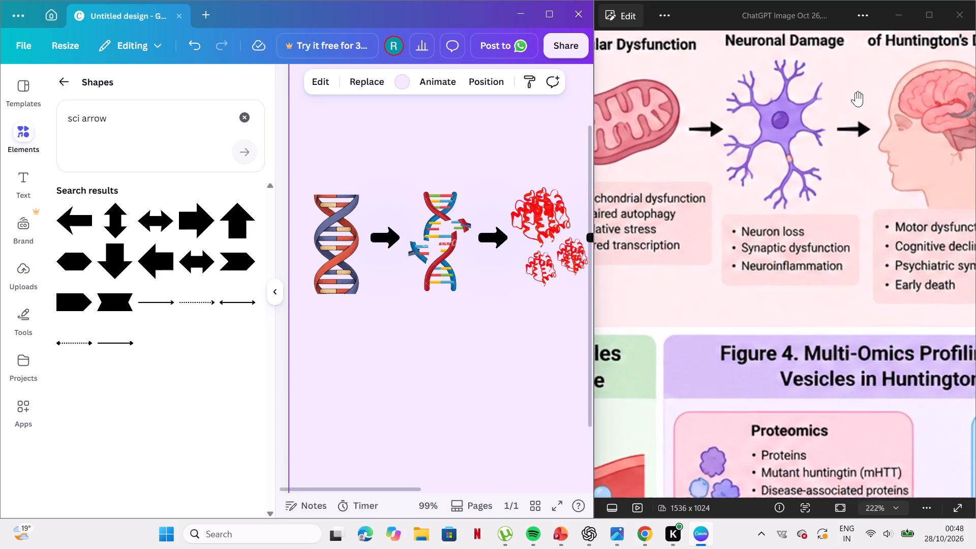
{"action": "scroll", "coordinate": [856, 92], "scroll_direction": "left", "scroll_amount": 1}
{"action": "scroll", "coordinate": [856, 92], "scroll_direction": "down", "scroll_amount": 3, "text": "ctrl"}
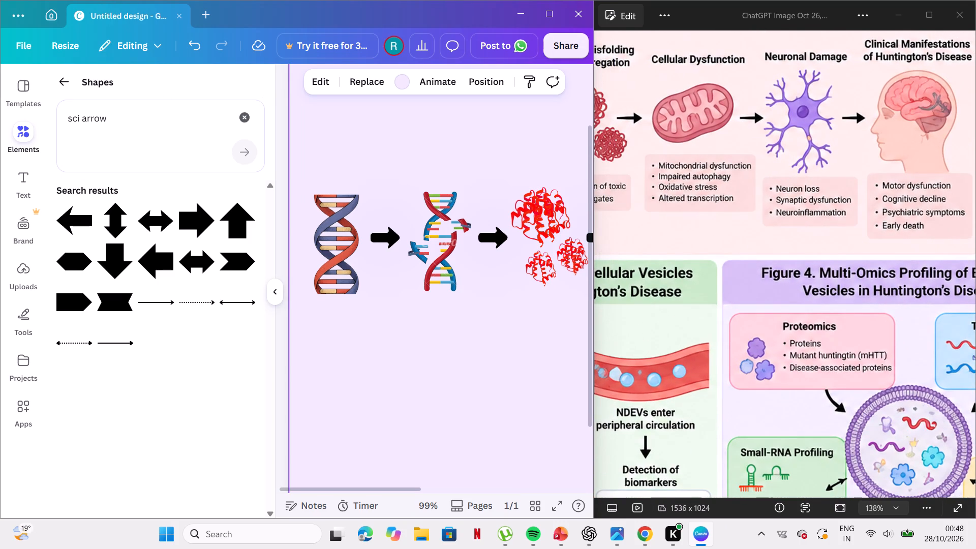
Search the shapes library for "clinical manifestations".
{"action": "left_click", "coordinate": [164, 110]}
{"action": "left_click", "coordinate": [243, 113]}
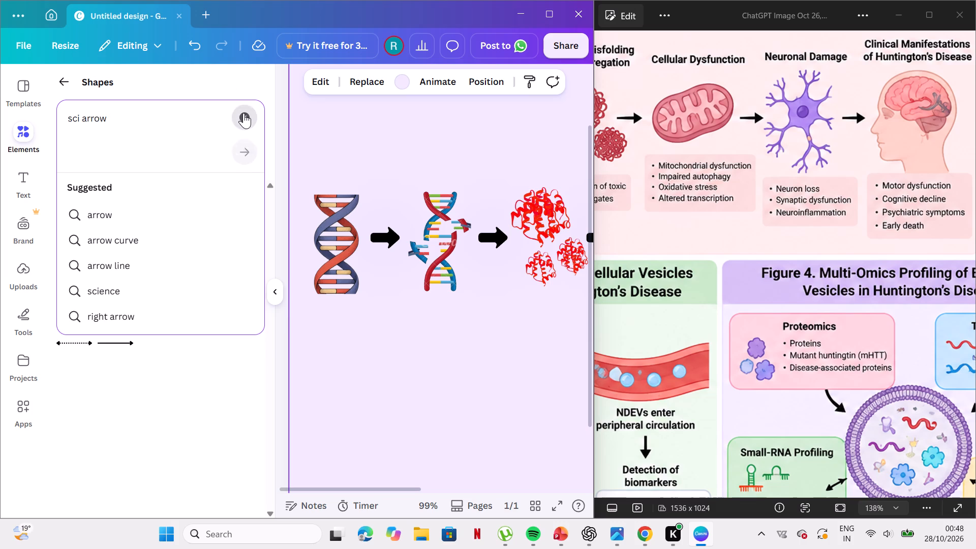
{"action": "type", "text": "clini"}
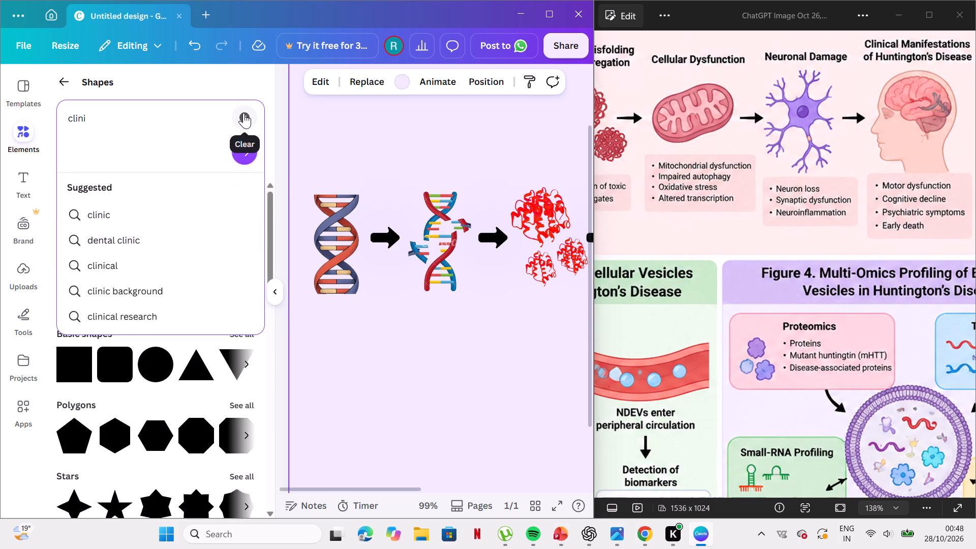
{"action": "type", "text": "cal"}
{"action": "key", "text": "space"}
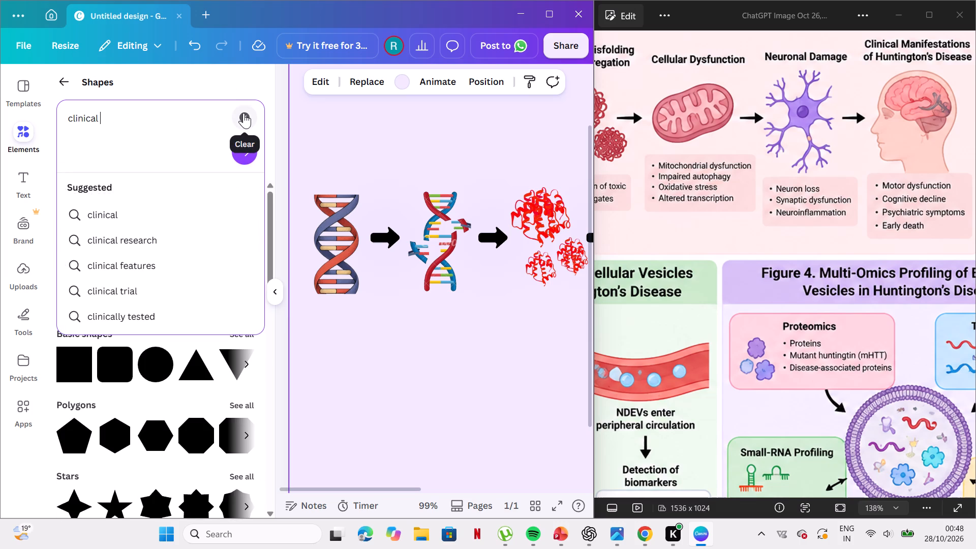
{"action": "type", "text": "manifest"}
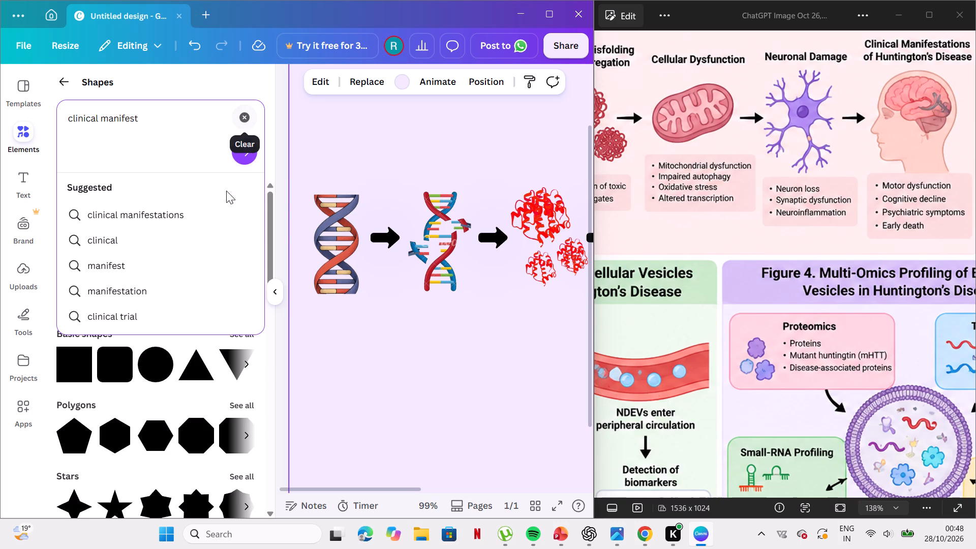
{"action": "left_click", "coordinate": [219, 226]}
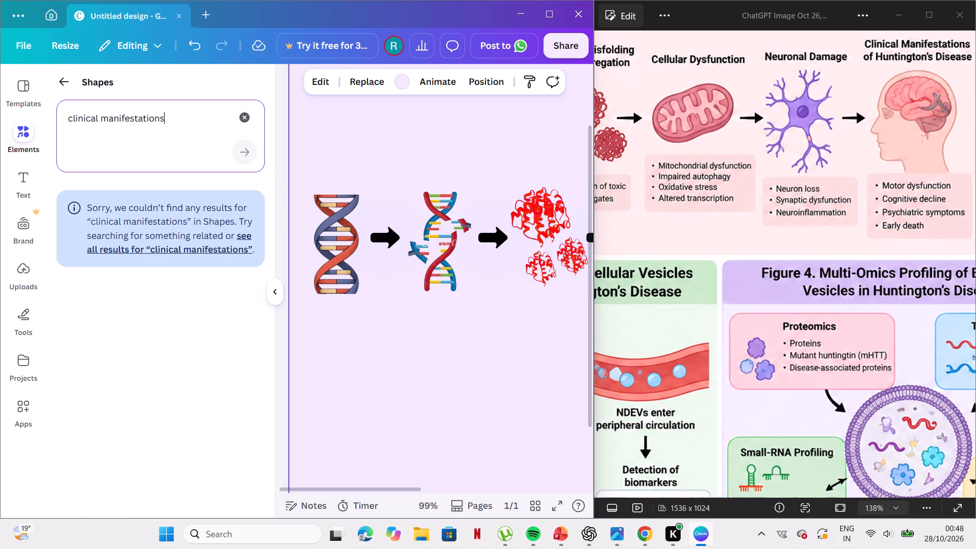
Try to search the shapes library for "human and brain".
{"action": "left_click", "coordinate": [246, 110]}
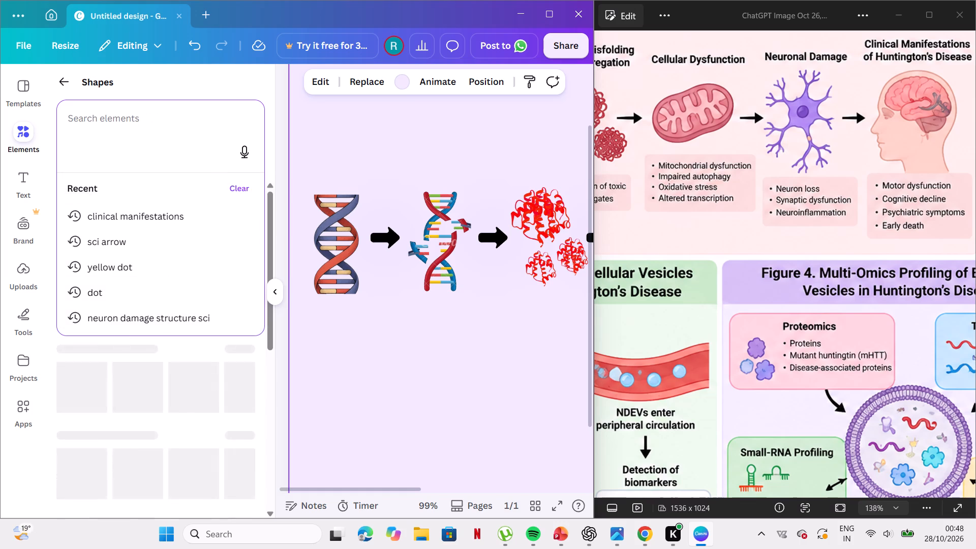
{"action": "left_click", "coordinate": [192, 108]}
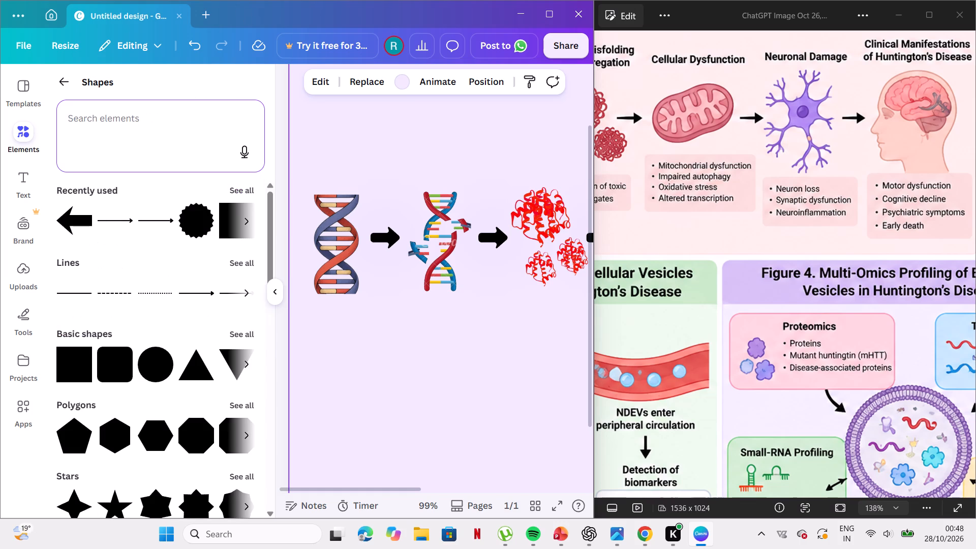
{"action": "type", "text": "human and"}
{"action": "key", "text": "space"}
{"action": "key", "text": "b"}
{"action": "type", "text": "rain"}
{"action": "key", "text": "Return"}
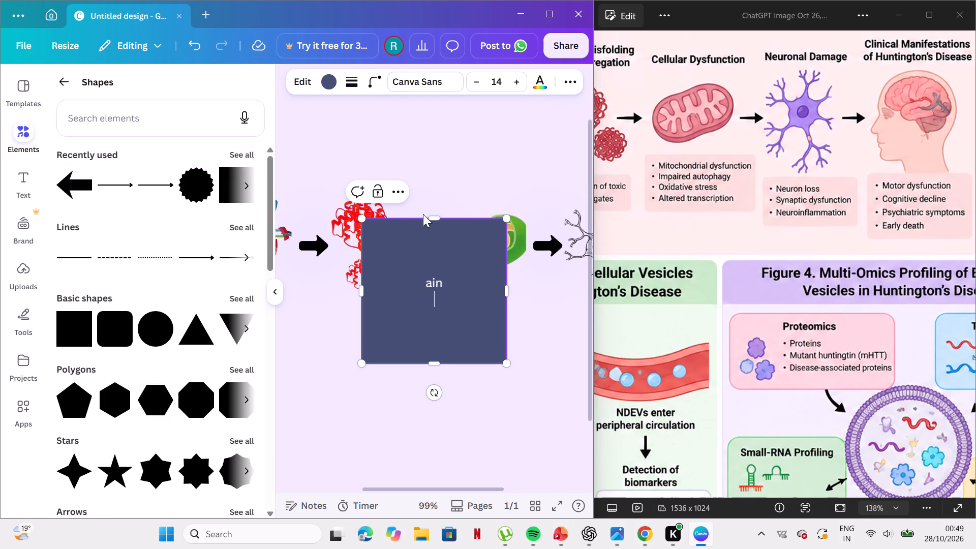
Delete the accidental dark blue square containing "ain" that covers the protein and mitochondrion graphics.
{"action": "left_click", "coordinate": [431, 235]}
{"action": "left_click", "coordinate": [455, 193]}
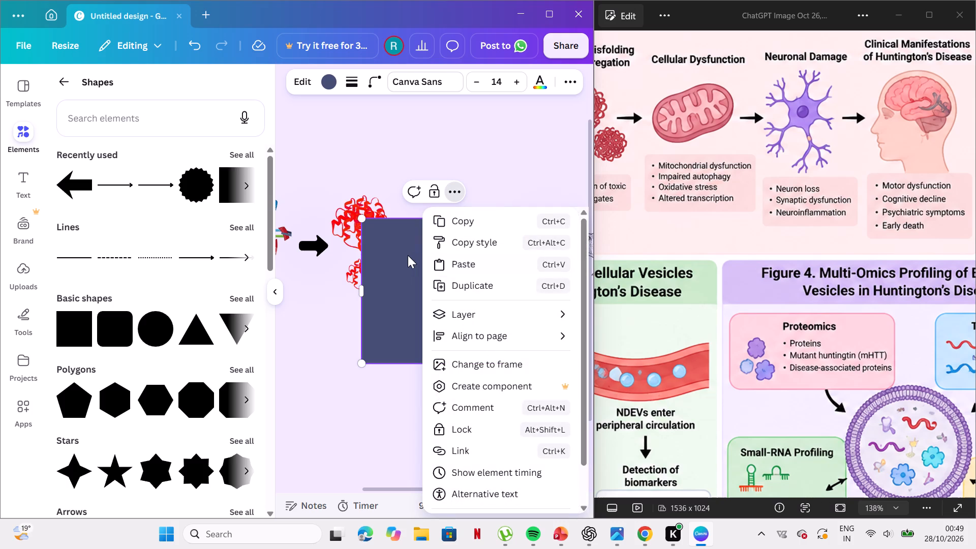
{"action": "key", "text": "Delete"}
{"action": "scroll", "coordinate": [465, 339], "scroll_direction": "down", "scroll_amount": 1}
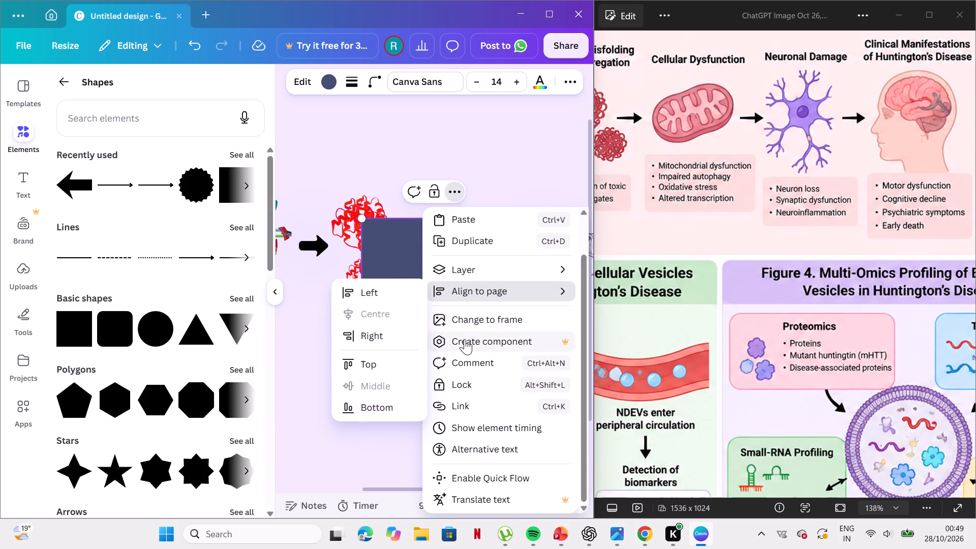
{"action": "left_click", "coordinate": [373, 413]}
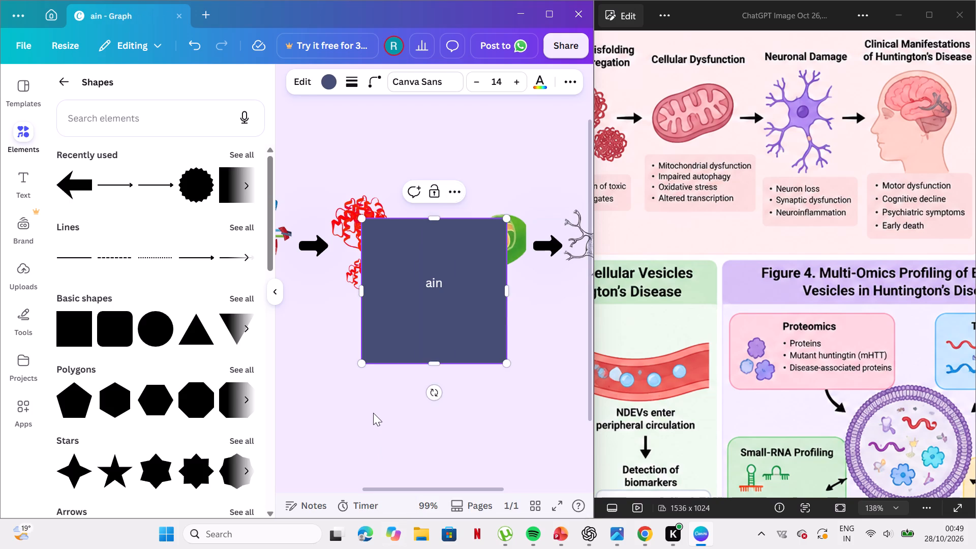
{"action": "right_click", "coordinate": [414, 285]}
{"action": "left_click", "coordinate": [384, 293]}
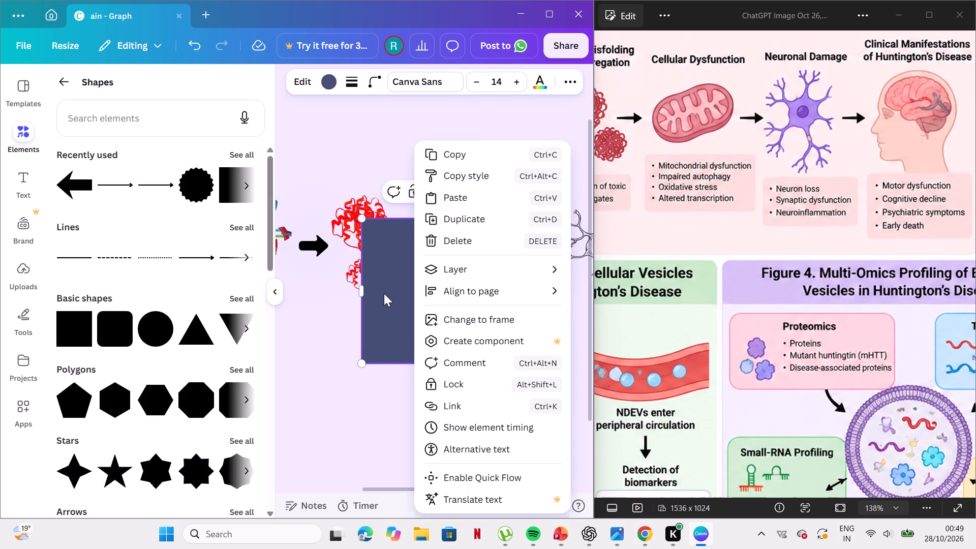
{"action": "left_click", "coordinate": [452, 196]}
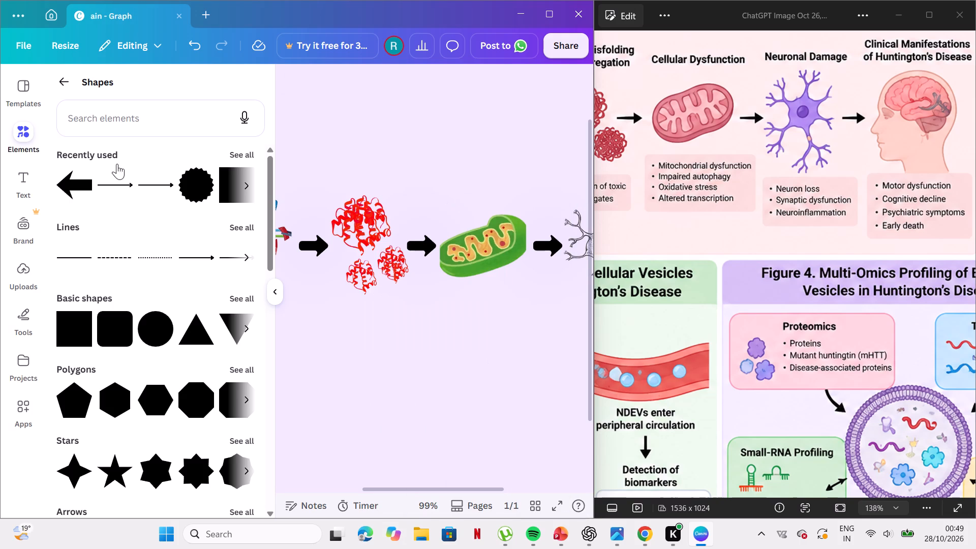
Search the shapes library for "human and brain".
{"action": "left_click", "coordinate": [126, 110]}
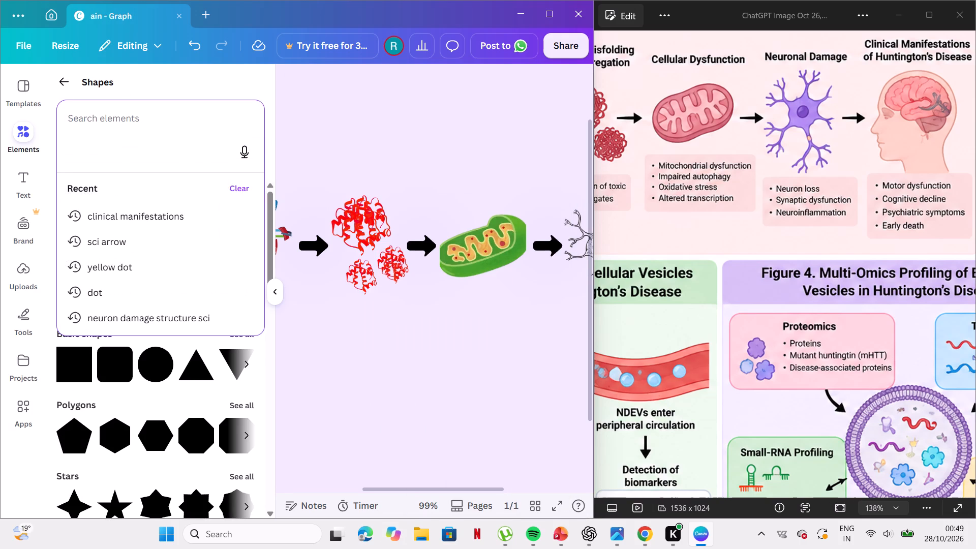
{"action": "key", "text": "h"}
{"action": "type", "text": "uman and"}
{"action": "key", "text": "space"}
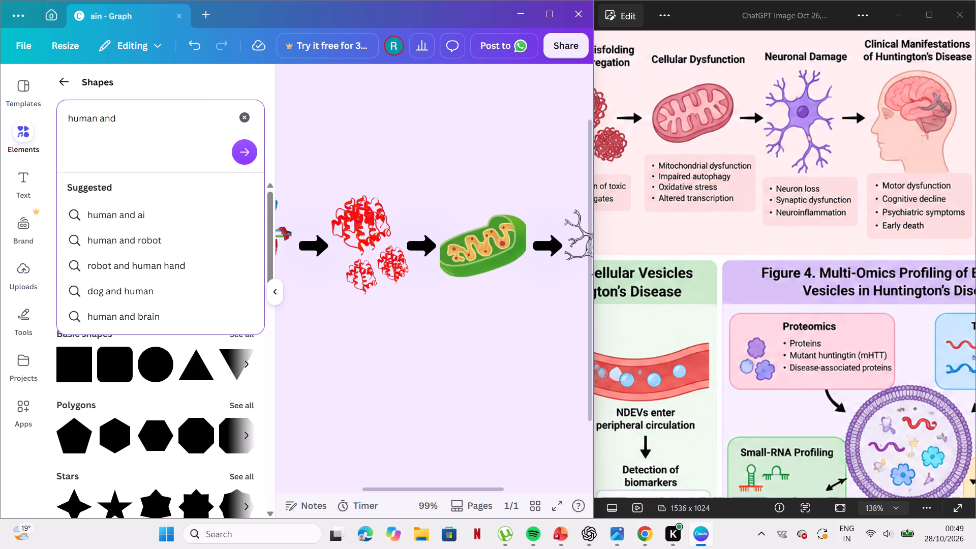
{"action": "type", "text": "brain"}
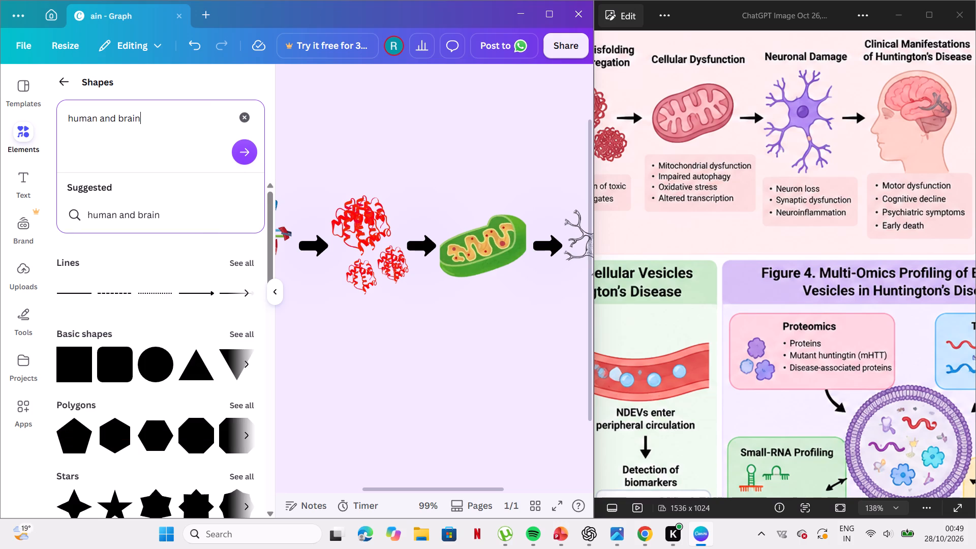
{"action": "key", "text": "Return"}
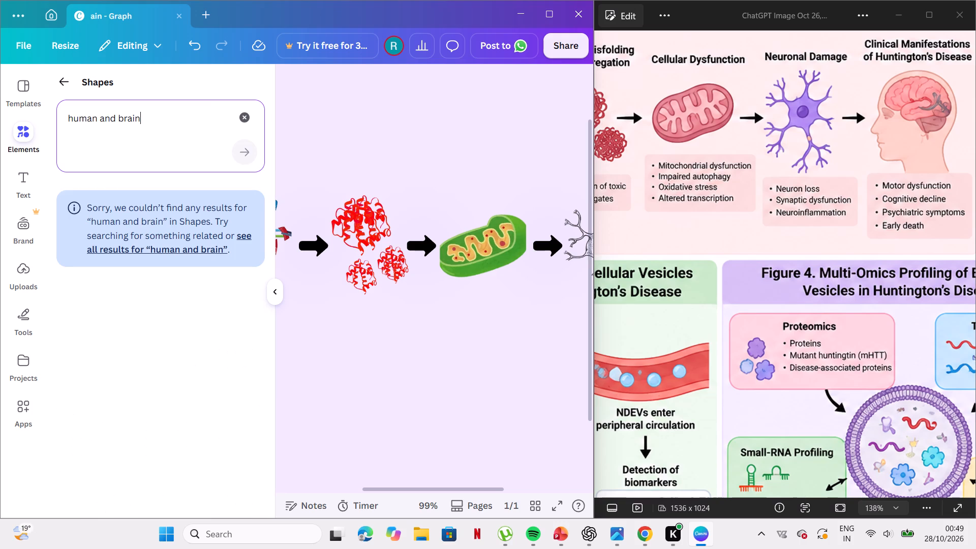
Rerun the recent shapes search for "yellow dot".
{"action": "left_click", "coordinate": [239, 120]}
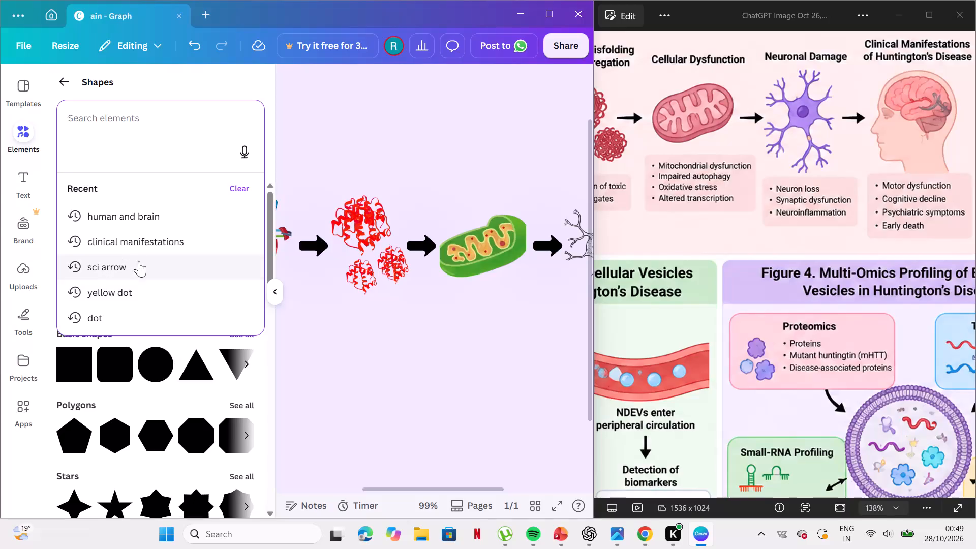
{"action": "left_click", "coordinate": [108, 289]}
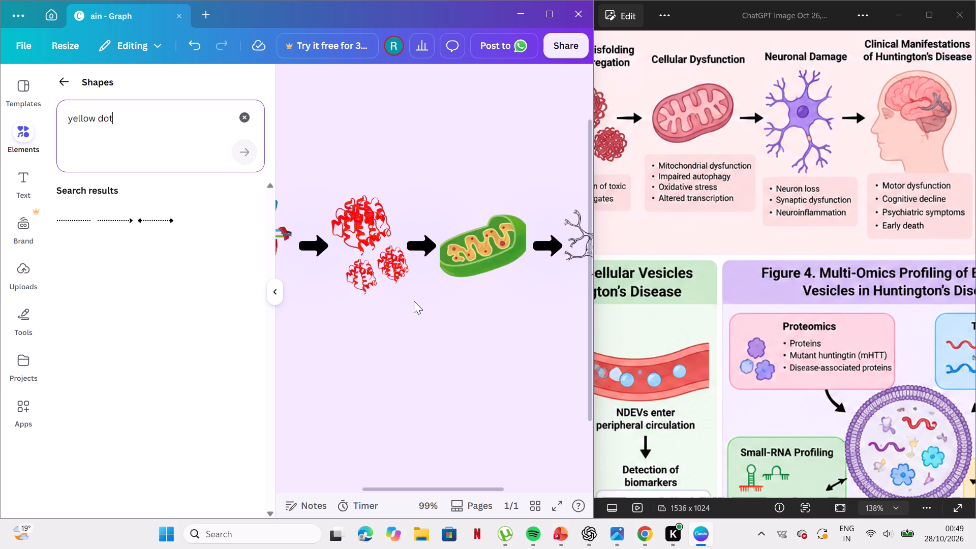
Examine the mitochondrion and neuron end of the graphic row beside the reference image.
{"action": "scroll", "coordinate": [244, 326], "scroll_direction": "right", "scroll_amount": 2}
{"action": "scroll", "coordinate": [361, 400], "scroll_direction": "right", "scroll_amount": 2}
{"action": "left_click", "coordinate": [384, 348]}
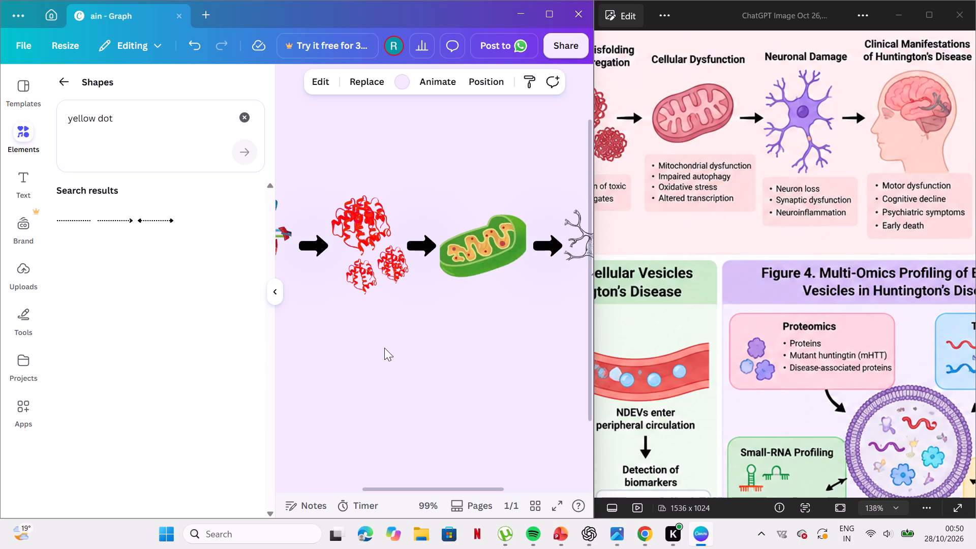
{"action": "scroll", "coordinate": [384, 348], "scroll_direction": "up", "scroll_amount": 1}
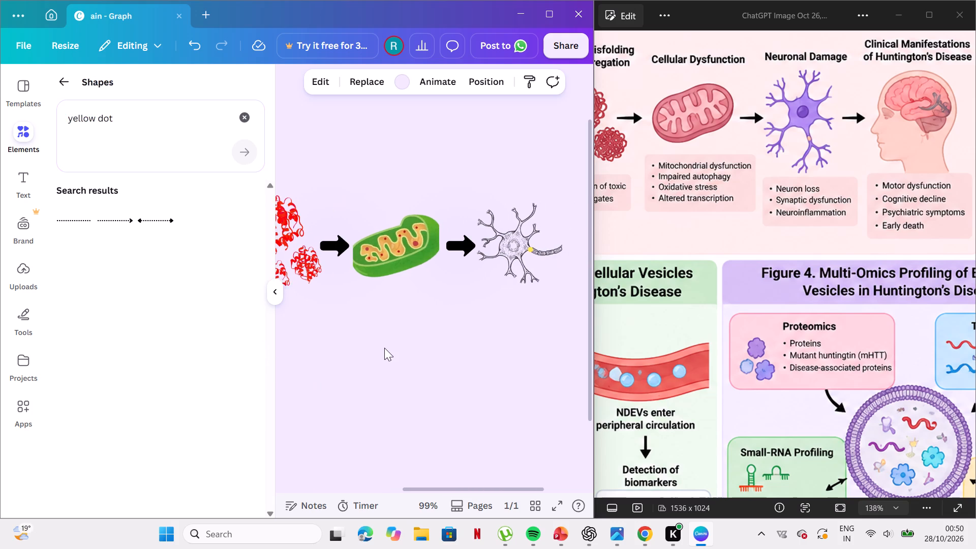
{"action": "scroll", "coordinate": [384, 348], "scroll_direction": "up", "scroll_amount": 1}
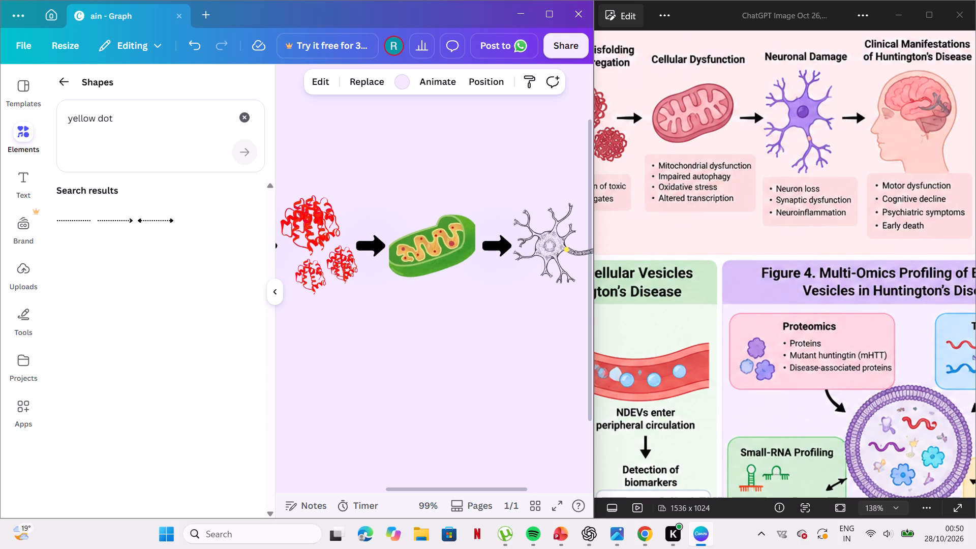
Search the shapes library for "human braim medical illustration".
{"action": "left_click", "coordinate": [253, 114]}
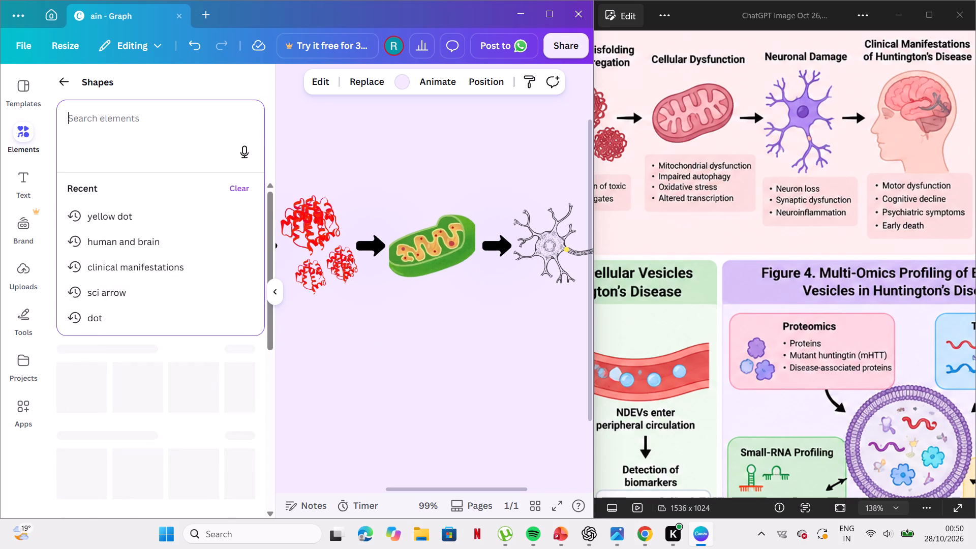
{"action": "left_click", "coordinate": [195, 117]}
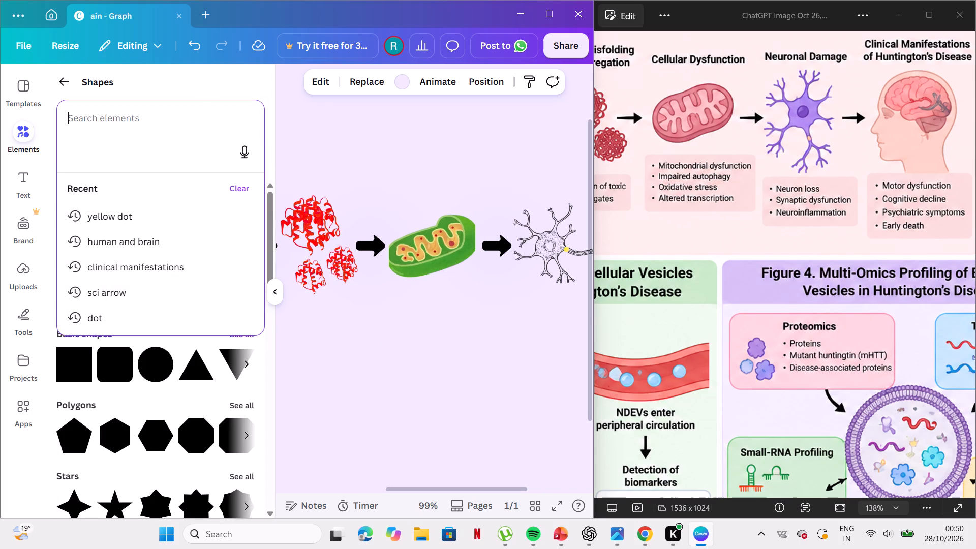
{"action": "type", "text": "humam"}
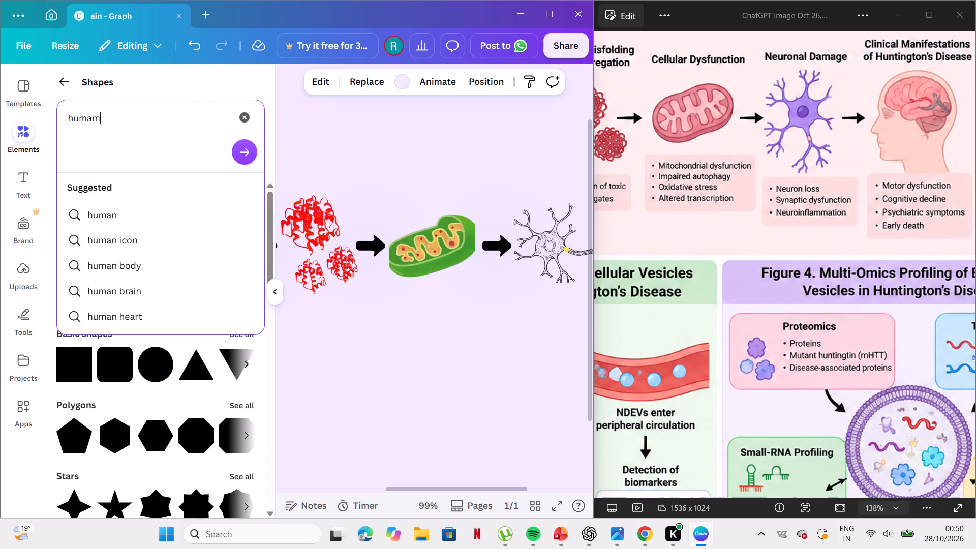
{"action": "key", "text": "BackSpace"}
{"action": "type", "text": "n braim"}
{"action": "key", "text": "space"}
{"action": "type", "text": "mediv"}
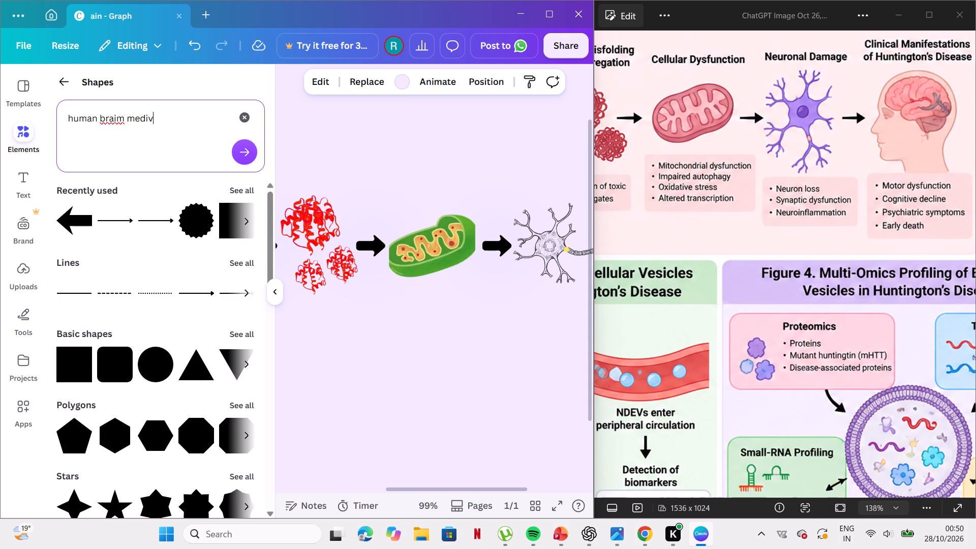
{"action": "key", "text": "BackSpace"}
{"action": "type", "text": "cal"}
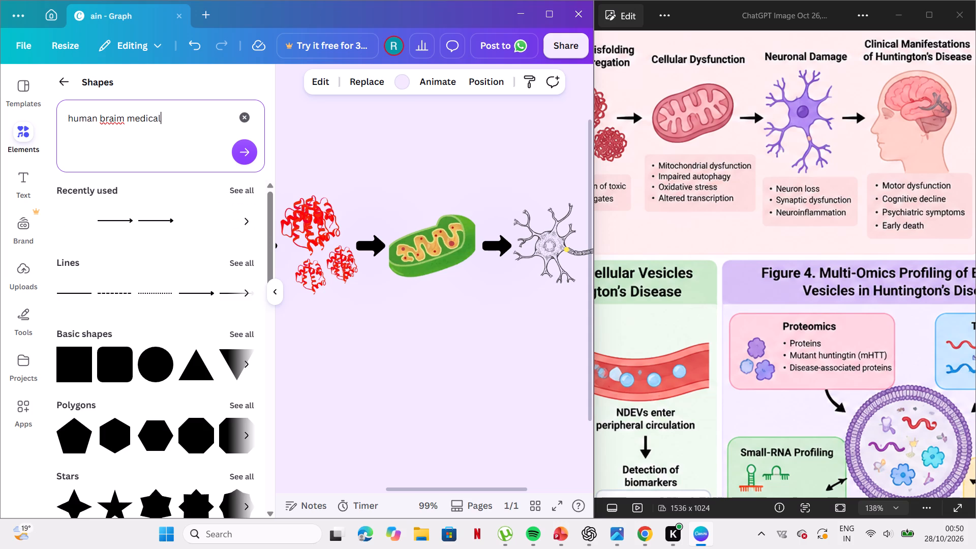
{"action": "key", "text": "space"}
{"action": "type", "text": "illu"}
{"action": "type", "text": "stration"}
{"action": "key", "text": "Return"}
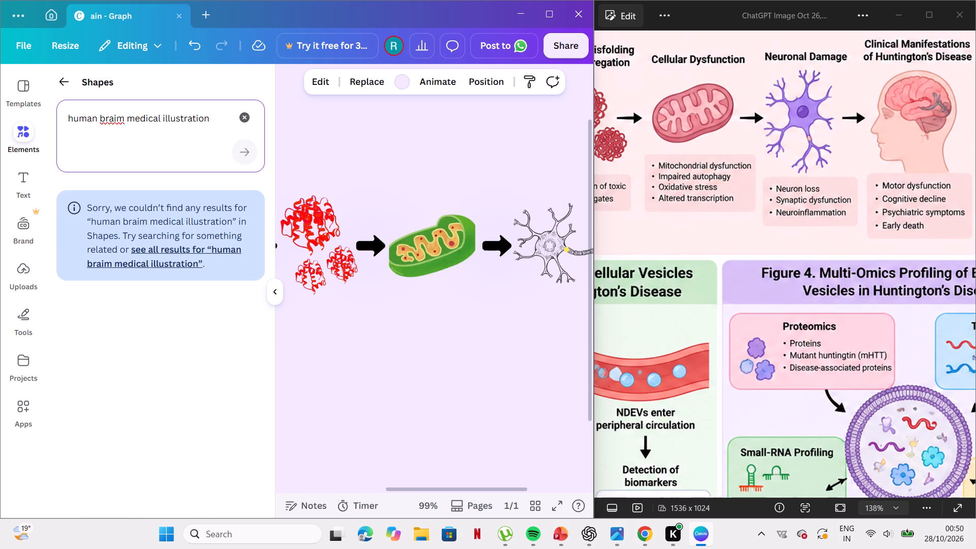
Widen the "human braim medical illustration" search from shapes to all elements and look through the results.
{"action": "left_click", "coordinate": [185, 247]}
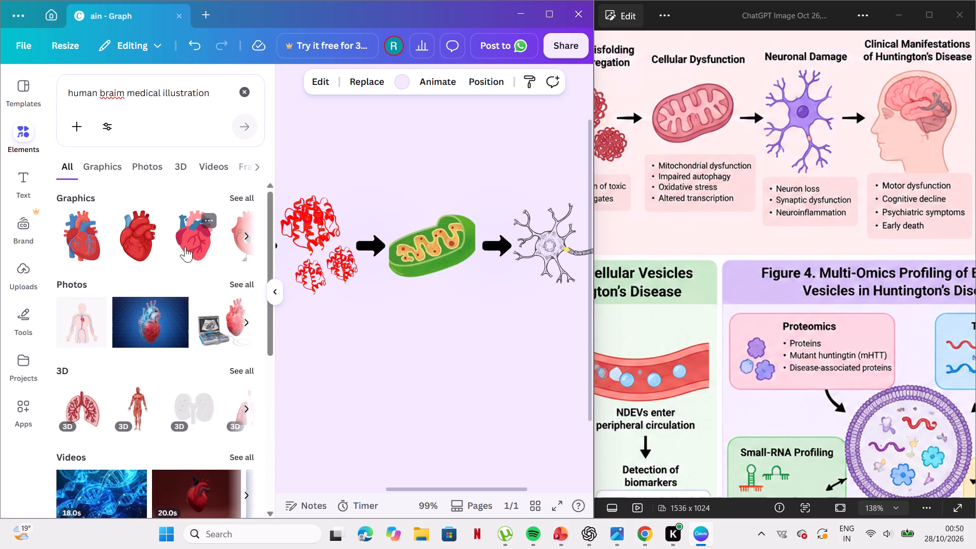
{"action": "scroll", "coordinate": [206, 279], "scroll_direction": "down", "scroll_amount": 3}
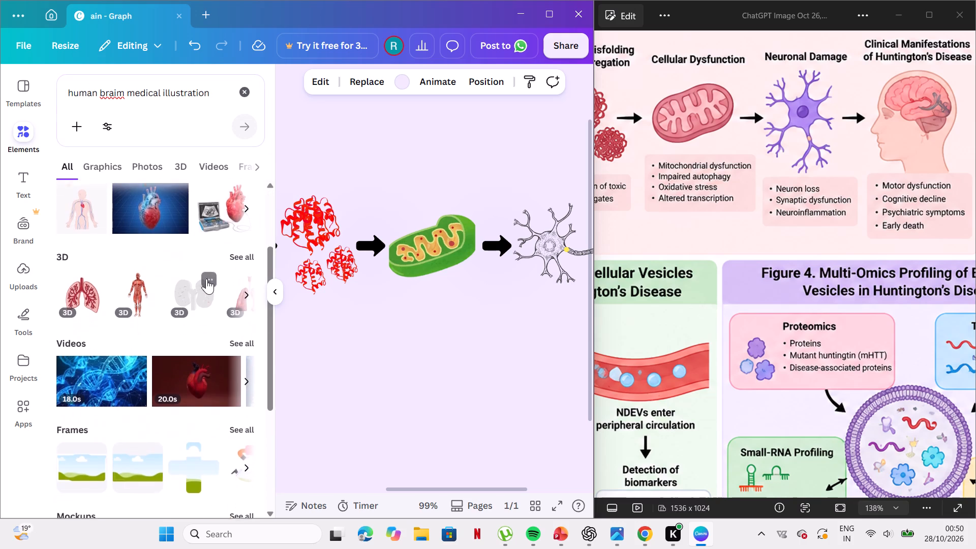
{"action": "scroll", "coordinate": [206, 279], "scroll_direction": "down", "scroll_amount": 1}
Remove the page's pale lavender background colour.
{"action": "left_click", "coordinate": [117, 101]}
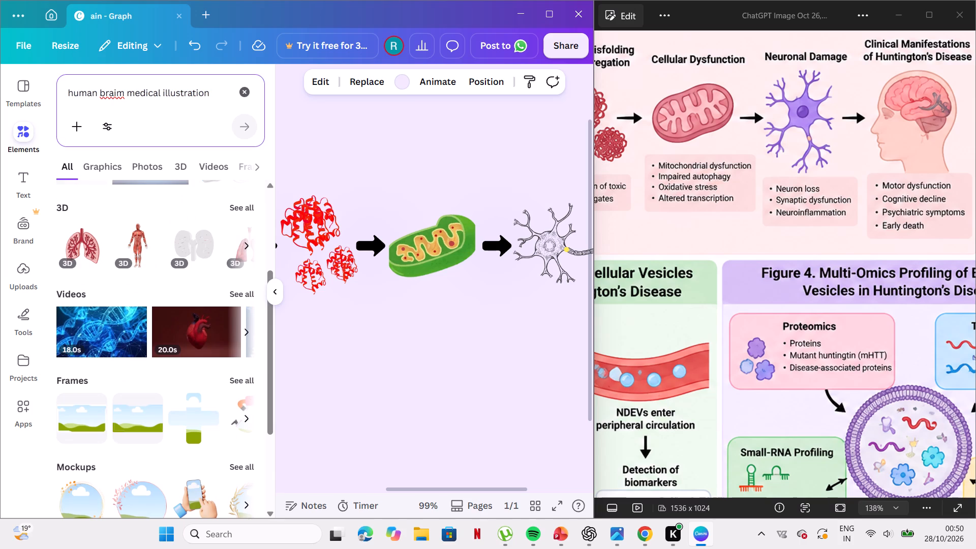
{"action": "left_click", "coordinate": [128, 102]}
{"action": "left_click", "coordinate": [128, 102]}
{"action": "key", "text": "BackSpace"}
{"action": "key", "text": "BackSpace"}
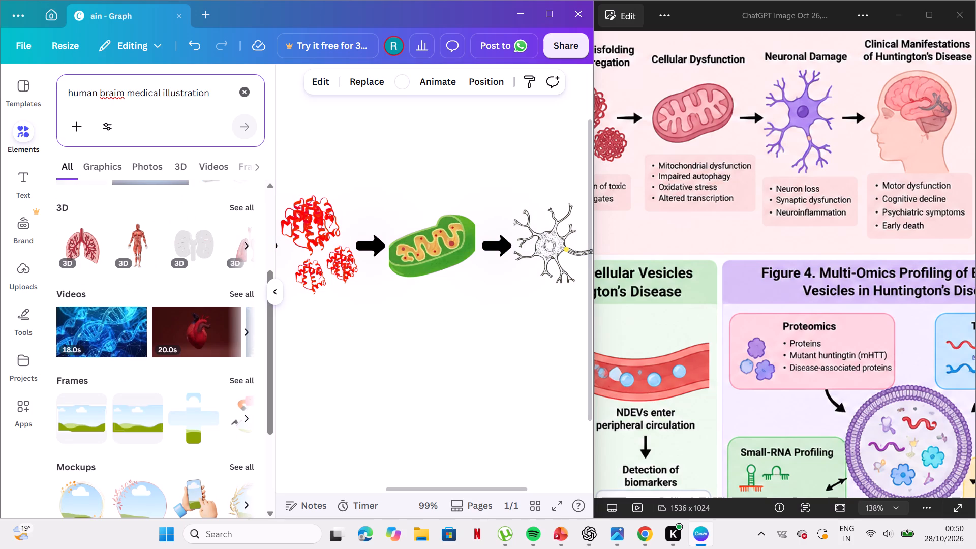
Correct the misspelled word and search all elements for "human brain medical illustration".
{"action": "left_click", "coordinate": [128, 102]}
{"action": "left_click", "coordinate": [124, 89]}
{"action": "key", "text": "BackSpace"}
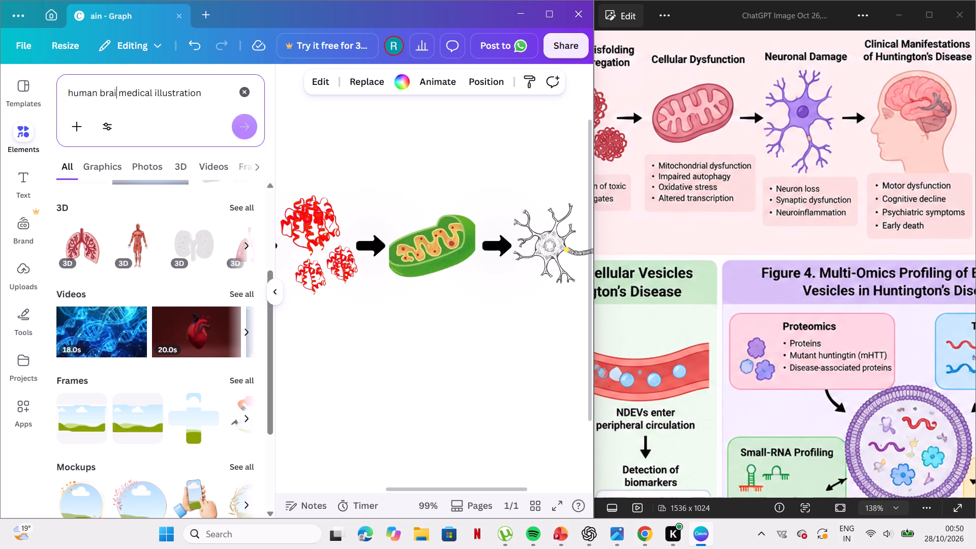
{"action": "key", "text": "n"}
{"action": "key", "text": "Return"}
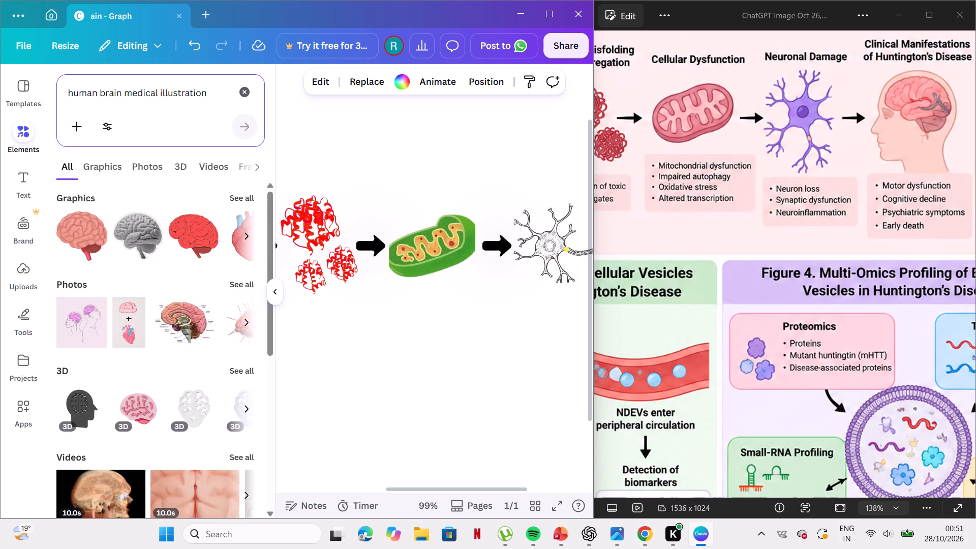
Limit the results to graphics and browse them for a side-view human head with a visible brain.
{"action": "scroll", "coordinate": [124, 89], "scroll_direction": "left", "scroll_amount": 3}
{"action": "left_click", "coordinate": [247, 201]}
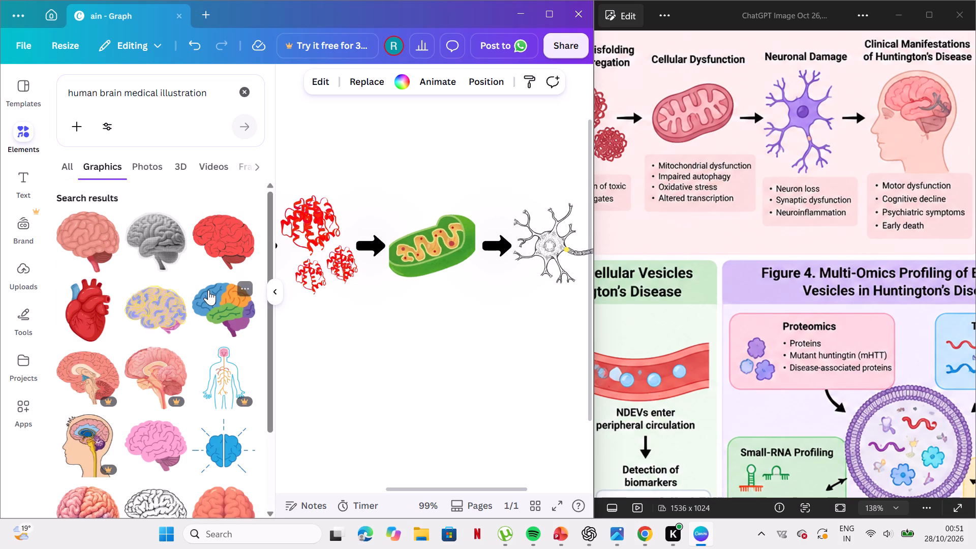
{"action": "scroll", "coordinate": [208, 290], "scroll_direction": "down", "scroll_amount": 3}
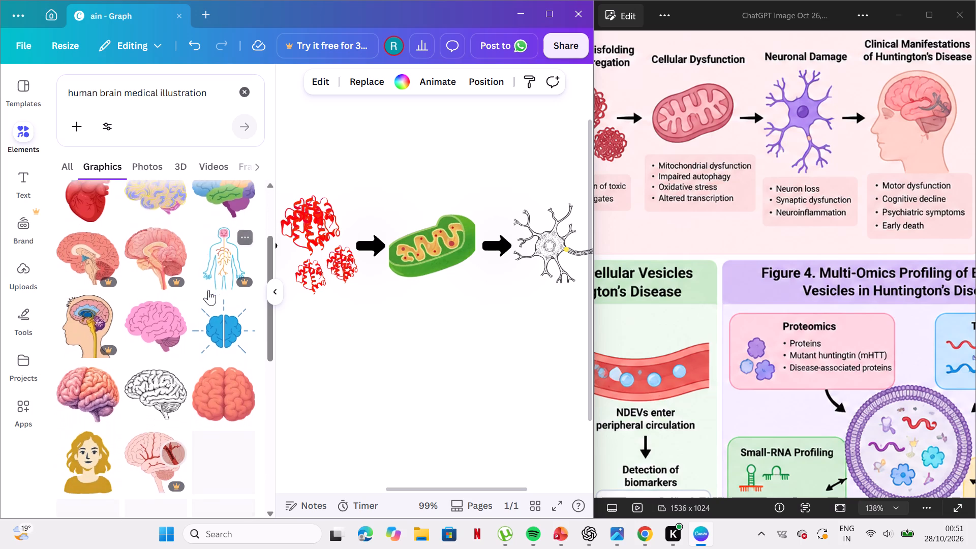
{"action": "scroll", "coordinate": [208, 290], "scroll_direction": "down", "scroll_amount": 2}
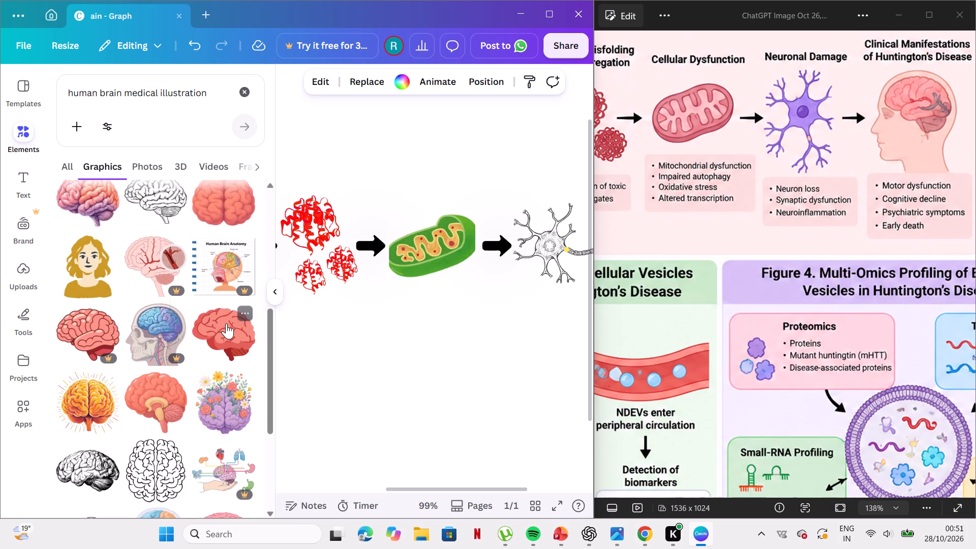
{"action": "scroll", "coordinate": [228, 325], "scroll_direction": "down", "scroll_amount": 2}
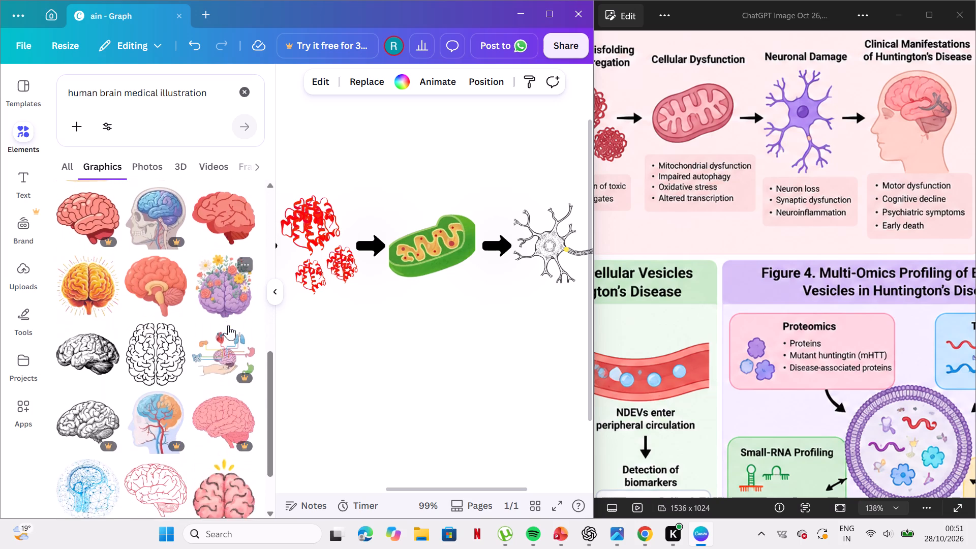
{"action": "scroll", "coordinate": [228, 325], "scroll_direction": "down", "scroll_amount": 2}
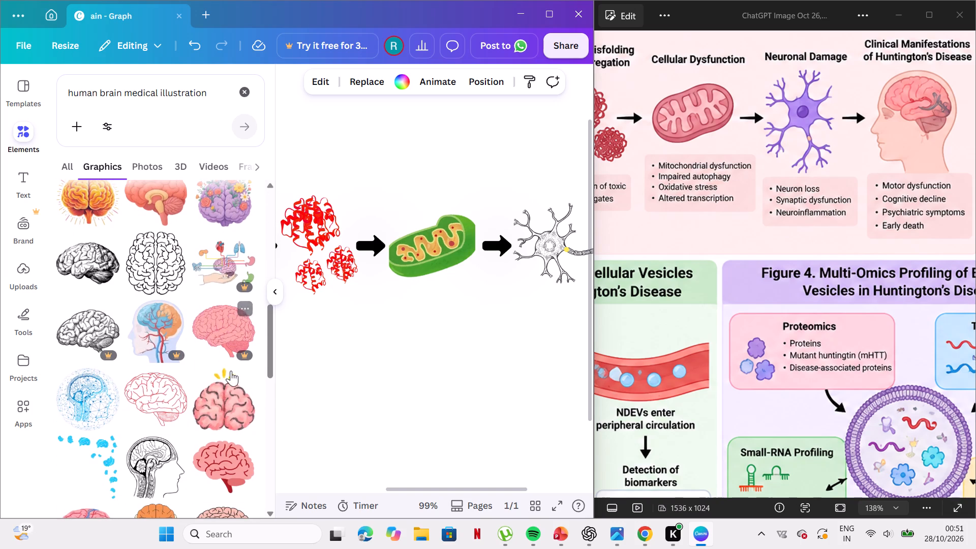
{"action": "scroll", "coordinate": [232, 373], "scroll_direction": "down", "scroll_amount": 3}
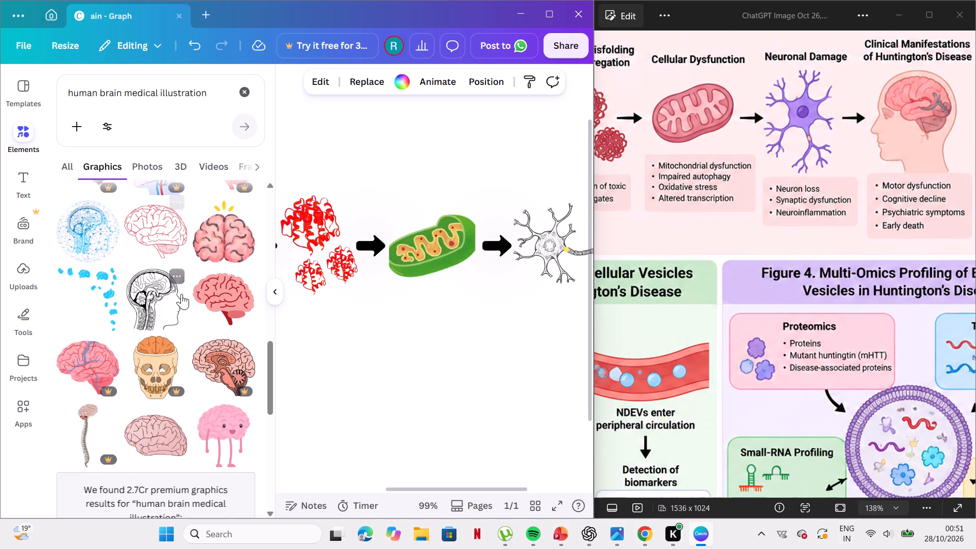
{"action": "scroll", "coordinate": [181, 295], "scroll_direction": "up", "scroll_amount": 2}
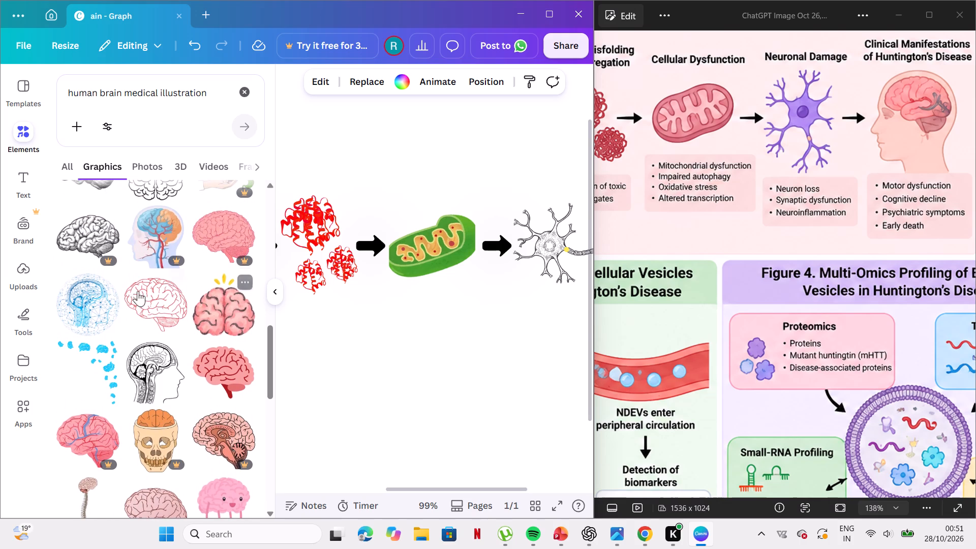
{"action": "scroll", "coordinate": [189, 343], "scroll_direction": "down", "scroll_amount": 5}
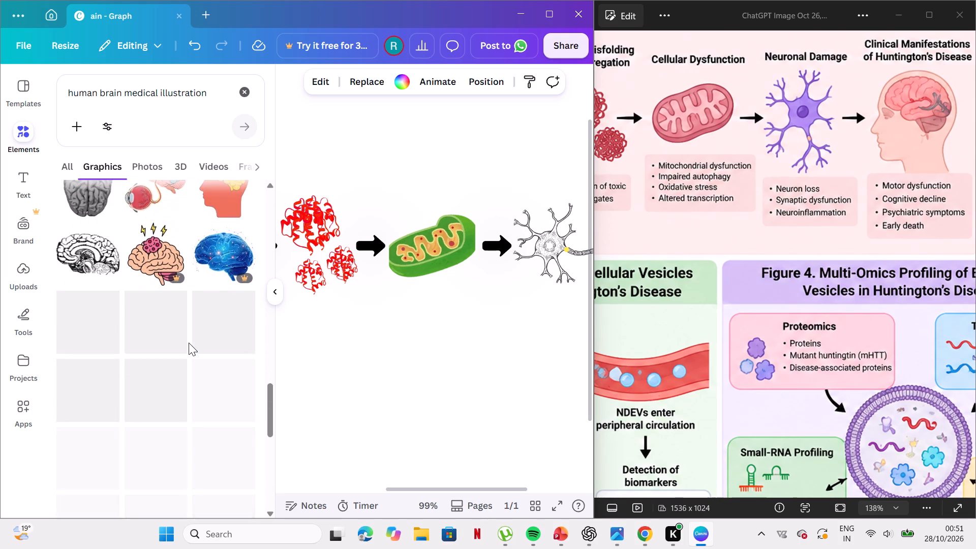
{"action": "scroll", "coordinate": [189, 343], "scroll_direction": "down", "scroll_amount": 1}
{"action": "scroll", "coordinate": [189, 343], "scroll_direction": "up", "scroll_amount": 3}
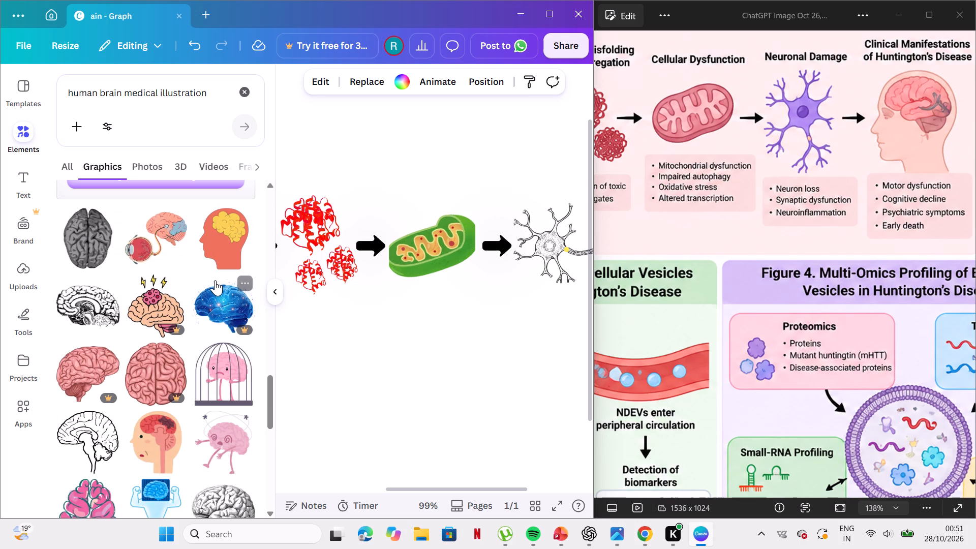
{"action": "scroll", "coordinate": [215, 280], "scroll_direction": "down", "scroll_amount": 4}
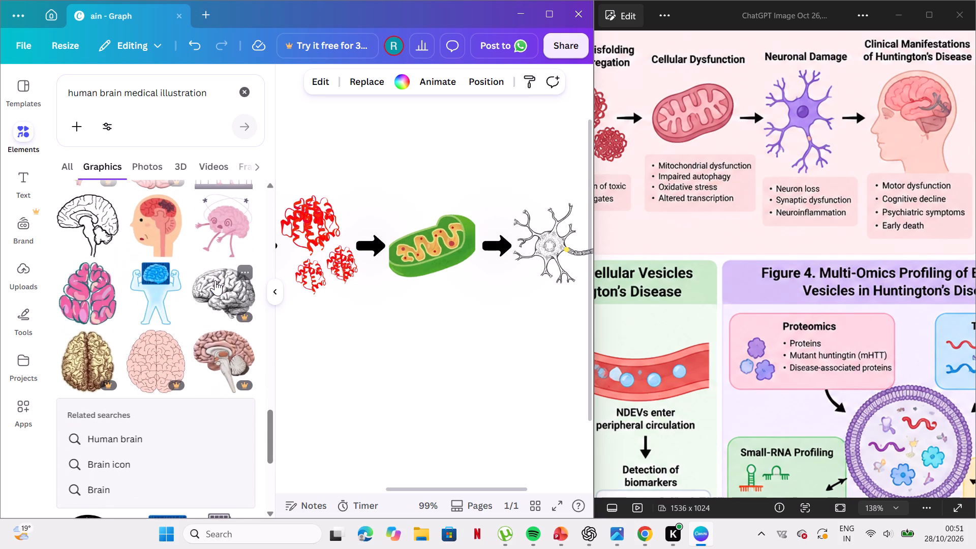
{"action": "scroll", "coordinate": [215, 280], "scroll_direction": "down", "scroll_amount": 3}
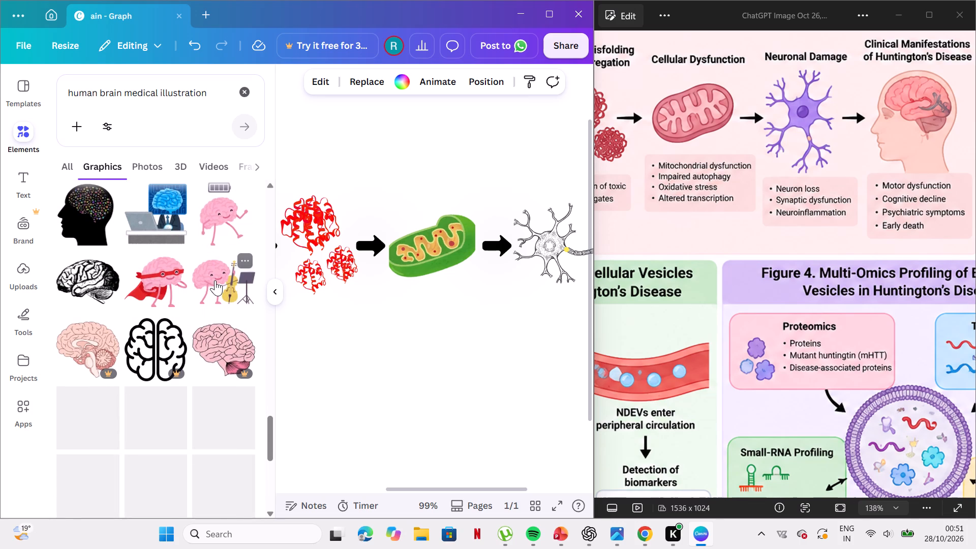
{"action": "scroll", "coordinate": [215, 280], "scroll_direction": "down", "scroll_amount": 1}
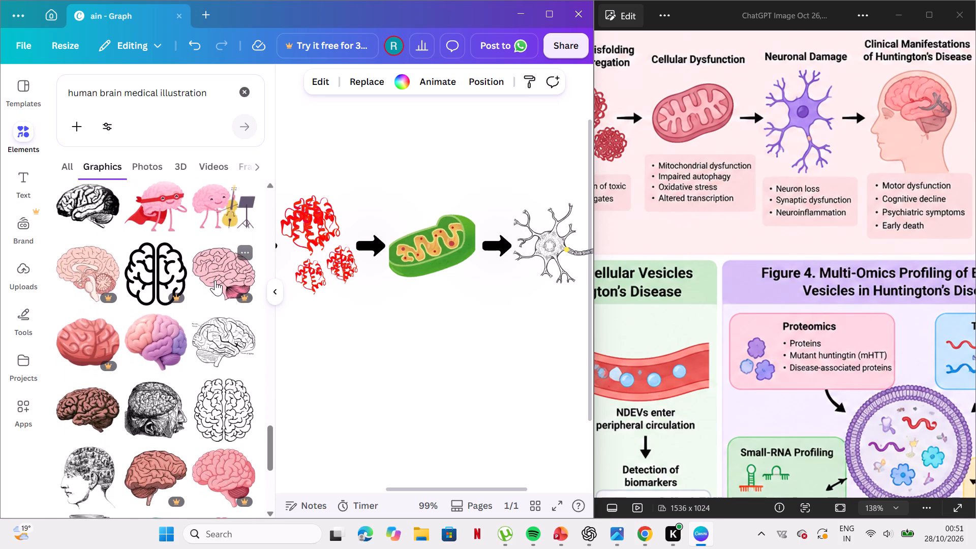
{"action": "scroll", "coordinate": [215, 280], "scroll_direction": "down", "scroll_amount": 6}
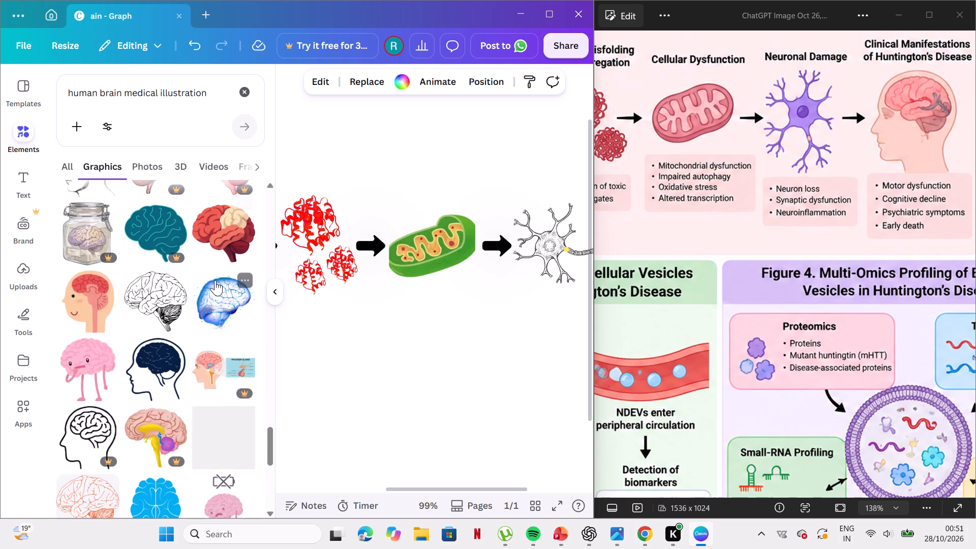
{"action": "scroll", "coordinate": [215, 280], "scroll_direction": "down", "scroll_amount": 2}
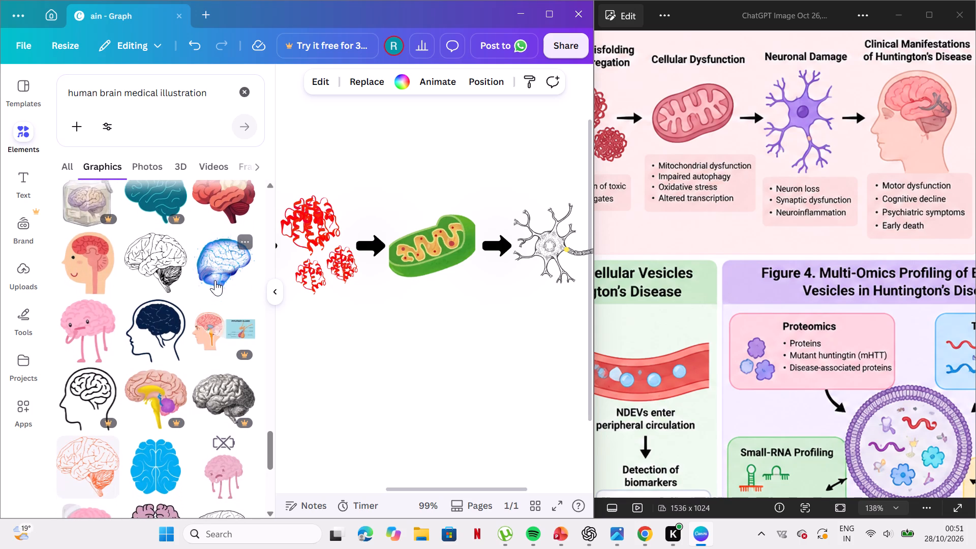
{"action": "scroll", "coordinate": [215, 280], "scroll_direction": "down", "scroll_amount": 5}
{"action": "scroll", "coordinate": [215, 280], "scroll_direction": "up", "scroll_amount": 2}
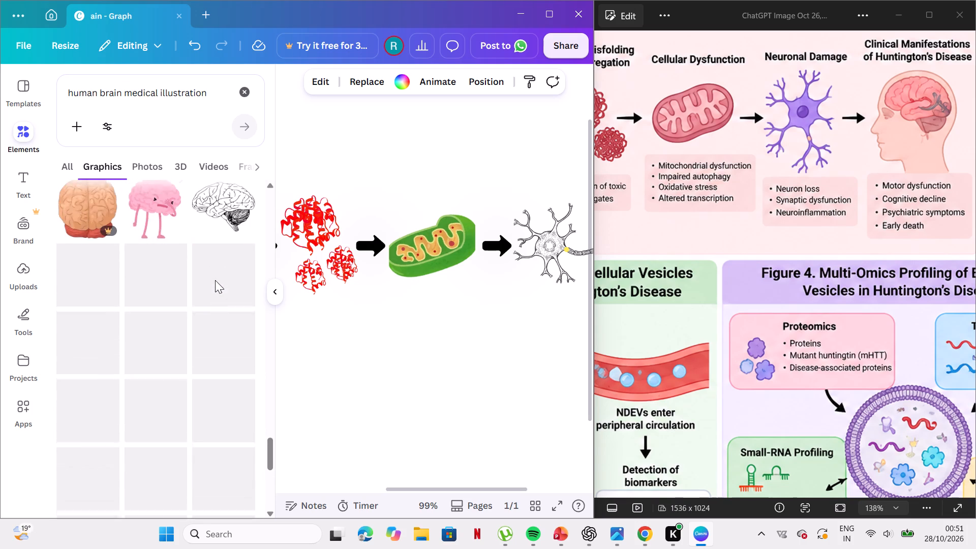
Add the orange side-view head graphic with the yellow brain to the page.
{"action": "scroll", "coordinate": [215, 280], "scroll_direction": "up", "scroll_amount": 13}
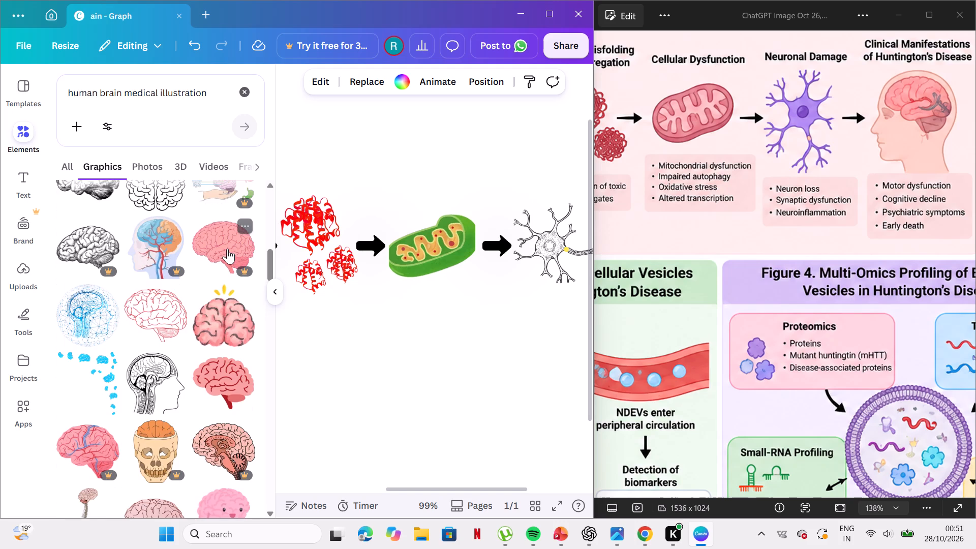
{"action": "scroll", "coordinate": [227, 249], "scroll_direction": "up", "scroll_amount": 1}
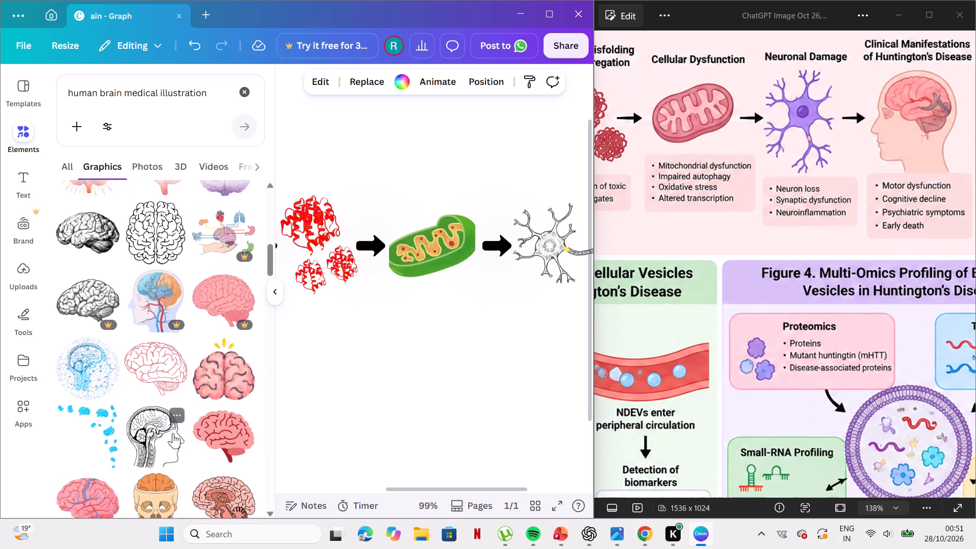
{"action": "scroll", "coordinate": [172, 421], "scroll_direction": "down", "scroll_amount": 5}
{"action": "scroll", "coordinate": [172, 421], "scroll_direction": "up", "scroll_amount": 1}
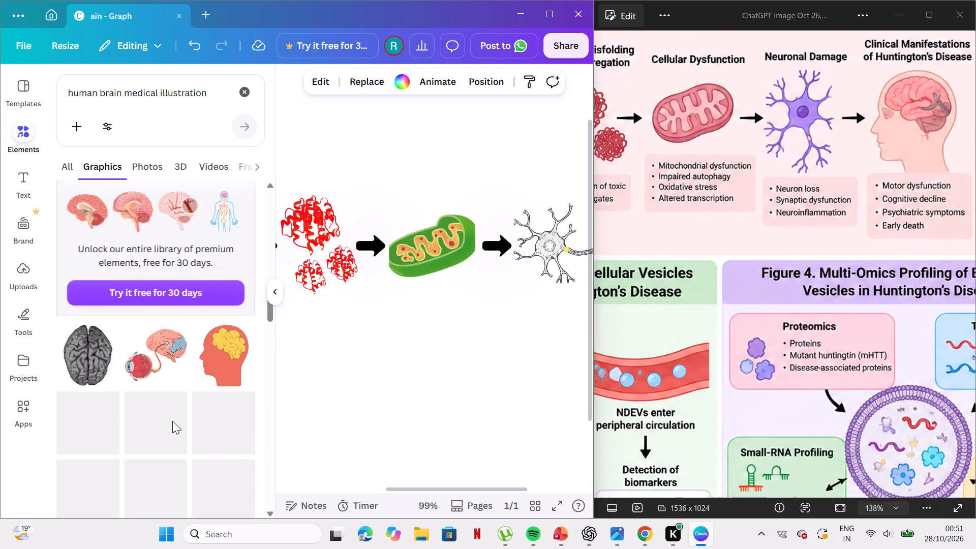
{"action": "scroll", "coordinate": [172, 421], "scroll_direction": "up", "scroll_amount": 1}
{"action": "left_click", "coordinate": [209, 374]}
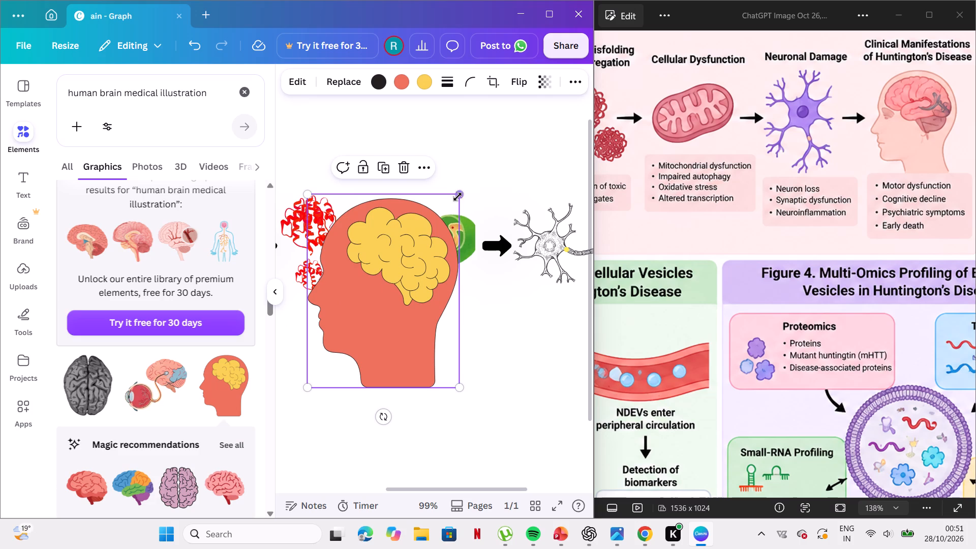
Shrink the orange head graphic and place it at the end of the pathway row, just beyond the neuron.
{"action": "left_click_drag", "start_coordinate": [457, 196], "coordinate": [406, 294]}
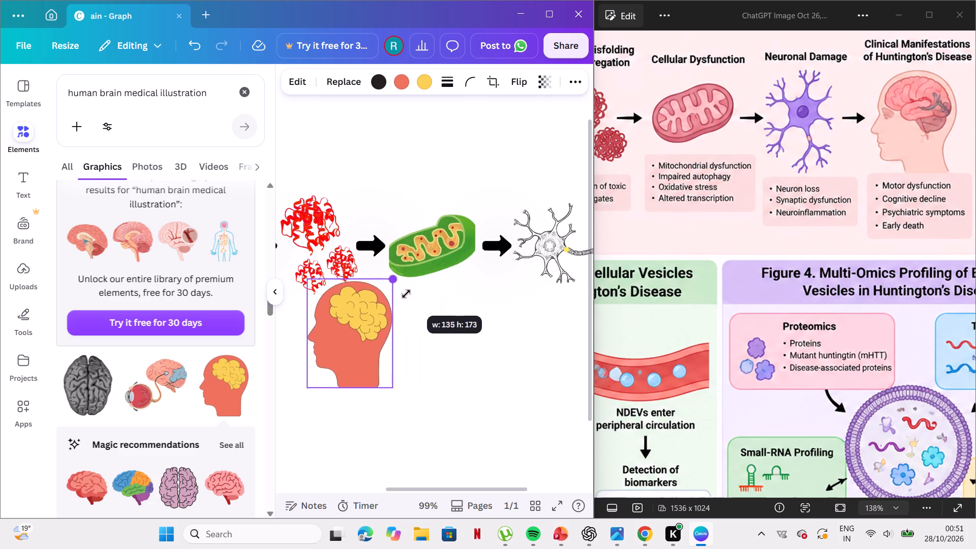
{"action": "left_click_drag", "start_coordinate": [406, 294], "coordinate": [404, 300]}
{"action": "scroll", "coordinate": [467, 340], "scroll_direction": "left", "scroll_amount": 2}
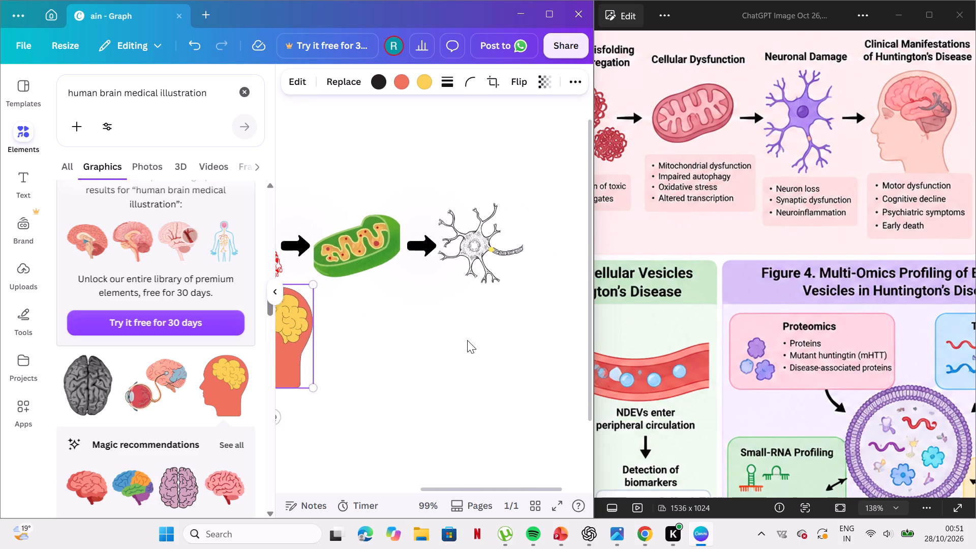
{"action": "scroll", "coordinate": [467, 340], "scroll_direction": "left", "scroll_amount": 1}
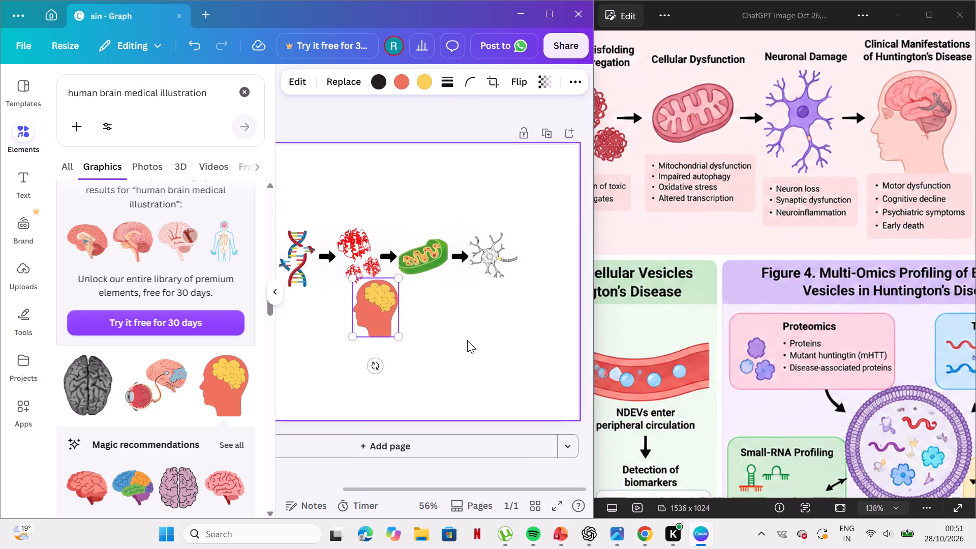
{"action": "left_click_drag", "start_coordinate": [393, 282], "coordinate": [388, 305]}
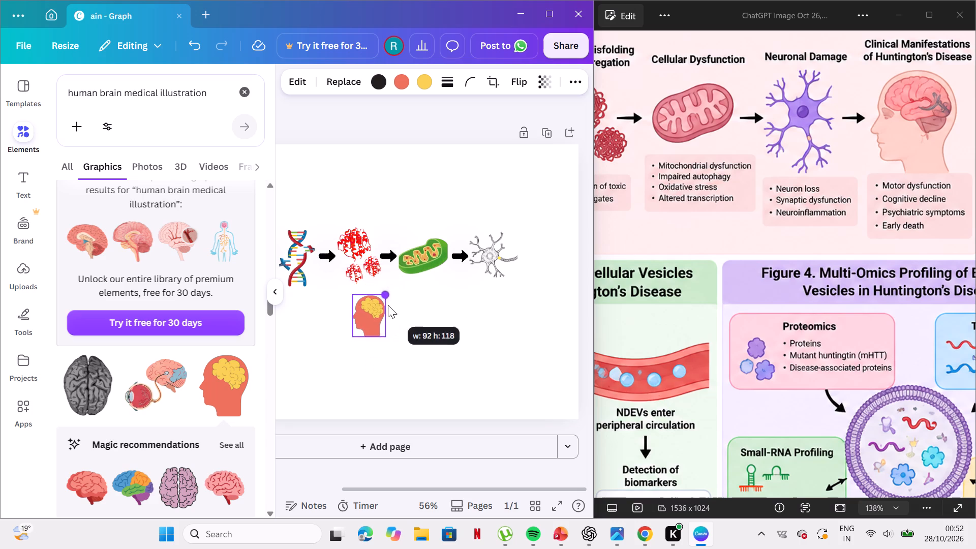
{"action": "left_click_drag", "start_coordinate": [371, 309], "coordinate": [547, 240]}
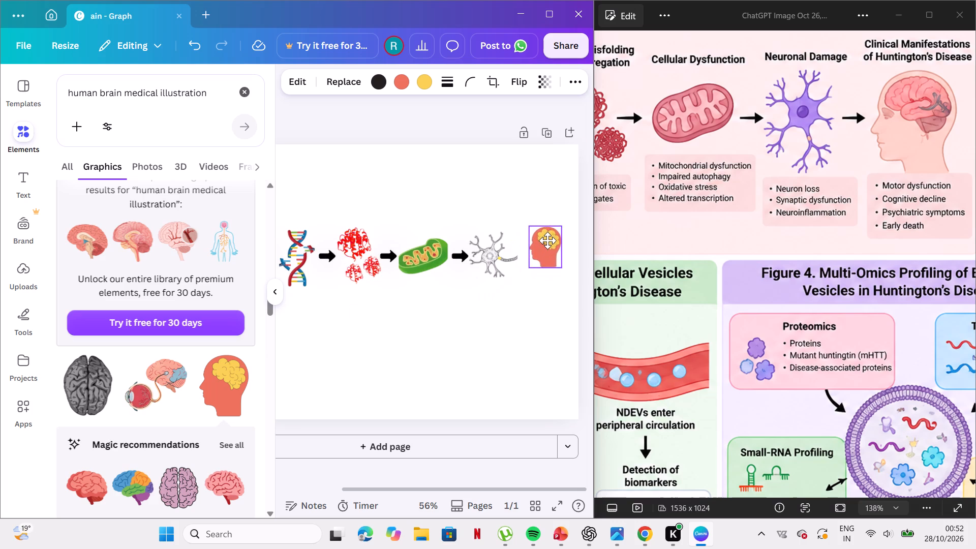
{"action": "left_click_drag", "start_coordinate": [547, 240], "coordinate": [550, 247]}
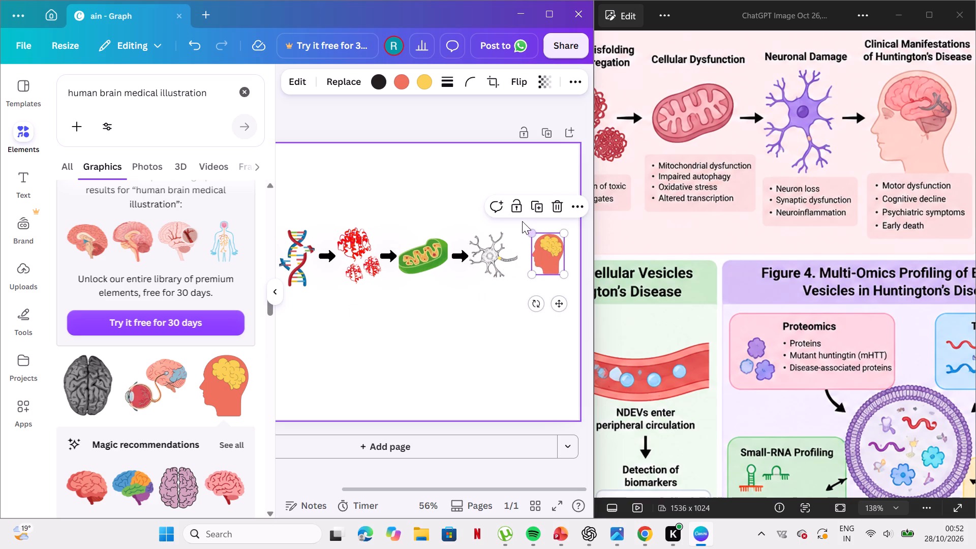
{"action": "left_click_drag", "start_coordinate": [530, 229], "coordinate": [521, 221]}
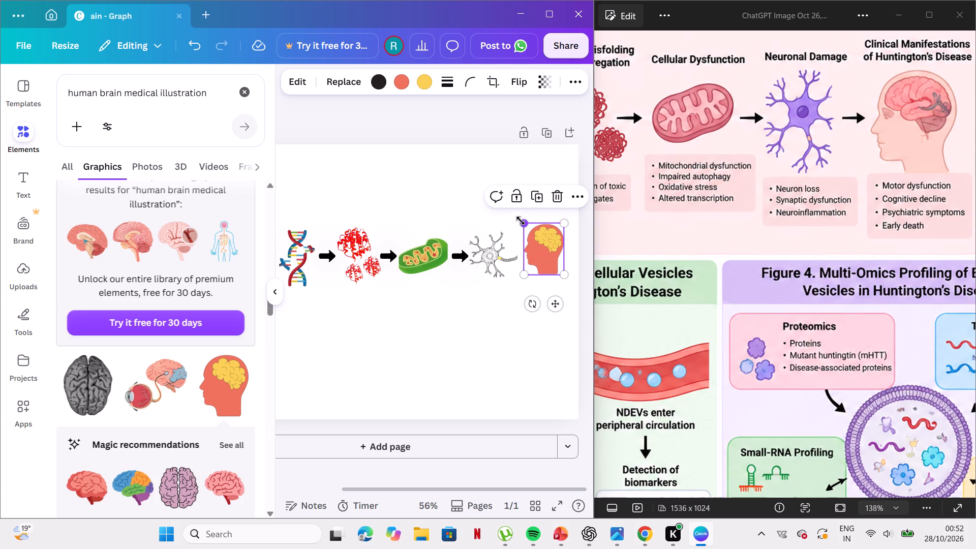
{"action": "left_click_drag", "start_coordinate": [536, 241], "coordinate": [543, 245]}
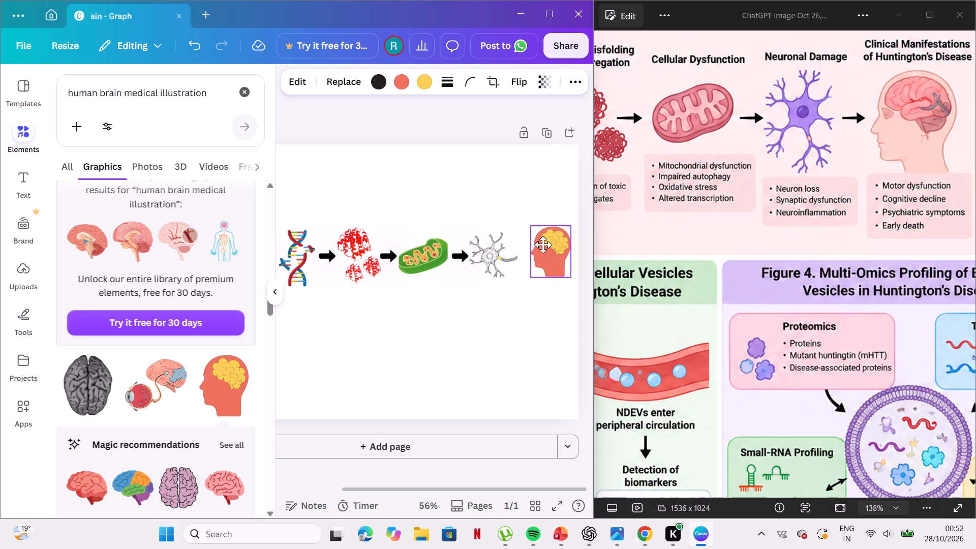
{"action": "left_click_drag", "start_coordinate": [543, 245], "coordinate": [545, 244]}
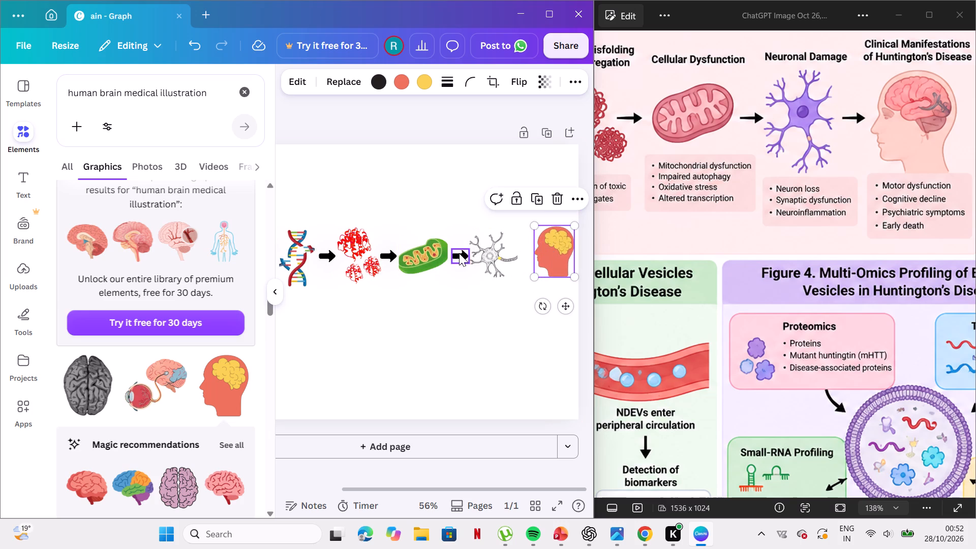
Duplicate the arrow before the neuron and place the copy between the neuron and the head, level with the other arrows.
{"action": "left_click", "coordinate": [462, 253]}
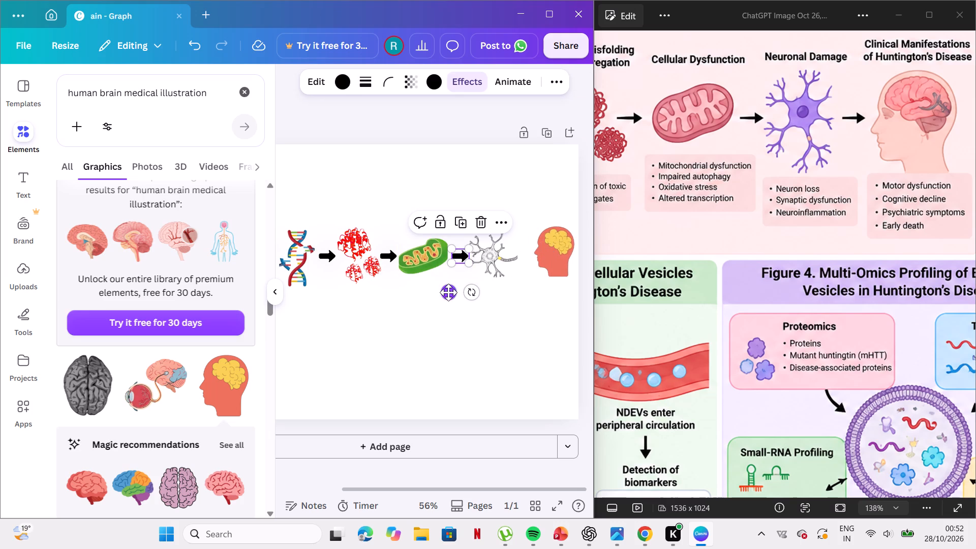
{"action": "left_click", "coordinate": [448, 292]}
{"action": "left_click", "coordinate": [463, 227]}
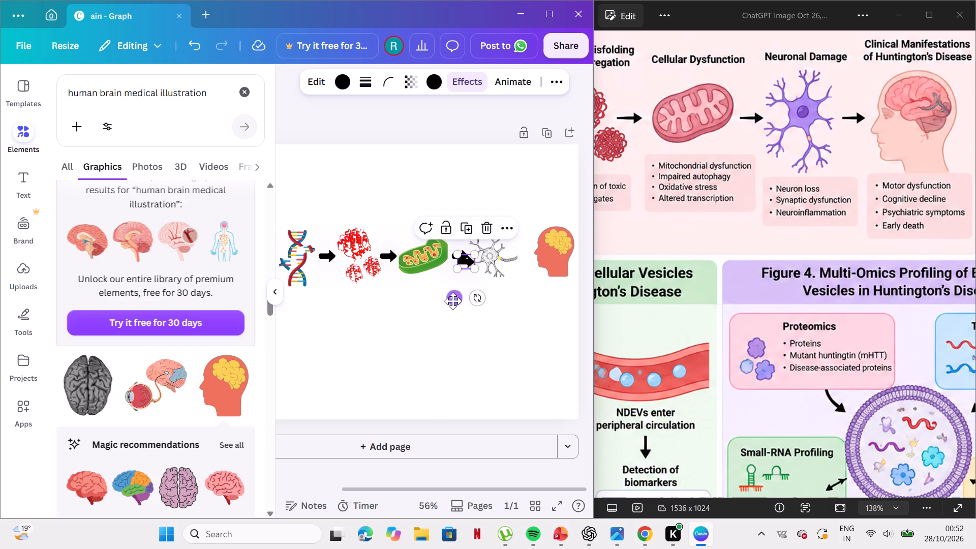
{"action": "left_click_drag", "start_coordinate": [453, 301], "coordinate": [508, 291]}
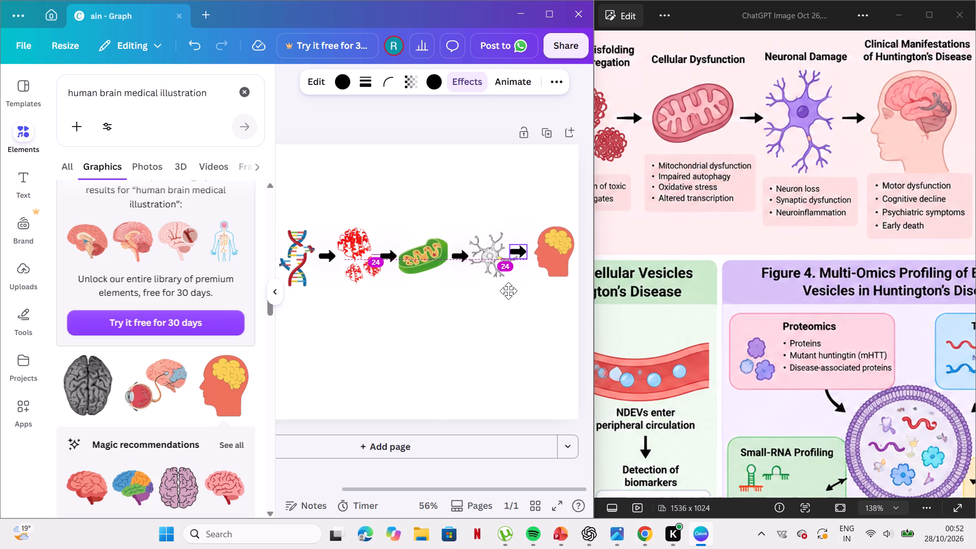
{"action": "left_click_drag", "start_coordinate": [508, 291], "coordinate": [509, 290]}
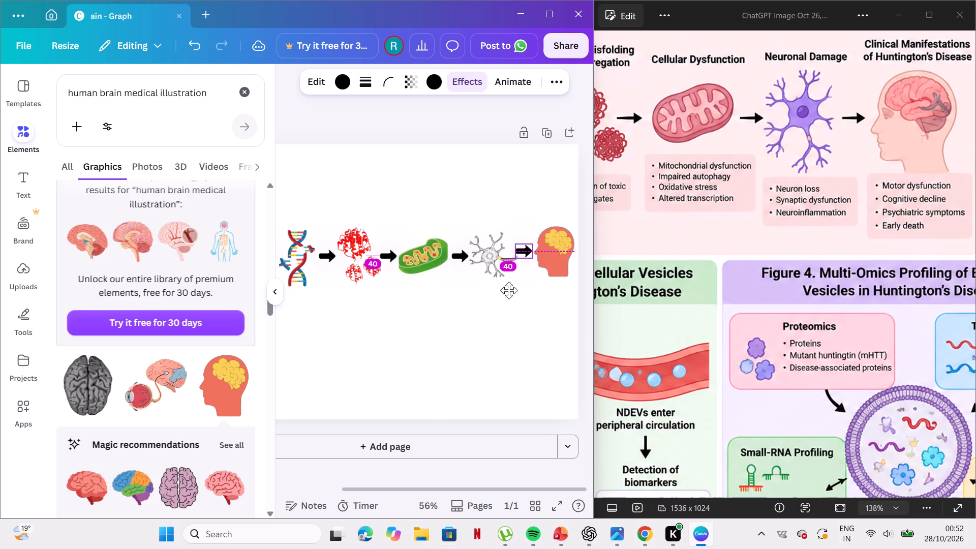
{"action": "left_click_drag", "start_coordinate": [509, 290], "coordinate": [509, 293]}
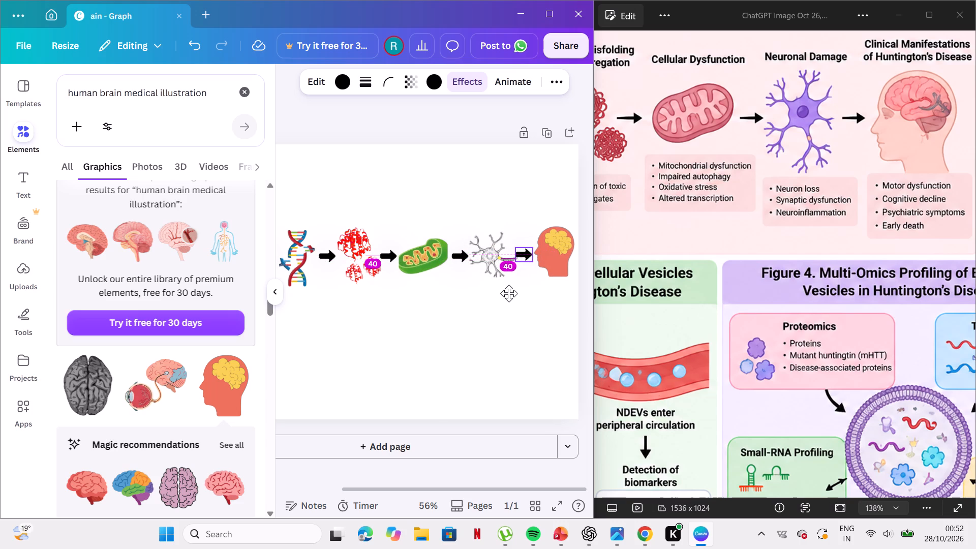
{"action": "left_click", "coordinate": [495, 262]}
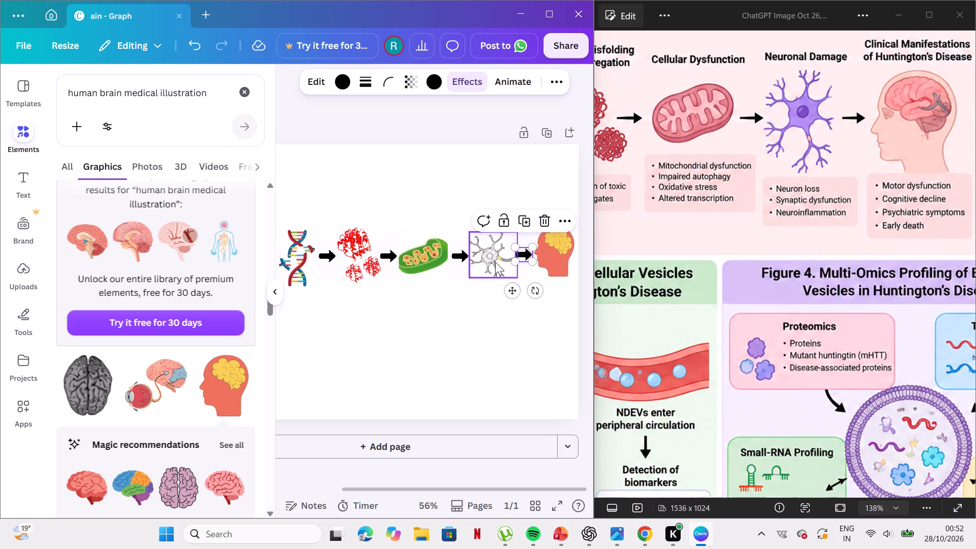
Widen the design window beside the reference image, and slightly enlarge and realign the head graphic at the last arrow's tip.
{"action": "left_click", "coordinate": [559, 260]}
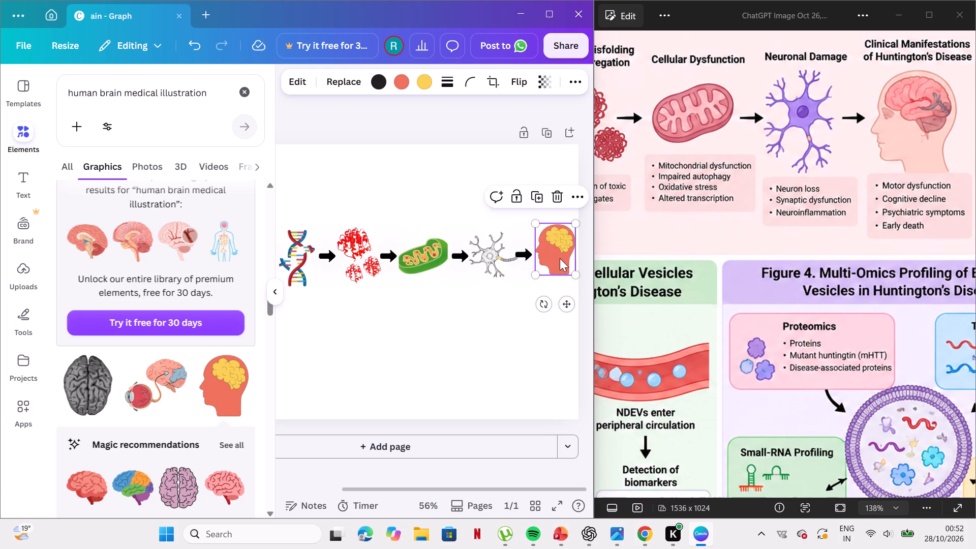
{"action": "left_click", "coordinate": [559, 252]}
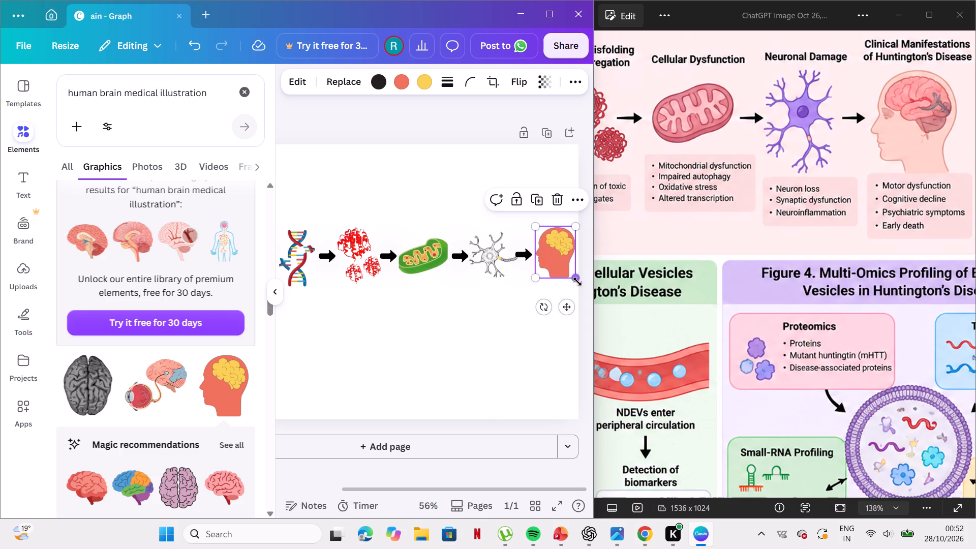
{"action": "left_click", "coordinate": [484, 351]}
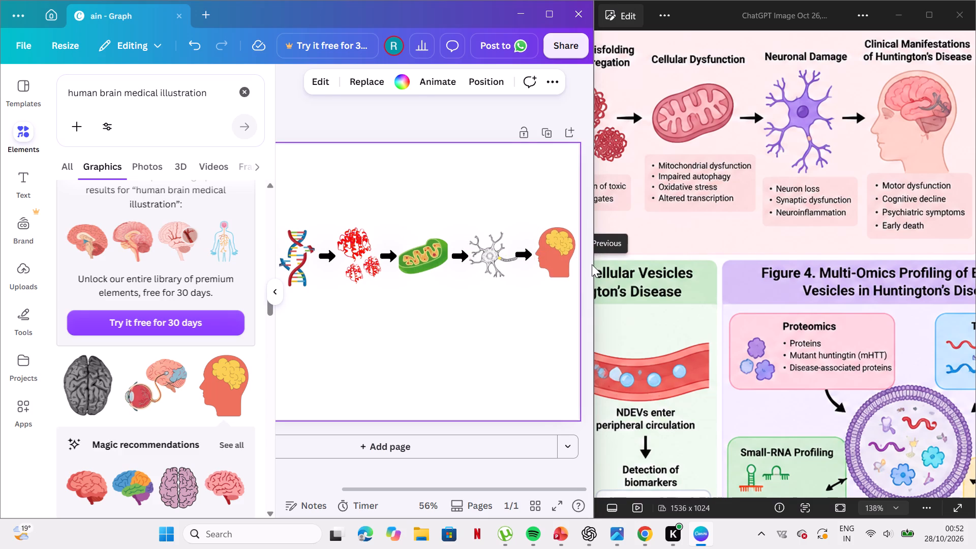
{"action": "left_click_drag", "start_coordinate": [597, 264], "coordinate": [659, 267]}
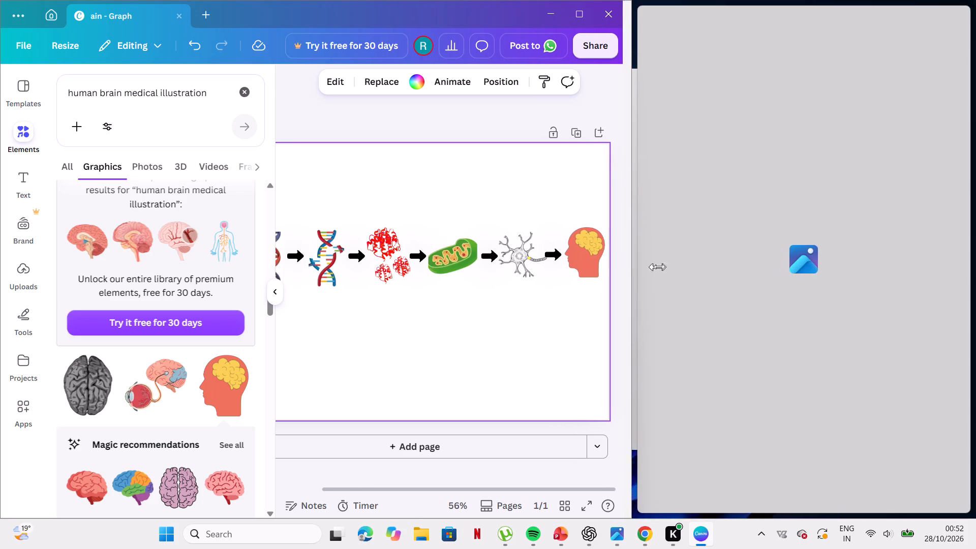
{"action": "left_click_drag", "start_coordinate": [659, 267], "coordinate": [679, 265]}
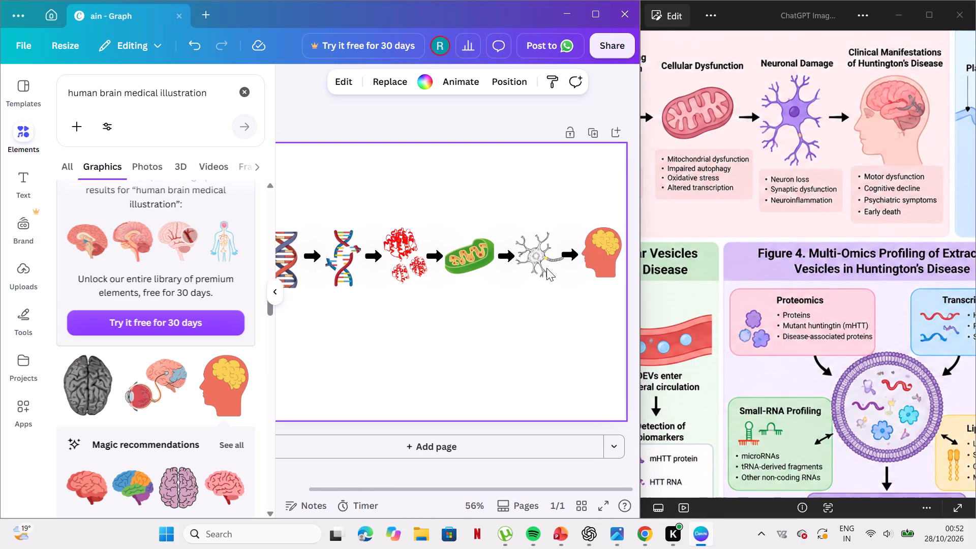
{"action": "left_click", "coordinate": [607, 272]}
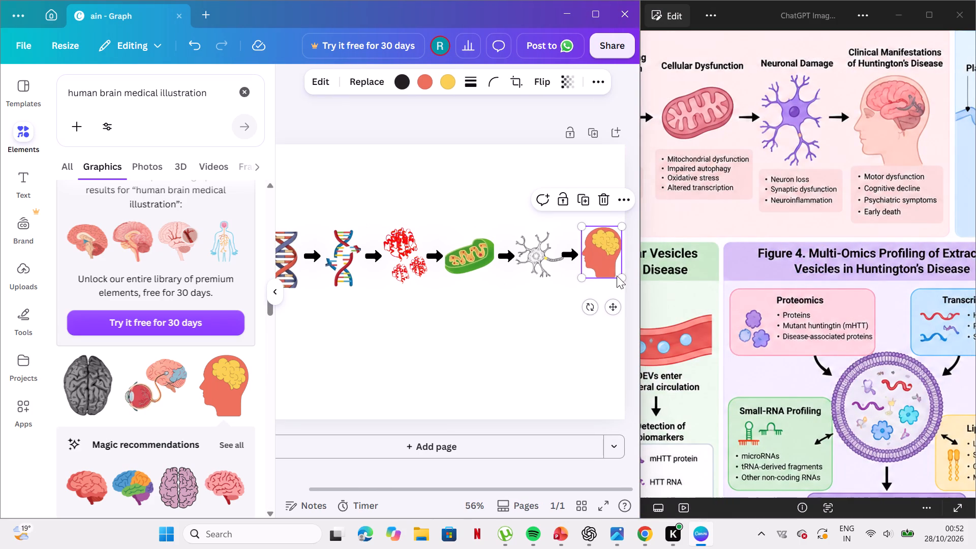
{"action": "left_click_drag", "start_coordinate": [619, 276], "coordinate": [622, 294]}
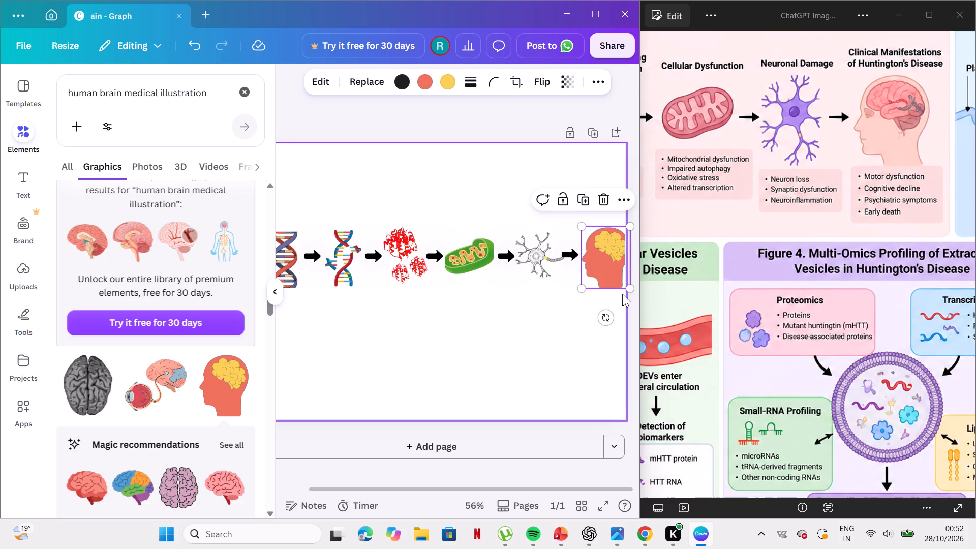
{"action": "left_click_drag", "start_coordinate": [604, 265], "coordinate": [600, 255]}
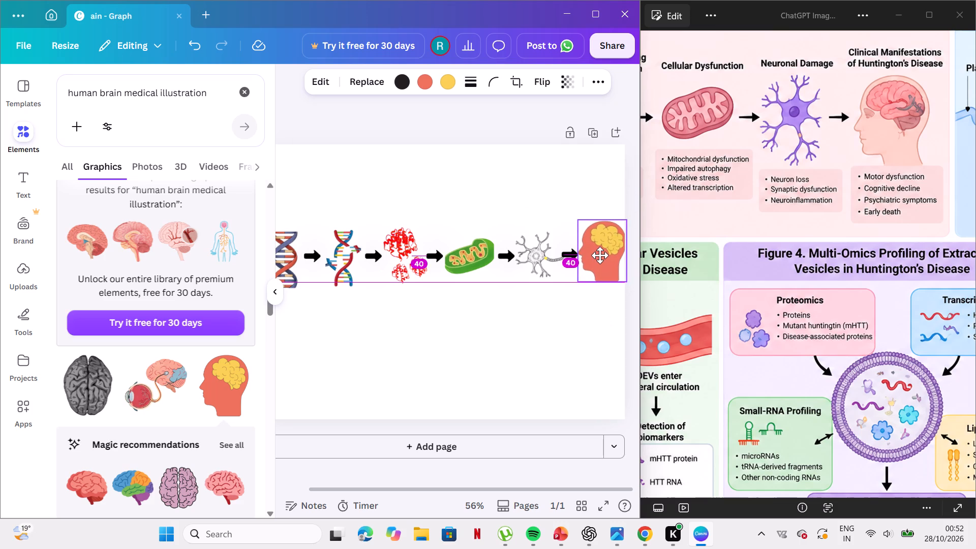
{"action": "left_click_drag", "start_coordinate": [600, 255], "coordinate": [599, 256]}
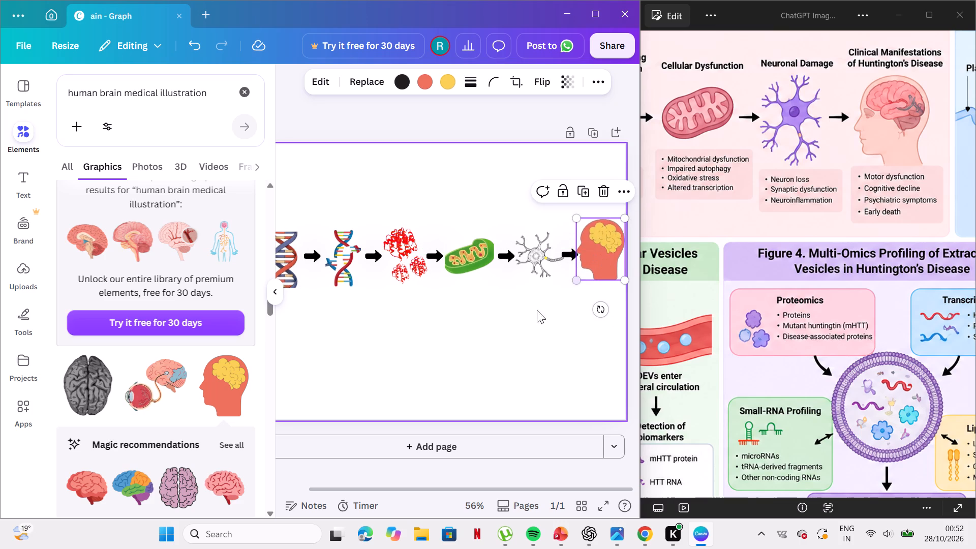
{"action": "left_click", "coordinate": [519, 320]}
{"action": "left_click", "coordinate": [519, 320]}
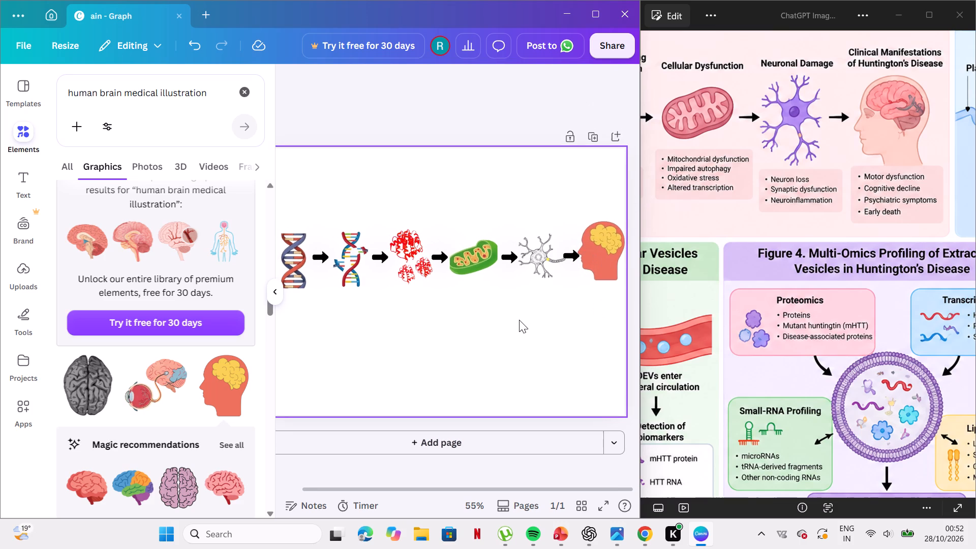
{"action": "left_click", "coordinate": [519, 320]}
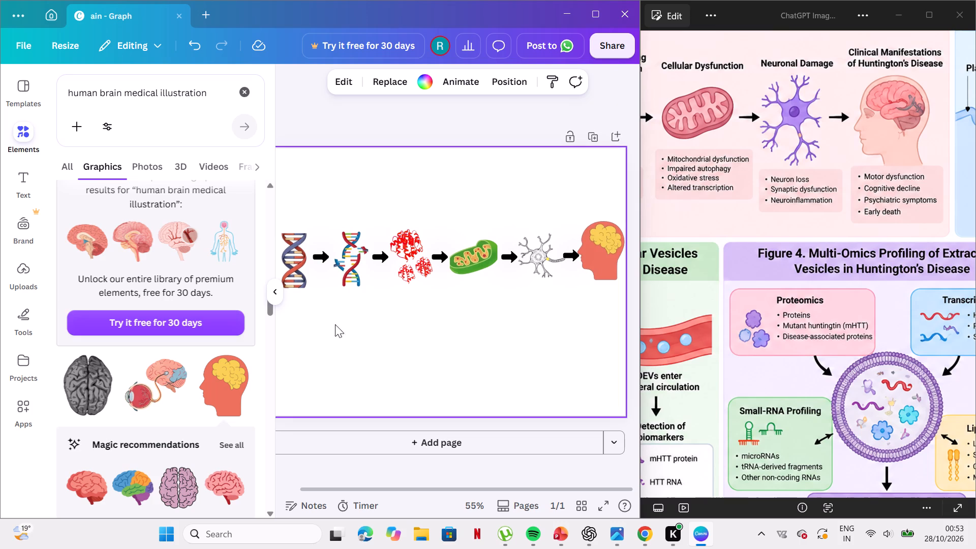
Unlock the neuron graphic and rotate it about a quarter turn so its axon points downward, keeping it between the last two arrows.
{"action": "left_click", "coordinate": [501, 497]}
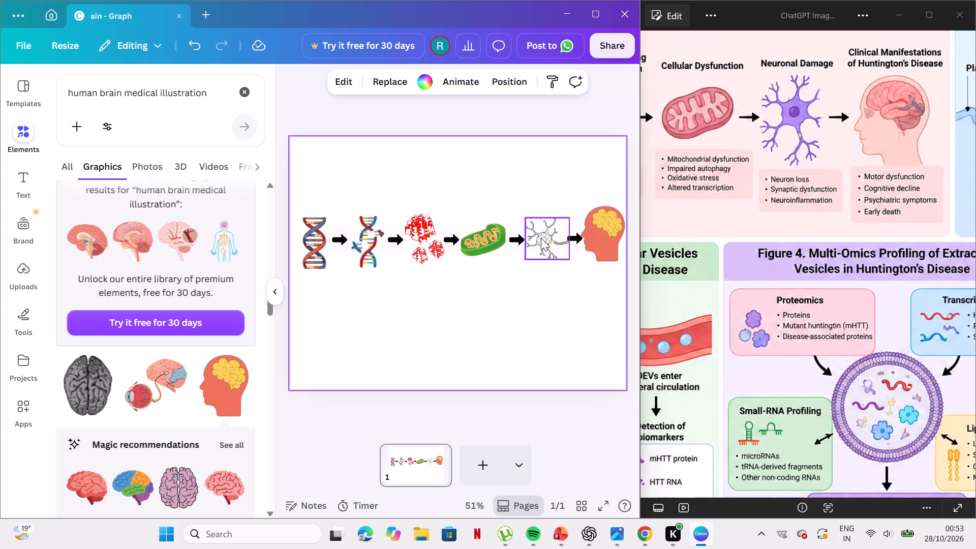
{"action": "left_click", "coordinate": [549, 254]}
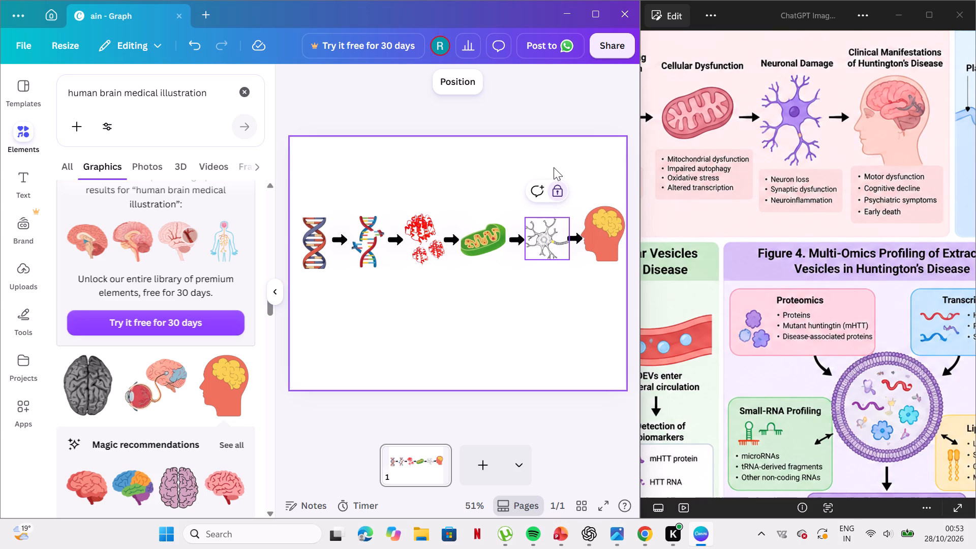
{"action": "left_click", "coordinate": [554, 191]}
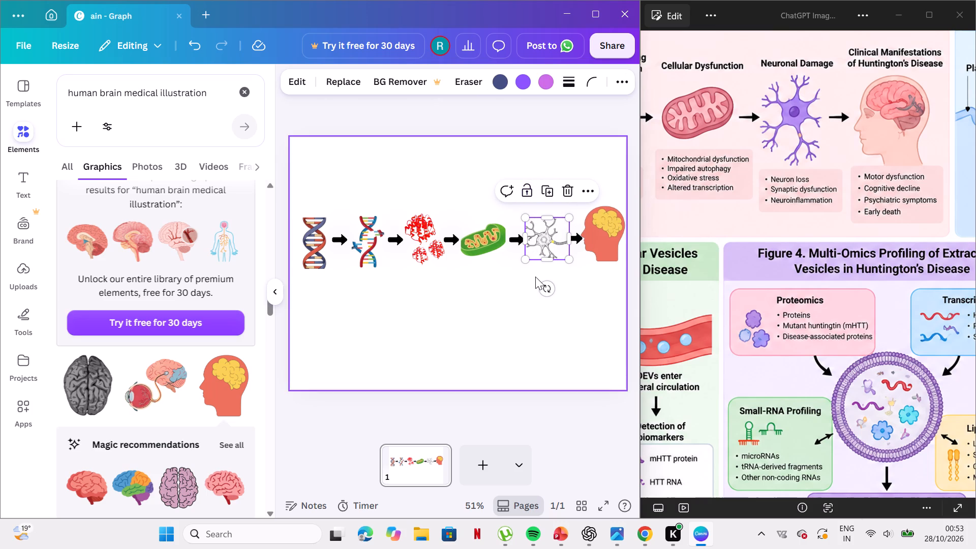
{"action": "left_click_drag", "start_coordinate": [545, 288], "coordinate": [491, 259]}
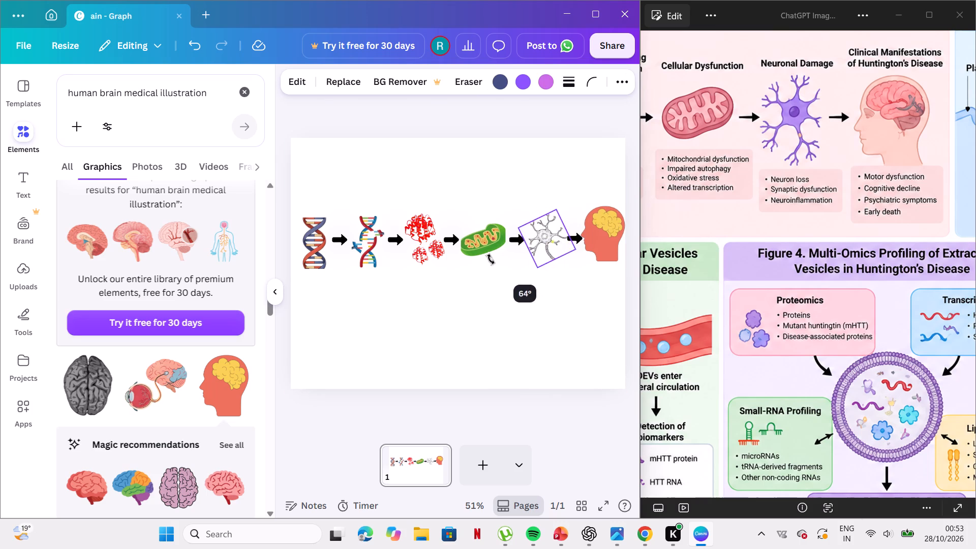
{"action": "left_click_drag", "start_coordinate": [491, 259], "coordinate": [477, 239]}
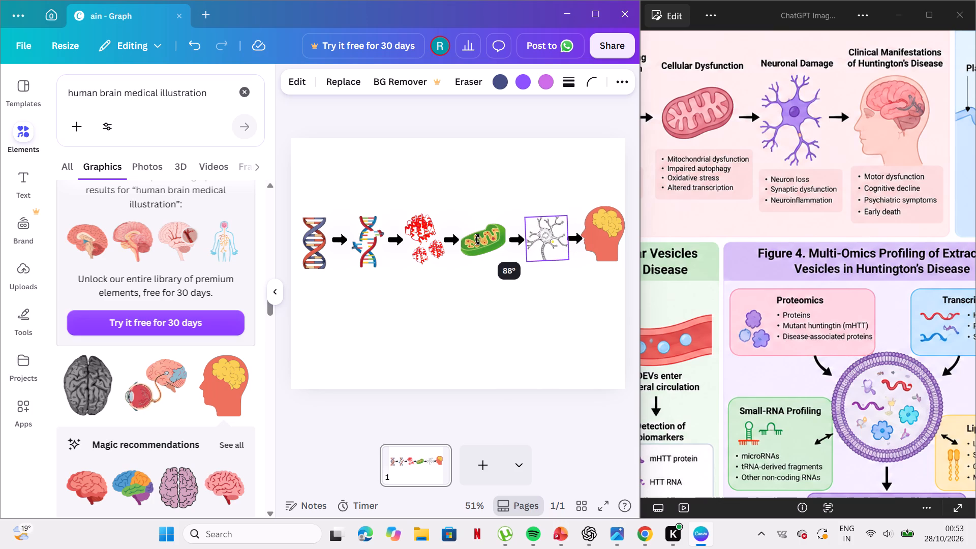
{"action": "left_click_drag", "start_coordinate": [477, 239], "coordinate": [477, 240]}
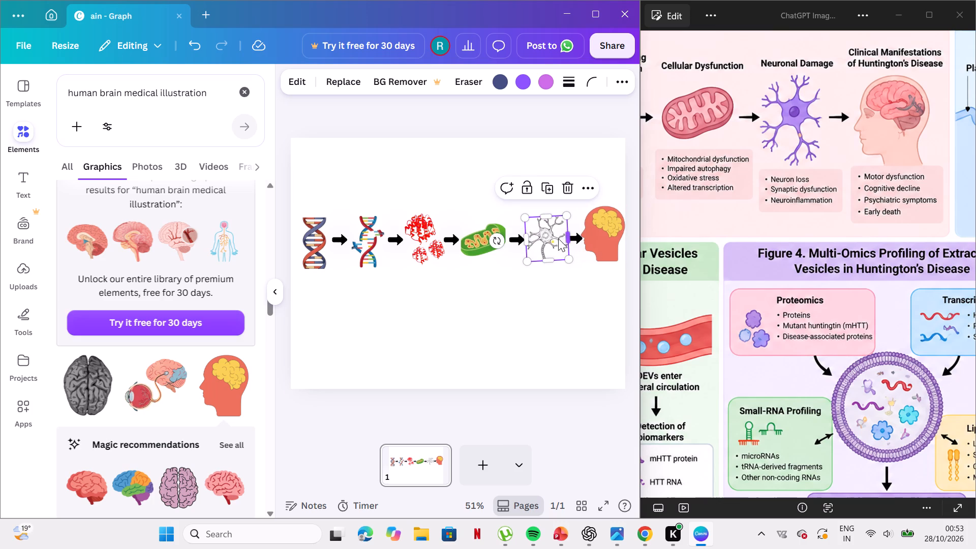
{"action": "left_click_drag", "start_coordinate": [528, 262], "coordinate": [521, 259]}
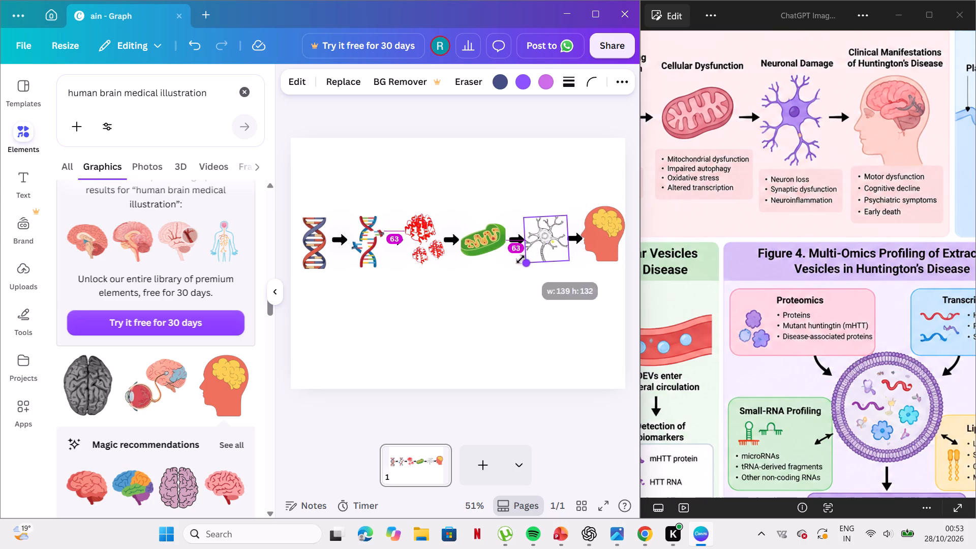
{"action": "left_click_drag", "start_coordinate": [521, 259], "coordinate": [519, 255]}
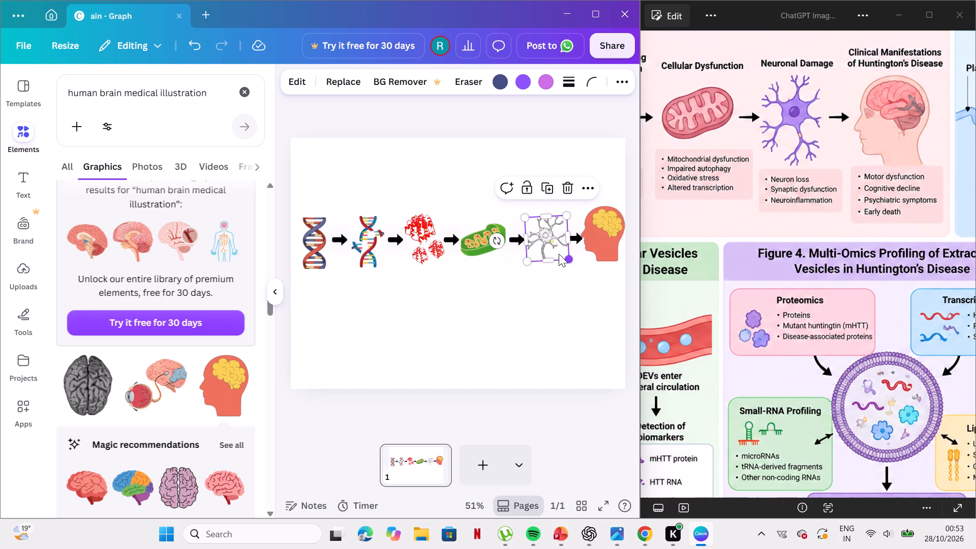
{"action": "left_click_drag", "start_coordinate": [498, 240], "coordinate": [493, 232]}
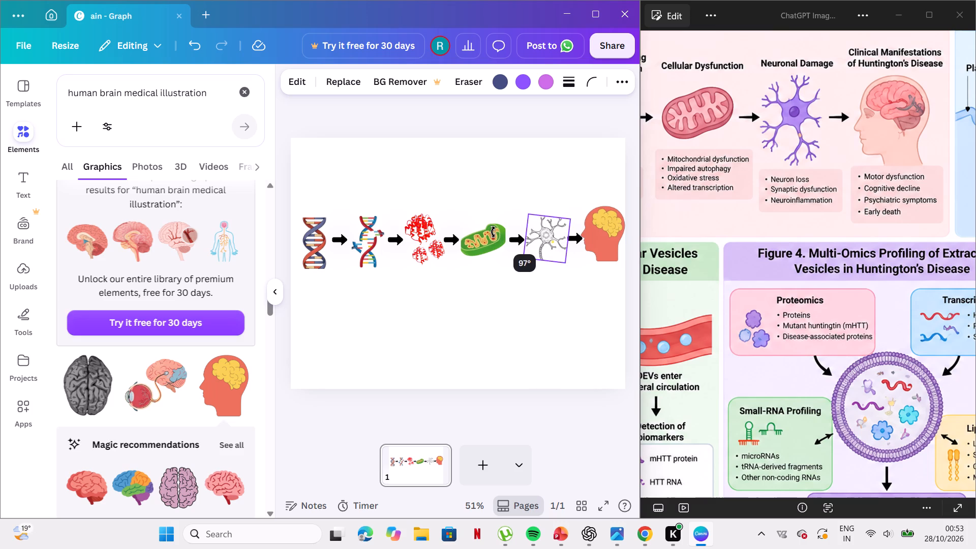
{"action": "left_click_drag", "start_coordinate": [493, 232], "coordinate": [503, 238]}
{"action": "left_click", "coordinate": [553, 238]}
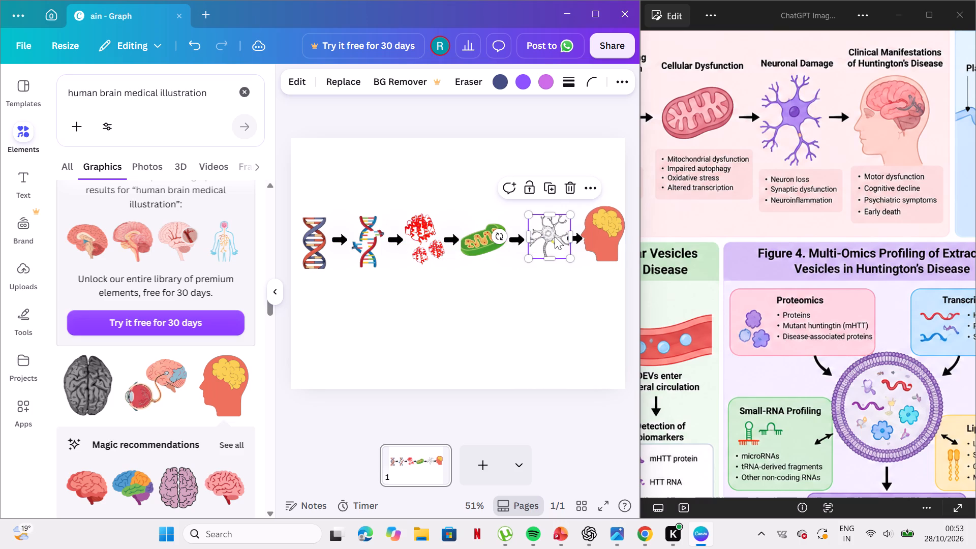
Shrink the small yellow circle to about 16 by 16 and place it where the neuron's axon meets the cell body.
{"action": "left_click_drag", "start_coordinate": [553, 241], "coordinate": [547, 243]}
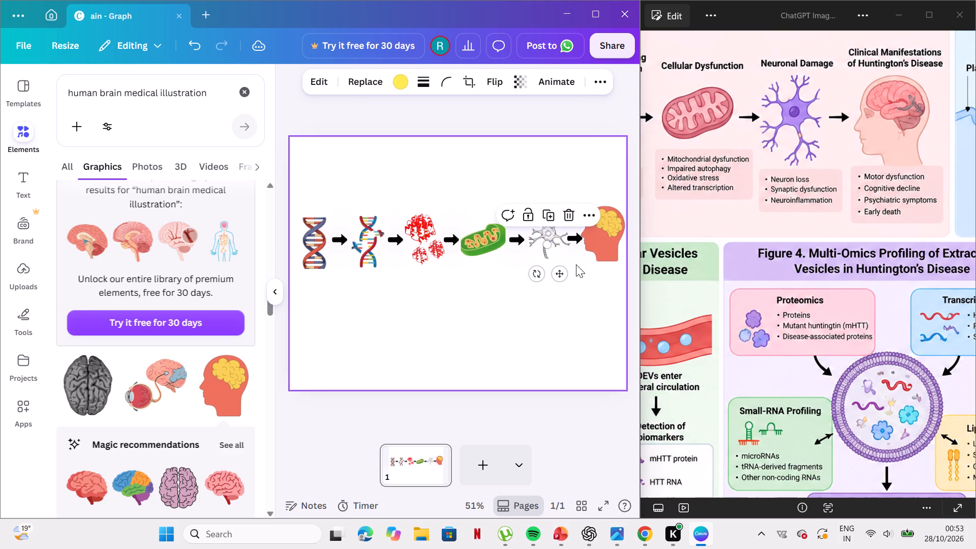
{"action": "left_click", "coordinate": [591, 272]}
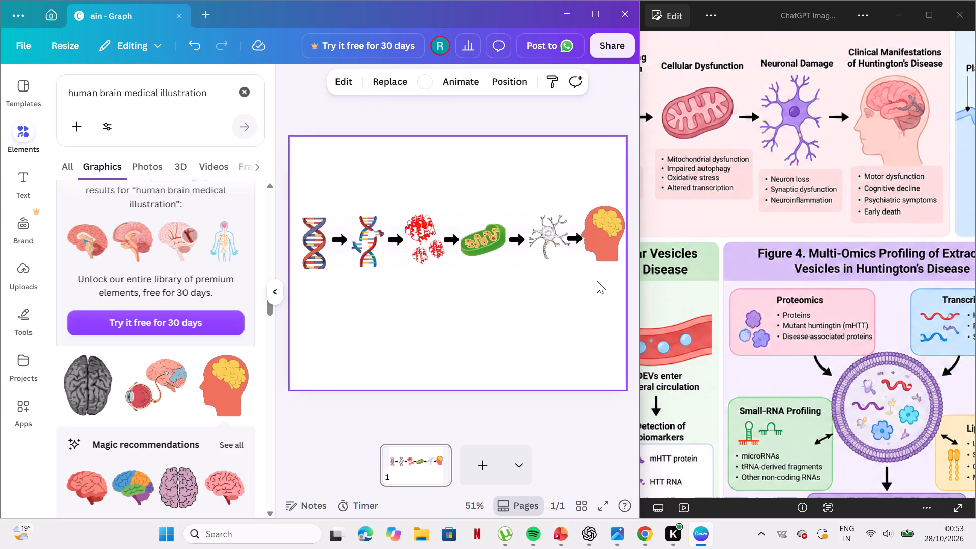
{"action": "left_click", "coordinate": [546, 243]}
{"action": "left_click_drag", "start_coordinate": [546, 243], "coordinate": [540, 243]}
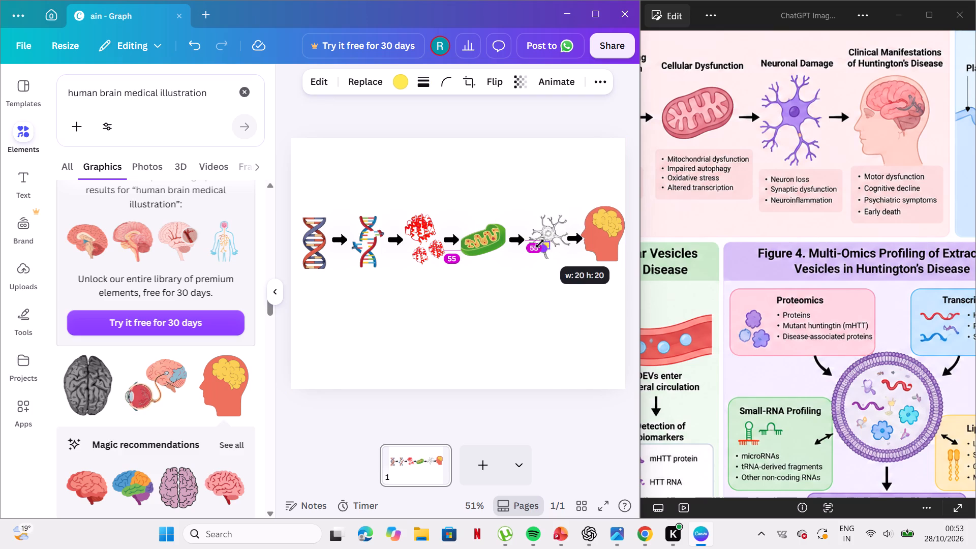
{"action": "left_click_drag", "start_coordinate": [540, 243], "coordinate": [539, 242]}
{"action": "left_click", "coordinate": [555, 274]}
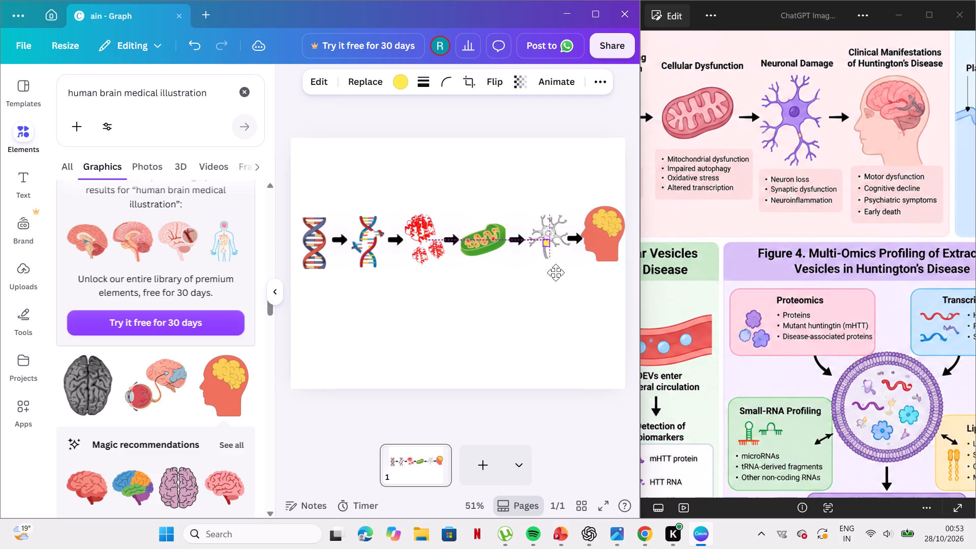
{"action": "left_click_drag", "start_coordinate": [547, 248], "coordinate": [544, 240]}
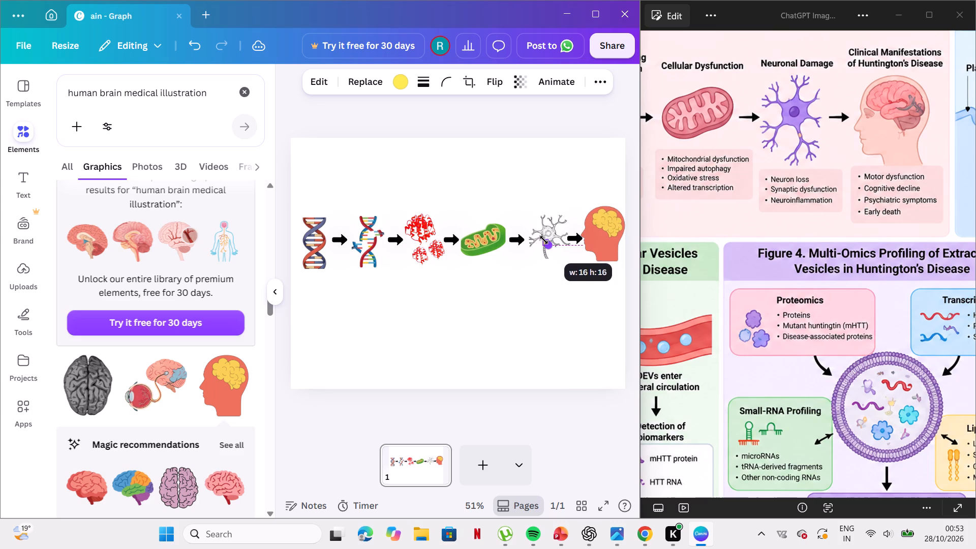
{"action": "left_click_drag", "start_coordinate": [544, 240], "coordinate": [542, 240]}
{"action": "left_click", "coordinate": [582, 278]}
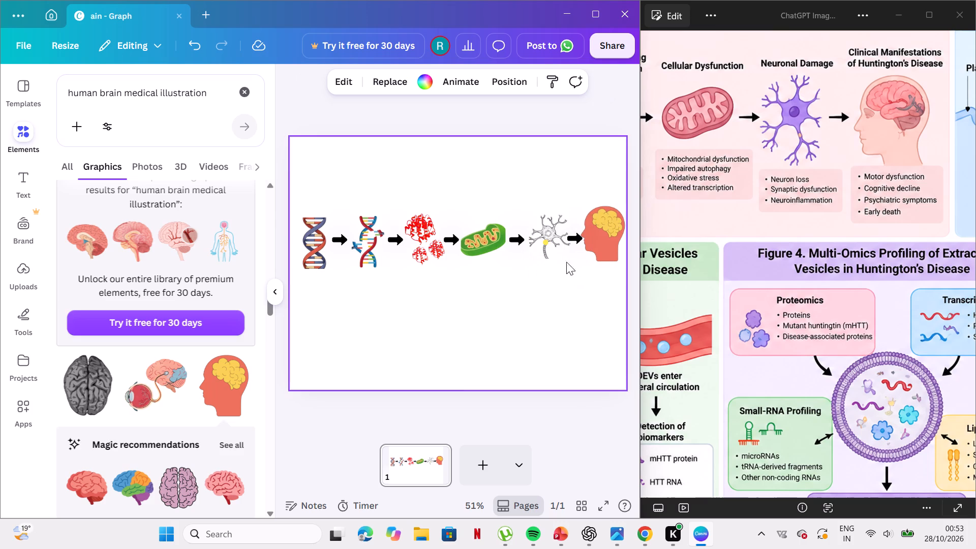
{"action": "left_click", "coordinate": [545, 241]}
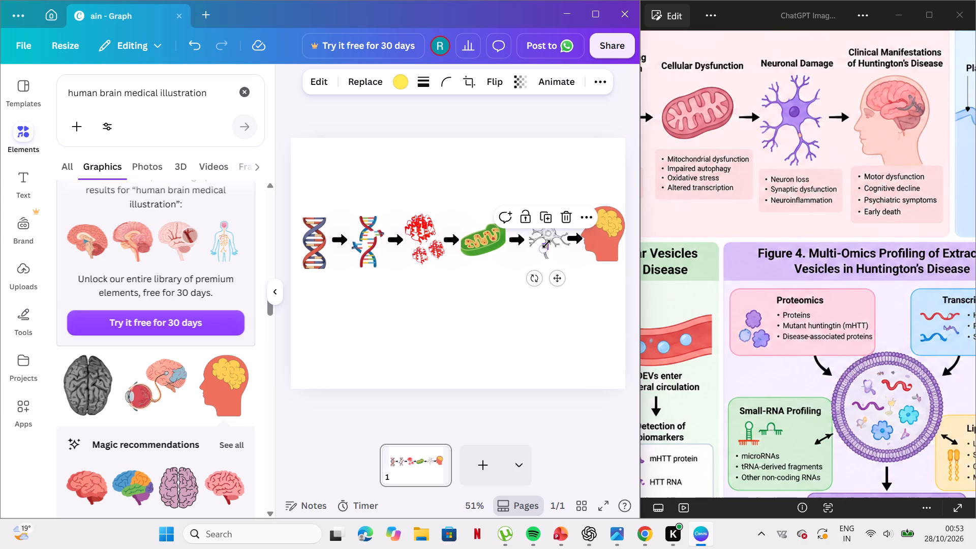
{"action": "left_click_drag", "start_coordinate": [546, 244], "coordinate": [544, 246]}
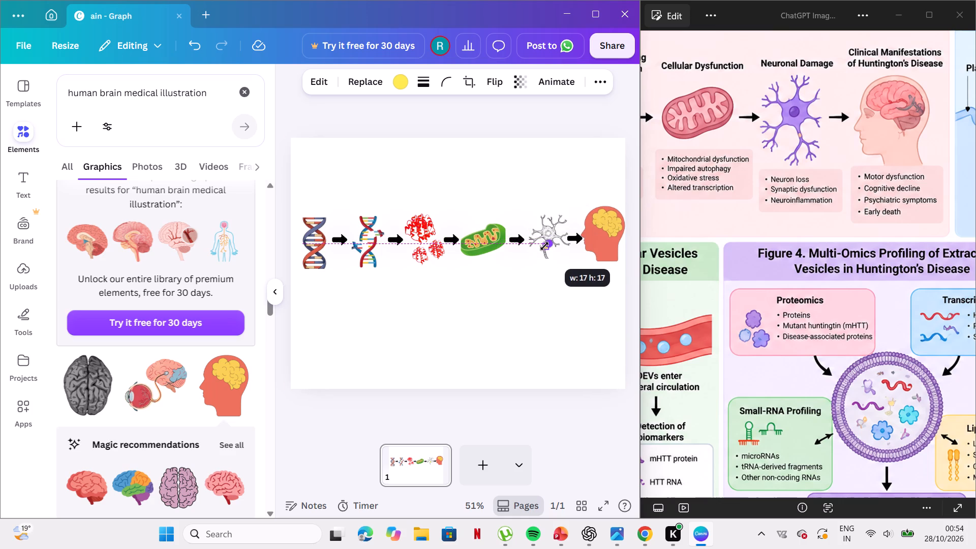
{"action": "left_click_drag", "start_coordinate": [544, 246], "coordinate": [420, 377]}
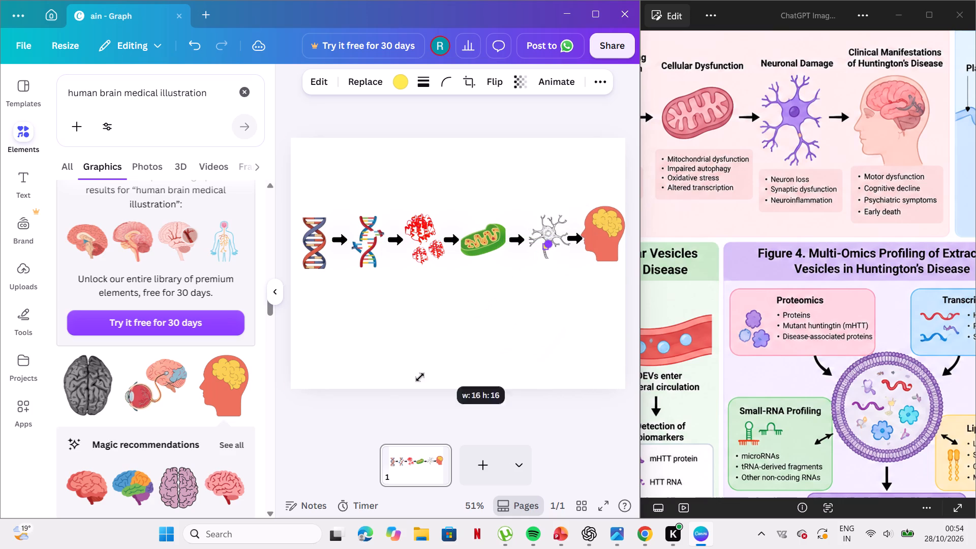
{"action": "left_click_drag", "start_coordinate": [420, 377], "coordinate": [385, 402]}
{"action": "left_click", "coordinate": [558, 284]}
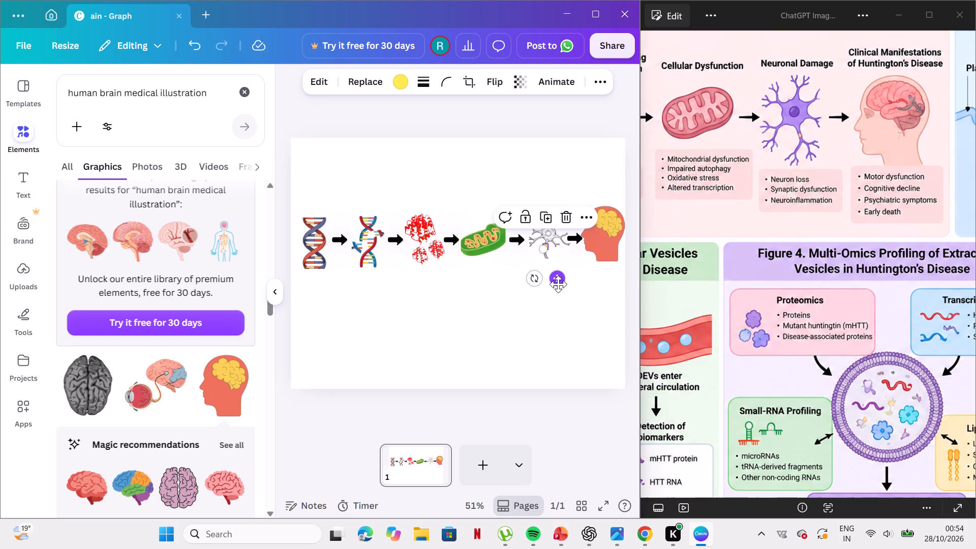
{"action": "left_click", "coordinate": [558, 282]}
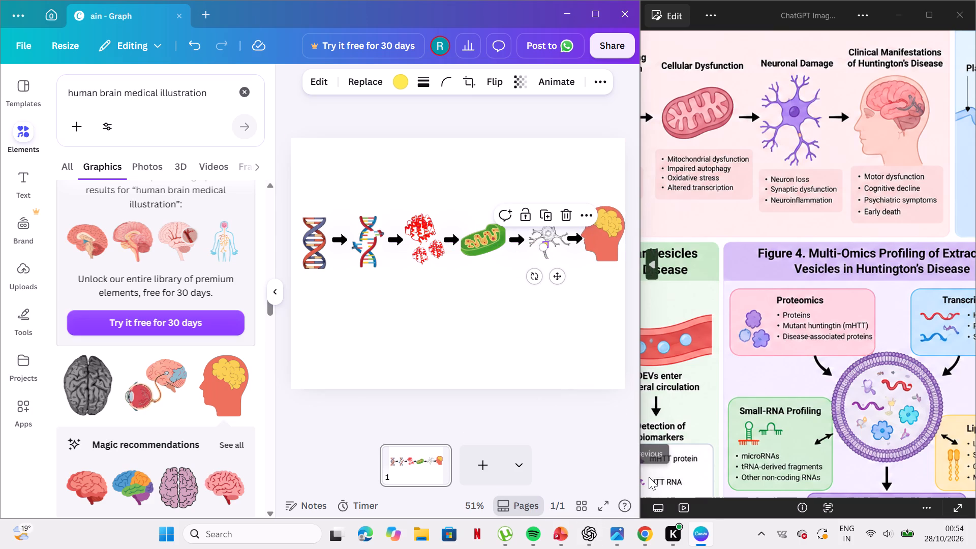
Preview the page full screen, declining the app rating request, and examine the neuron and its yellow circle within the pathway row.
{"action": "left_click", "coordinate": [605, 508]}
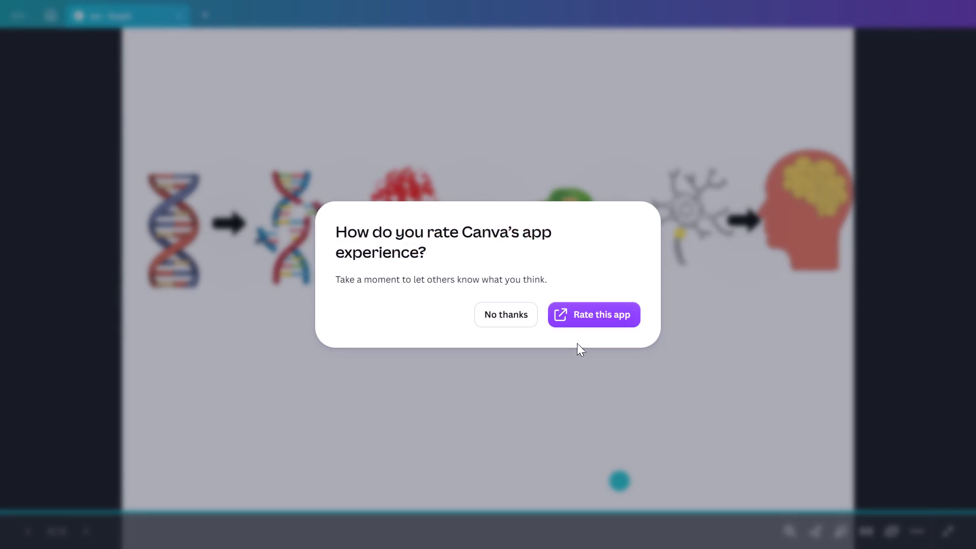
{"action": "left_click", "coordinate": [513, 324]}
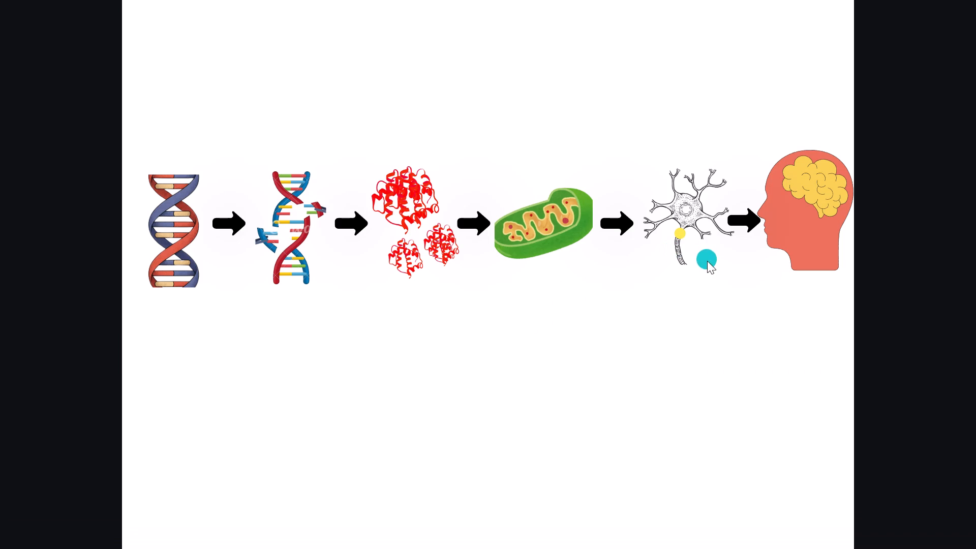
{"action": "left_click", "coordinate": [690, 242]}
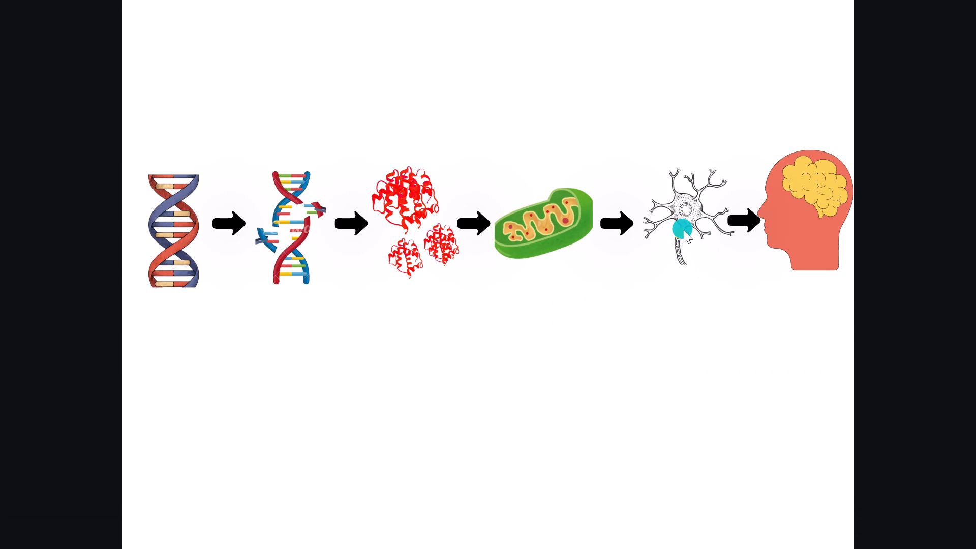
{"action": "left_click", "coordinate": [684, 230]}
{"action": "left_click_drag", "start_coordinate": [684, 230], "coordinate": [712, 267]}
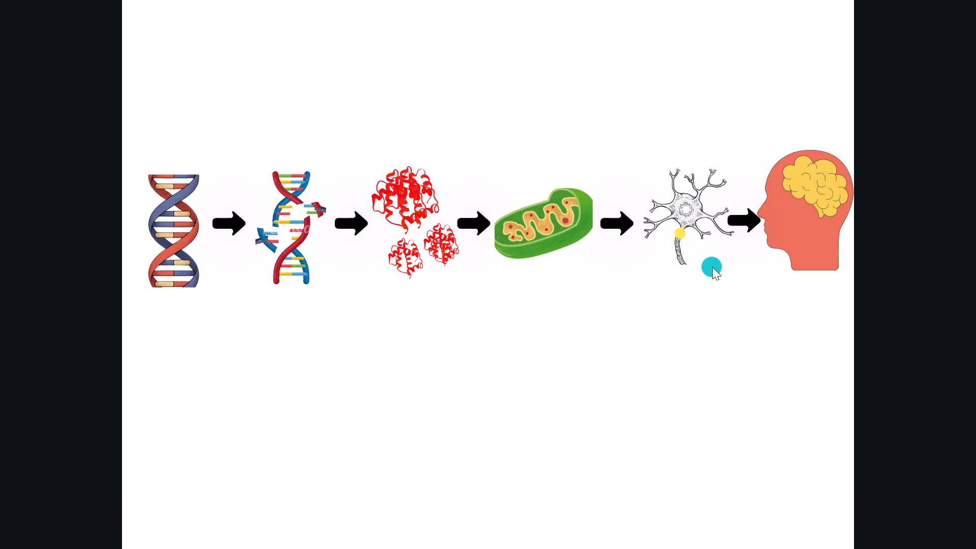
{"action": "scroll", "coordinate": [707, 354], "scroll_direction": "up", "scroll_amount": 1}
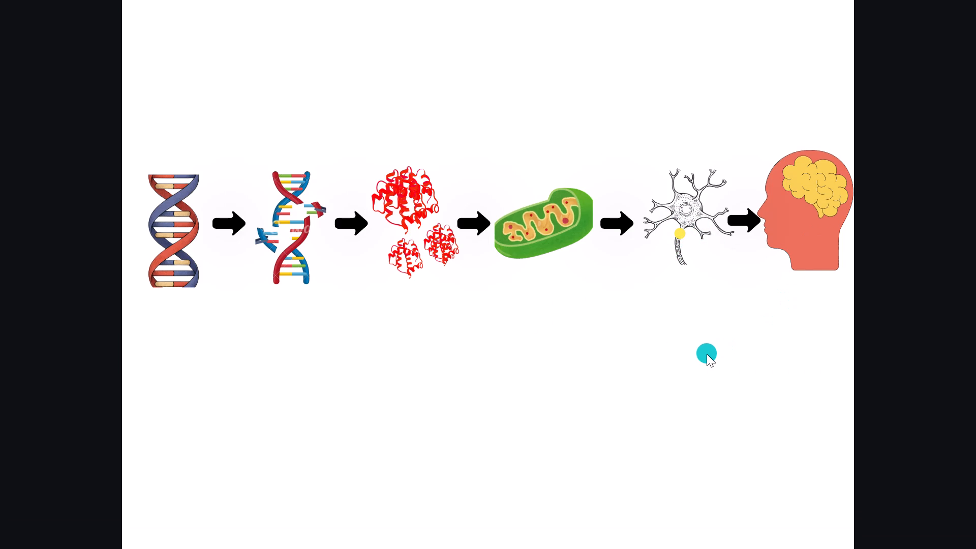
{"action": "left_click", "coordinate": [707, 354]}
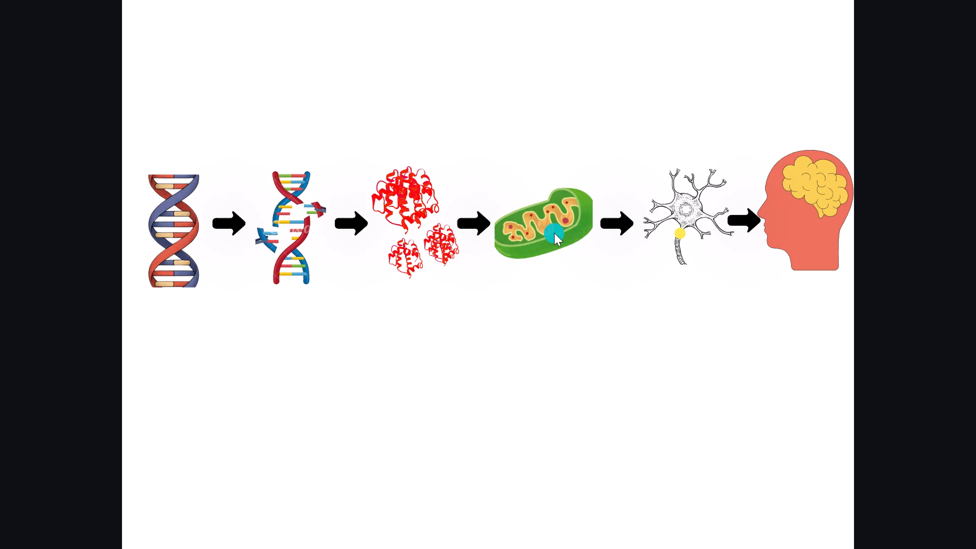
{"action": "left_click", "coordinate": [554, 233]}
{"action": "key", "text": "Escape"}
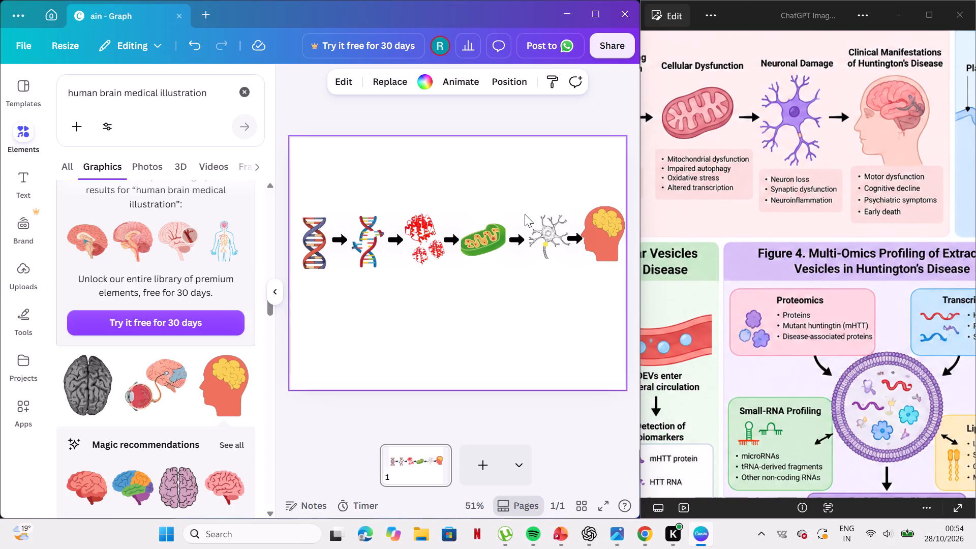
Select the neuron graphic and maximise the design window.
{"action": "left_click", "coordinate": [546, 236]}
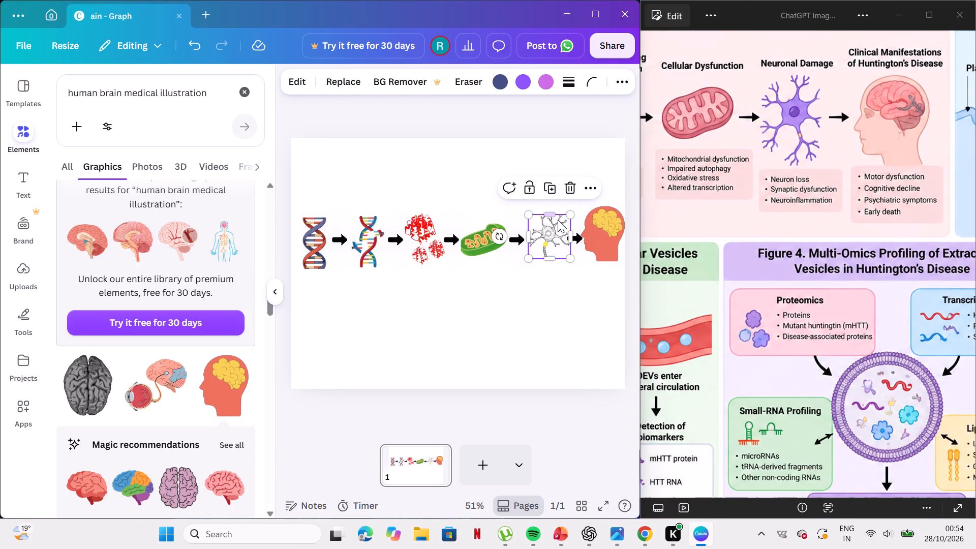
{"action": "left_click", "coordinate": [596, 21]}
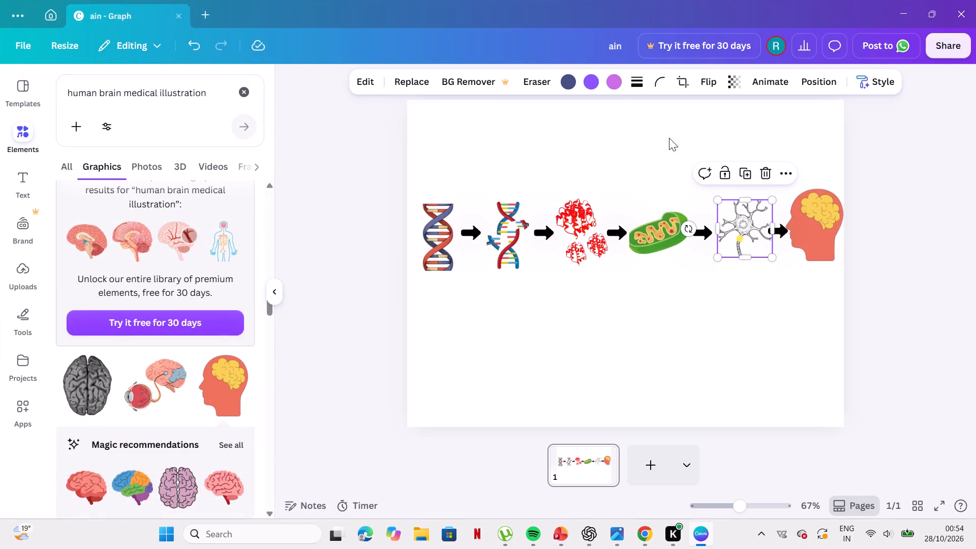
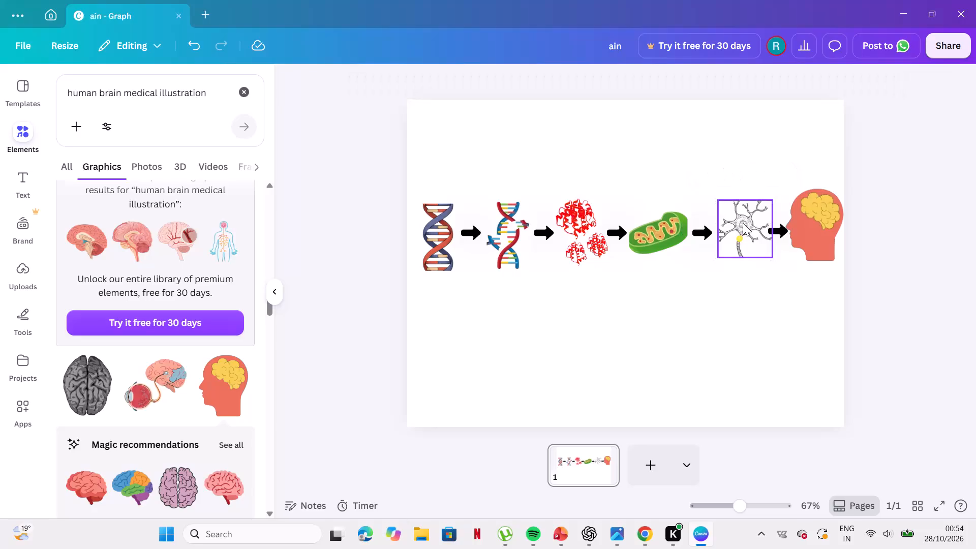
Enlarge the neuron graphic to about 169 by 135 and fit it between the last two arrows.
{"action": "scroll", "coordinate": [743, 223], "scroll_direction": "left", "scroll_amount": 1}
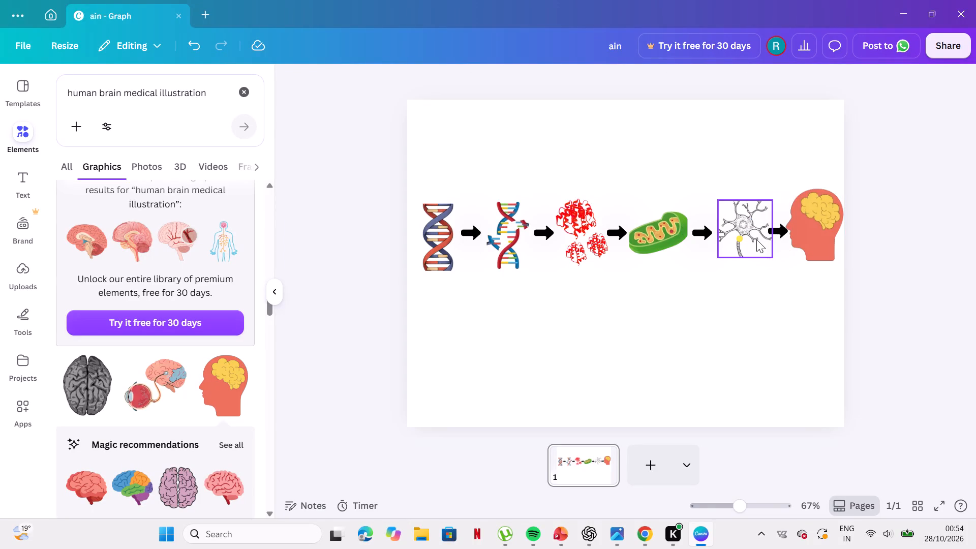
{"action": "left_click", "coordinate": [750, 237]}
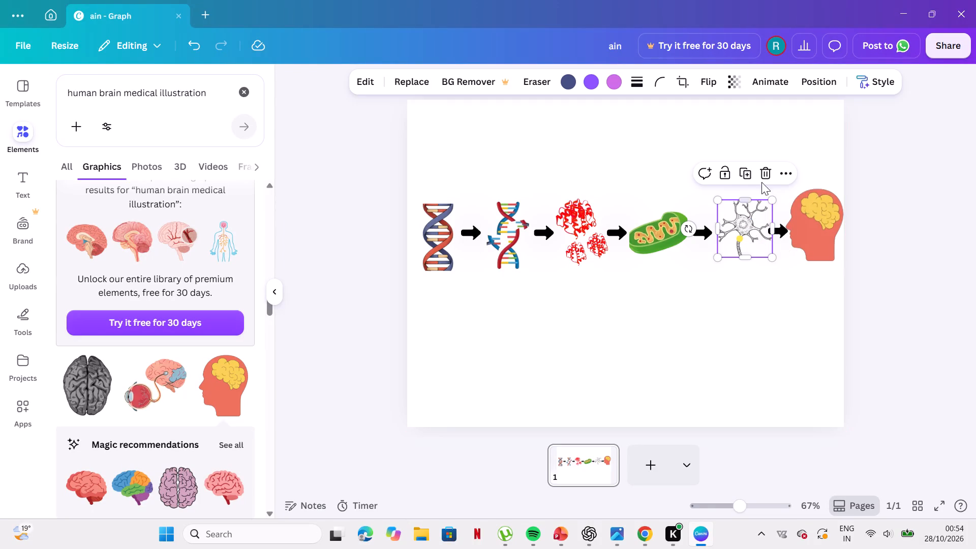
{"action": "left_click", "coordinate": [744, 197]}
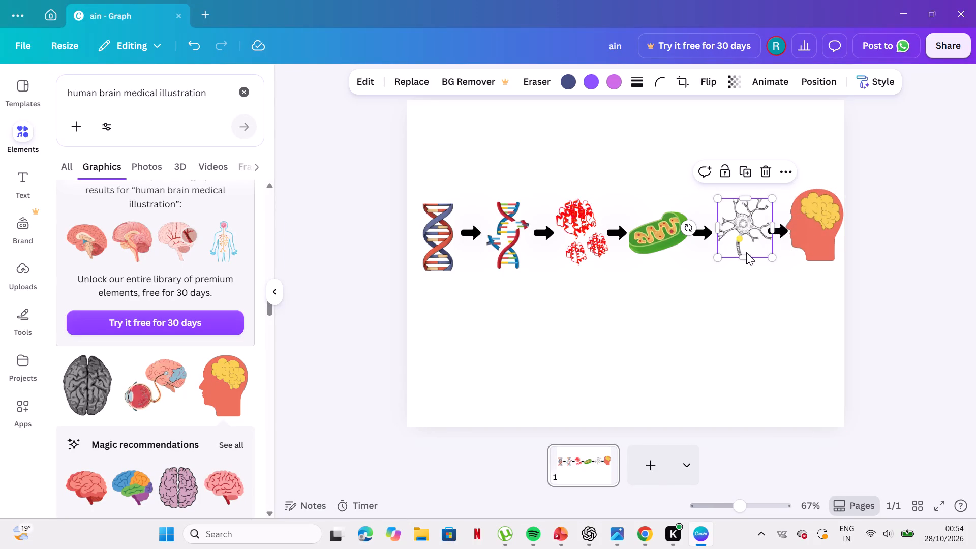
{"action": "left_click_drag", "start_coordinate": [747, 259], "coordinate": [747, 268]}
{"action": "left_click_drag", "start_coordinate": [747, 266], "coordinate": [746, 259]}
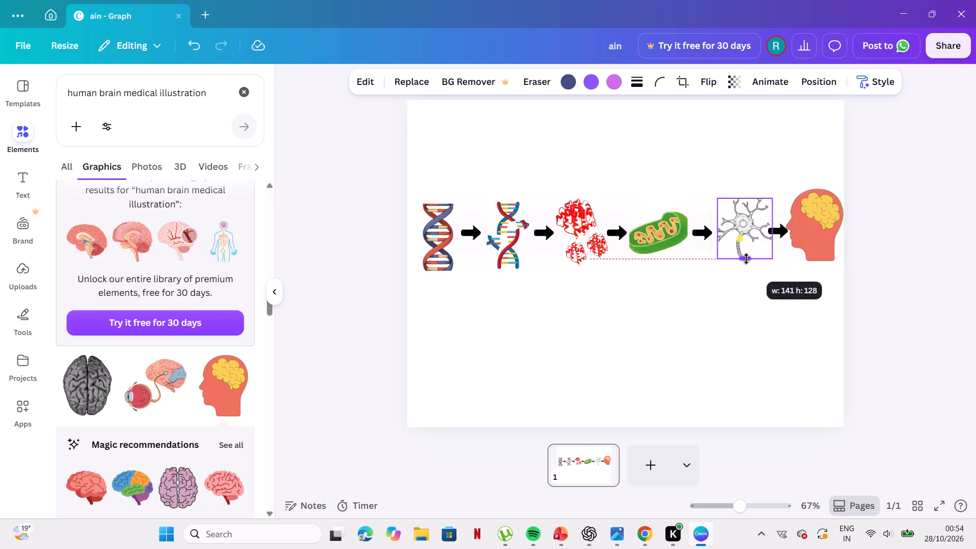
{"action": "left_click_drag", "start_coordinate": [773, 198], "coordinate": [775, 193]}
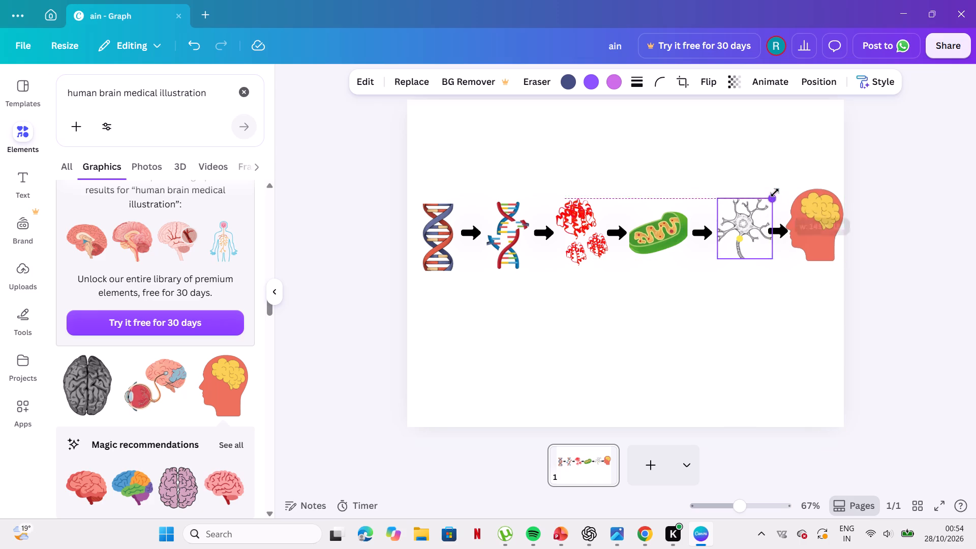
{"action": "left_click_drag", "start_coordinate": [775, 193], "coordinate": [774, 191]}
{"action": "left_click_drag", "start_coordinate": [717, 192], "coordinate": [708, 192]}
{"action": "left_click_drag", "start_coordinate": [737, 212], "coordinate": [731, 215]}
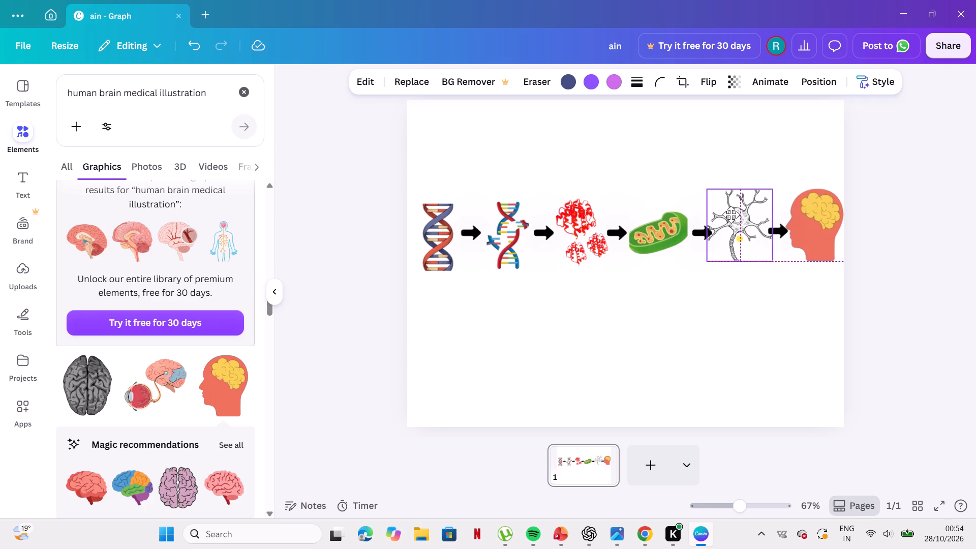
{"action": "left_click_drag", "start_coordinate": [731, 215], "coordinate": [734, 217]}
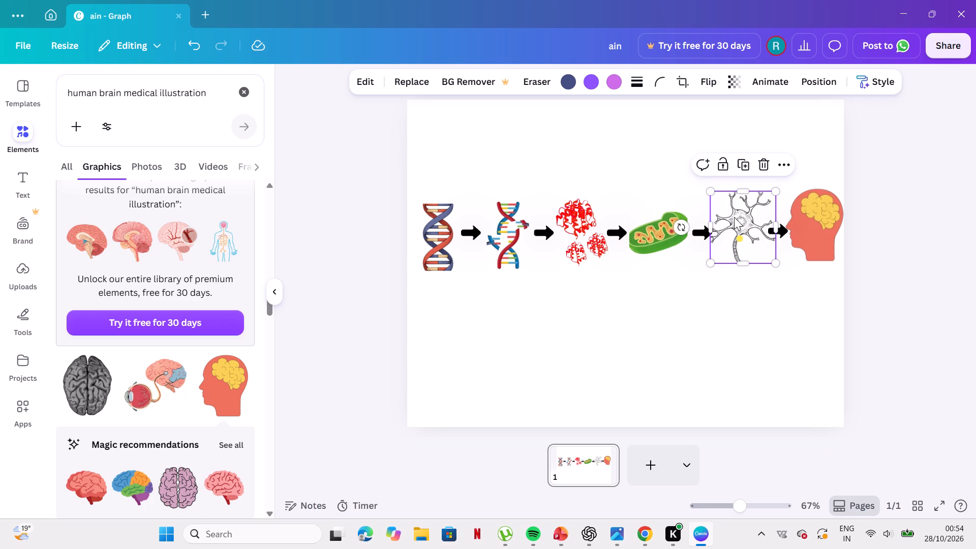
{"action": "left_click", "coordinate": [770, 227]}
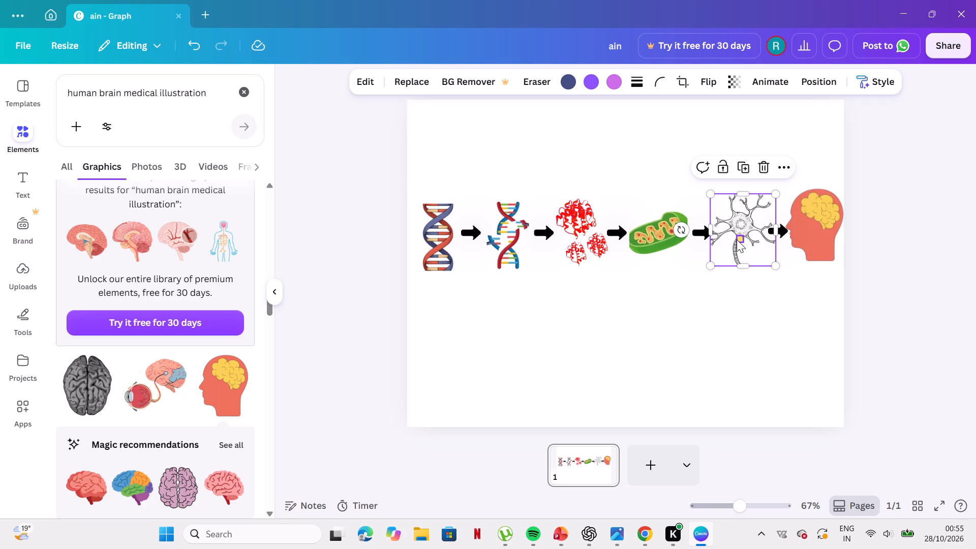
{"action": "left_click_drag", "start_coordinate": [775, 229], "coordinate": [770, 227]}
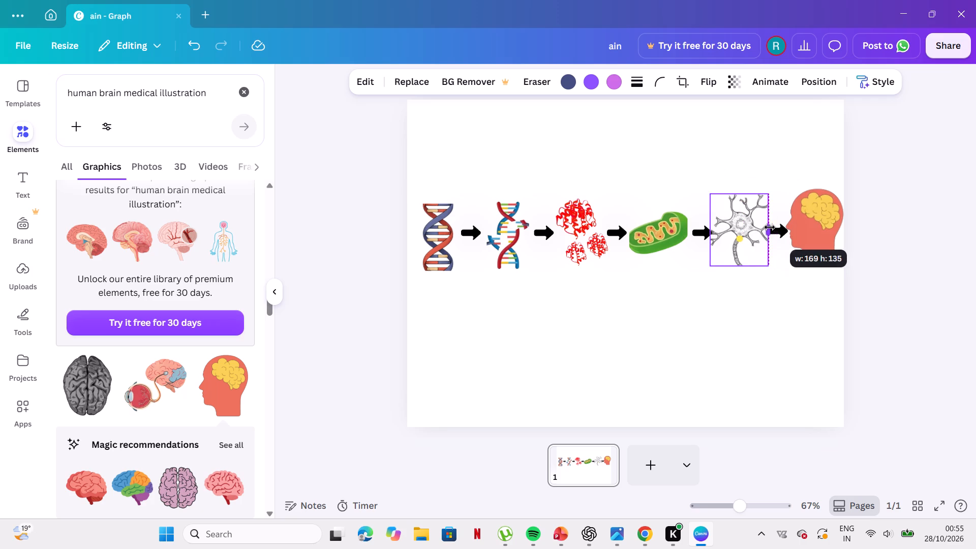
{"action": "left_click_drag", "start_coordinate": [770, 227], "coordinate": [771, 224]}
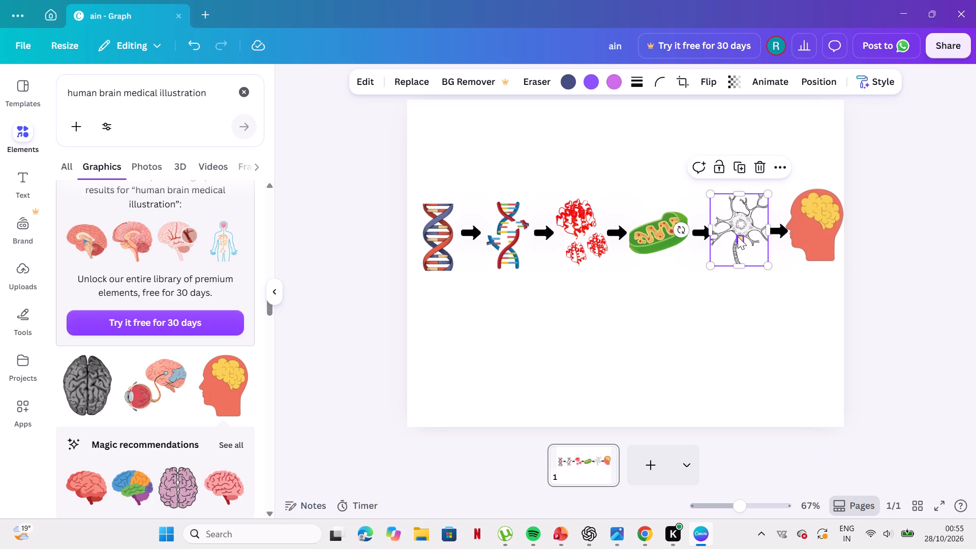
Move the small yellow circle slightly down the neuron so it sits on the upper part of the axon.
{"action": "left_click", "coordinate": [738, 236]}
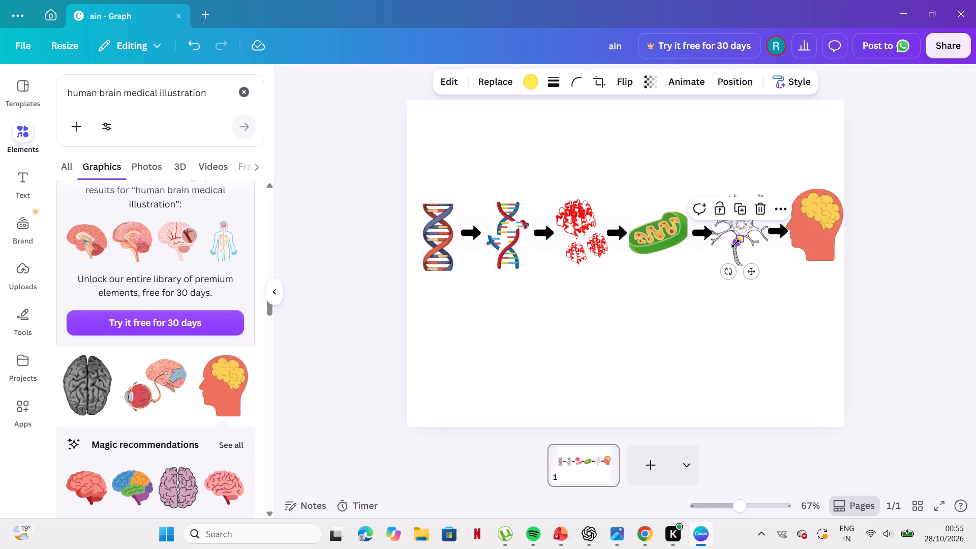
{"action": "left_click_drag", "start_coordinate": [736, 243], "coordinate": [740, 238]}
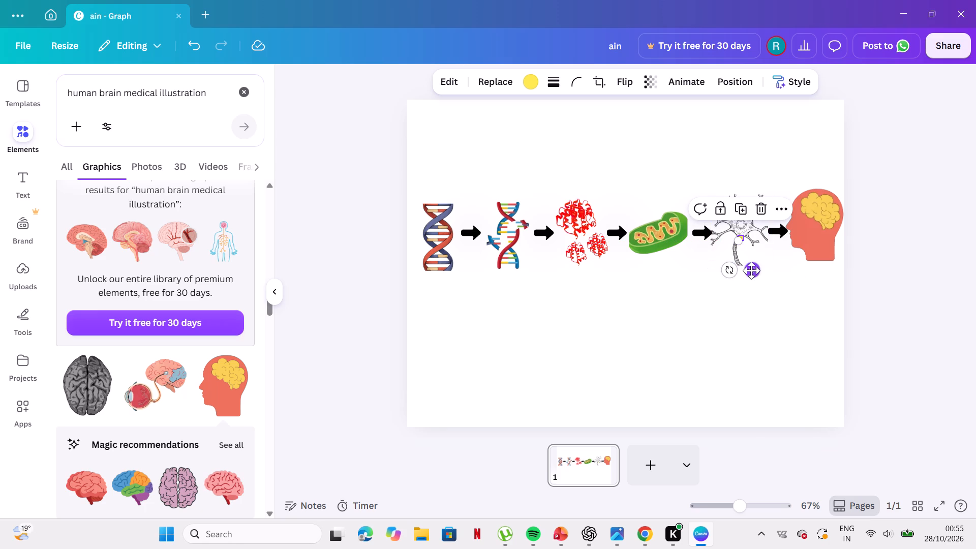
{"action": "left_click_drag", "start_coordinate": [751, 270], "coordinate": [747, 274]}
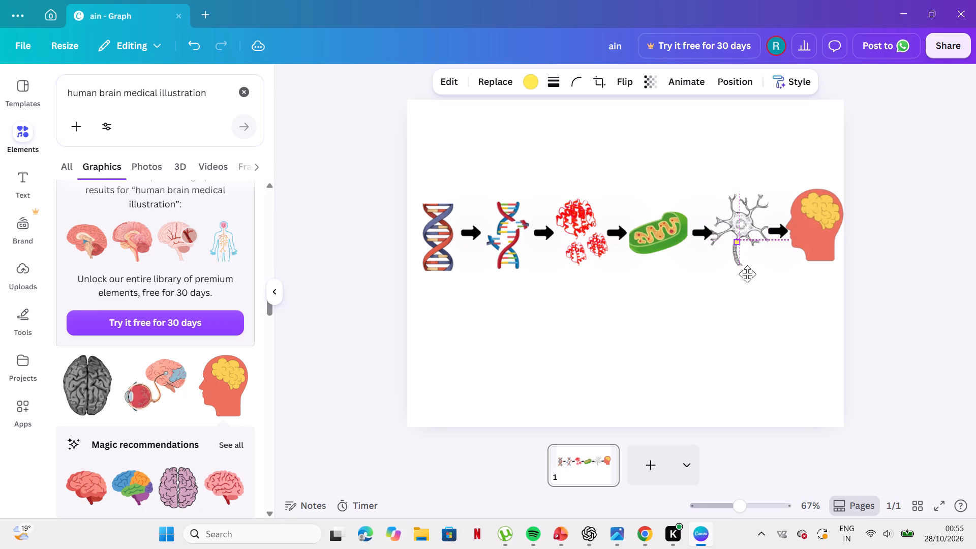
{"action": "left_click_drag", "start_coordinate": [747, 274], "coordinate": [746, 274]}
{"action": "left_click", "coordinate": [771, 284]}
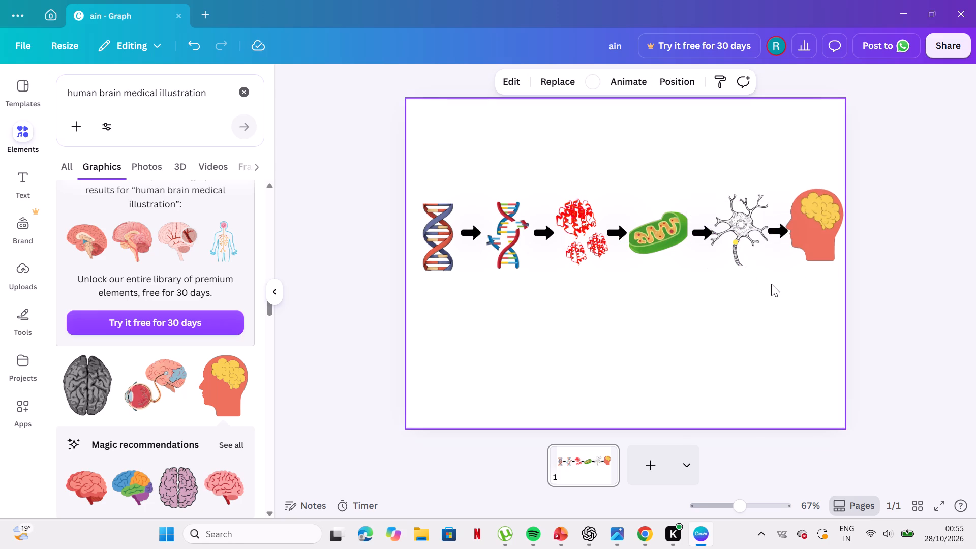
{"action": "left_click", "coordinate": [737, 243]}
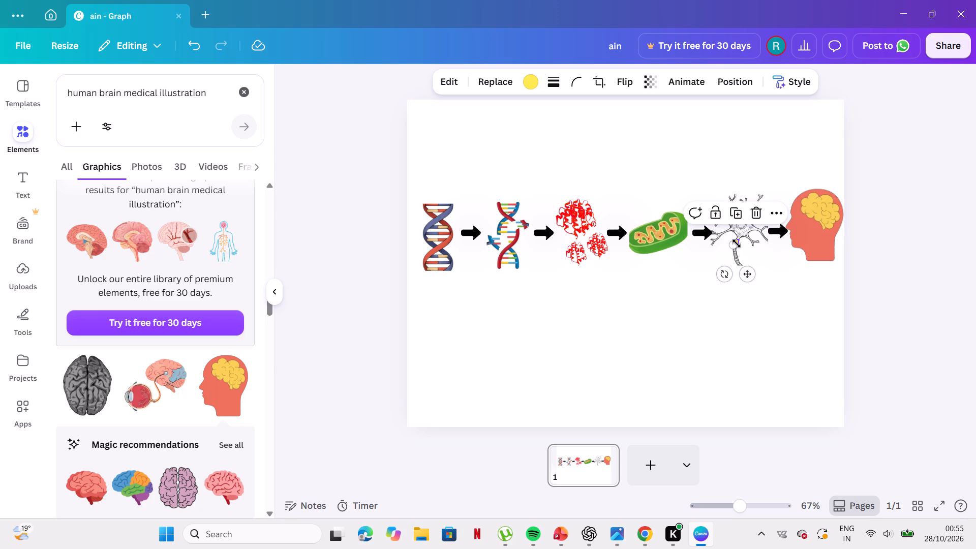
{"action": "left_click", "coordinate": [748, 272]}
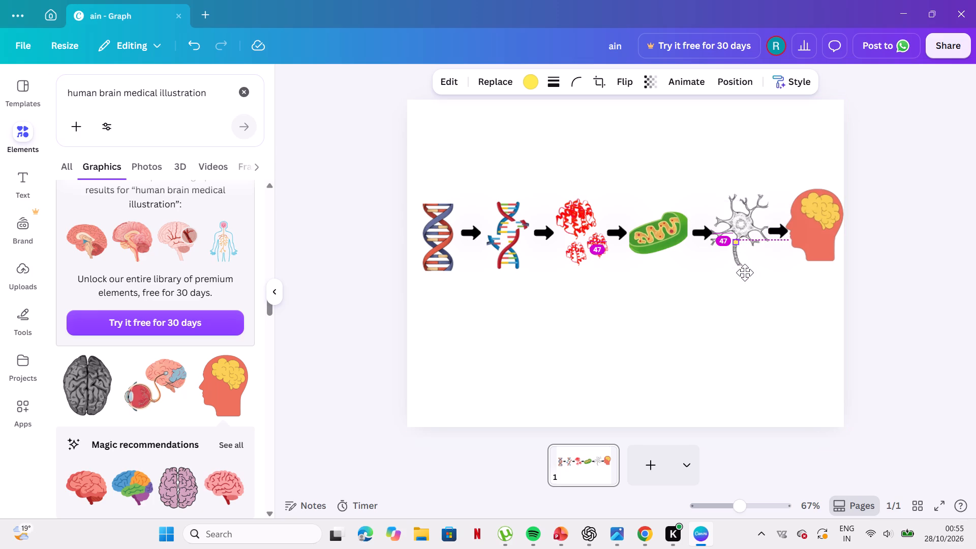
{"action": "left_click", "coordinate": [768, 286]}
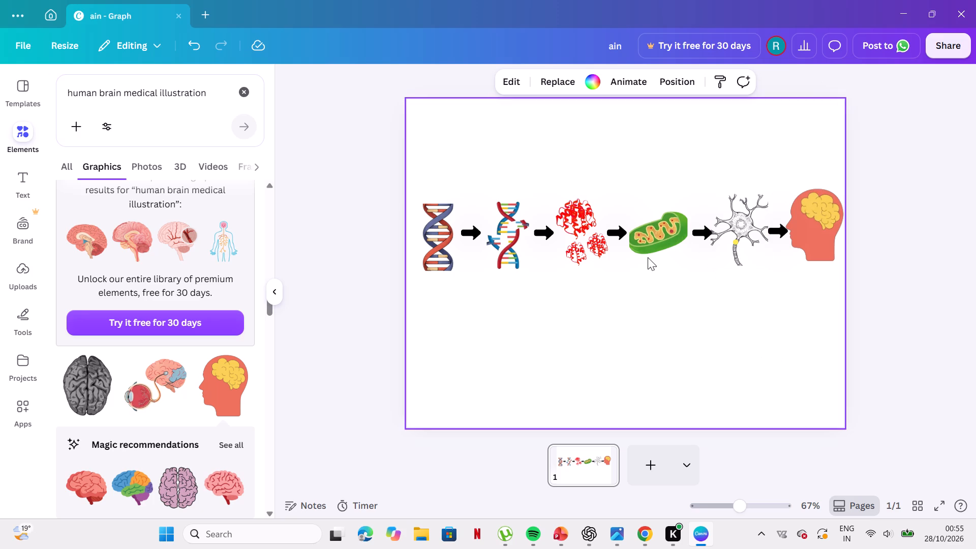
Enlarge the mitochondrion graphic to about 149 by 123, extending it upward and toward the neuron.
{"action": "left_click", "coordinate": [668, 227]}
{"action": "left_click_drag", "start_coordinate": [657, 210], "coordinate": [657, 207]}
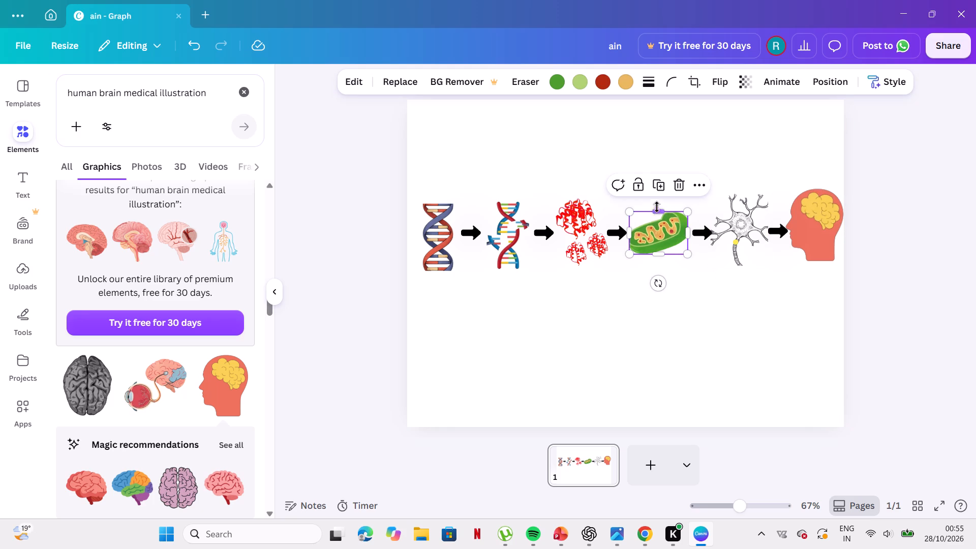
{"action": "left_click_drag", "start_coordinate": [657, 207], "coordinate": [657, 201]}
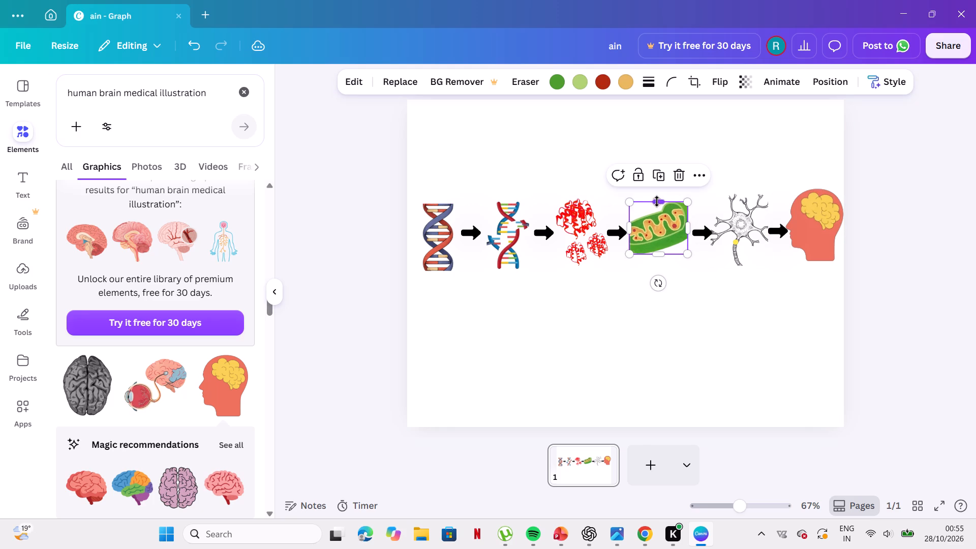
{"action": "left_click_drag", "start_coordinate": [684, 225], "coordinate": [692, 224]}
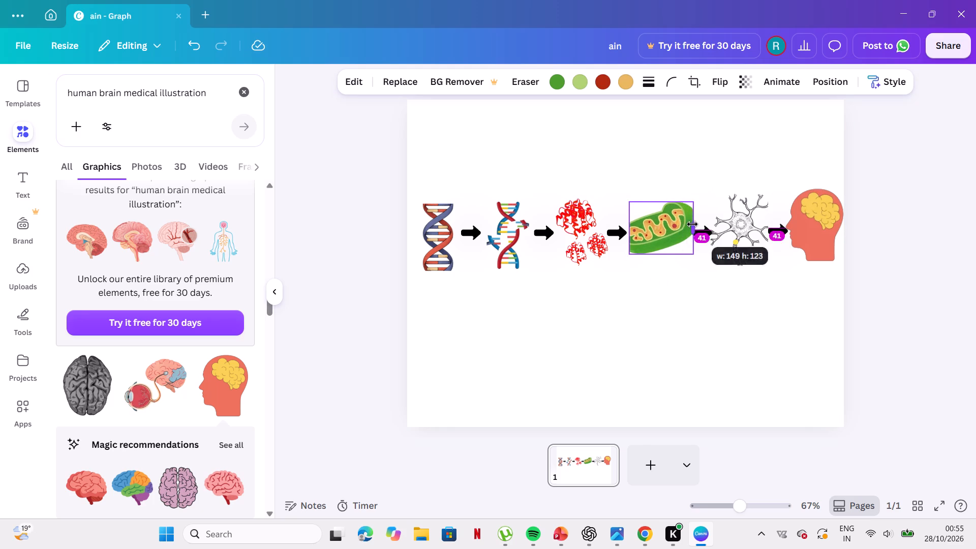
{"action": "left_click_drag", "start_coordinate": [692, 224], "coordinate": [691, 224]}
{"action": "left_click", "coordinate": [683, 283]}
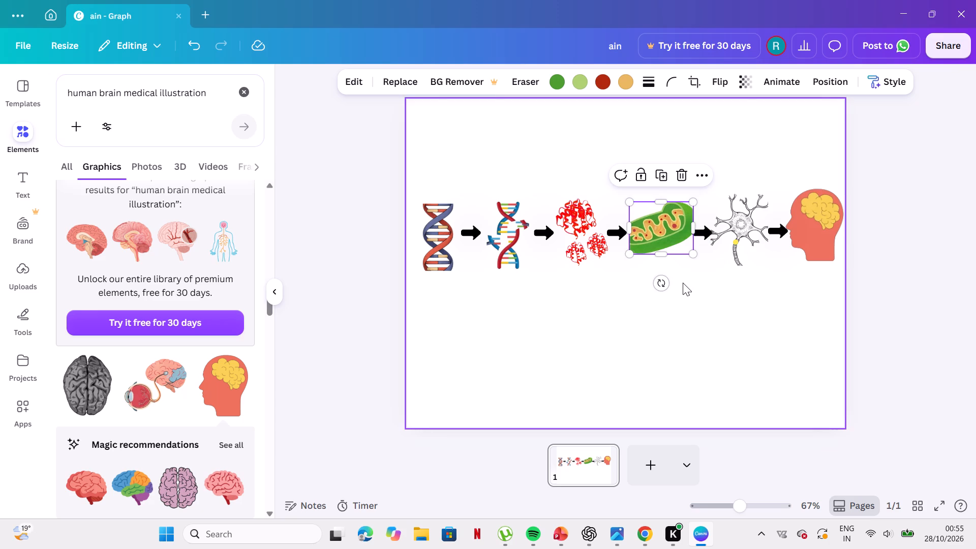
Shrink the first arrow, between the two DNA graphics, slightly.
{"action": "left_click", "coordinate": [778, 230]}
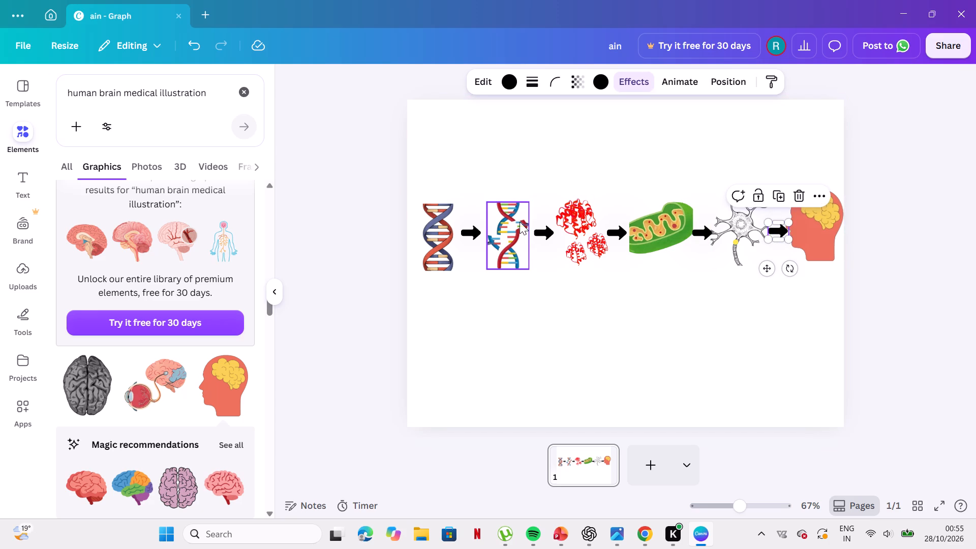
{"action": "right_click", "coordinate": [481, 233]}
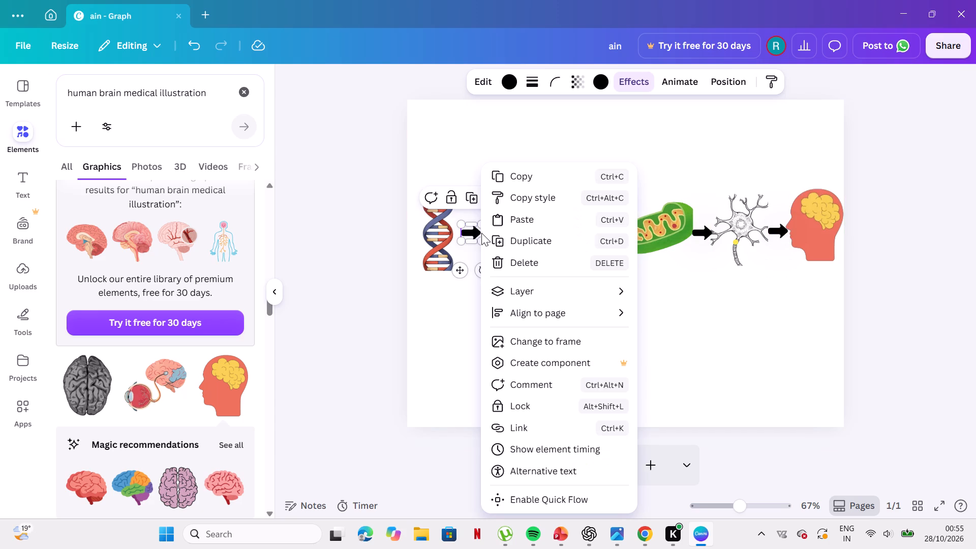
{"action": "left_click", "coordinate": [479, 156]}
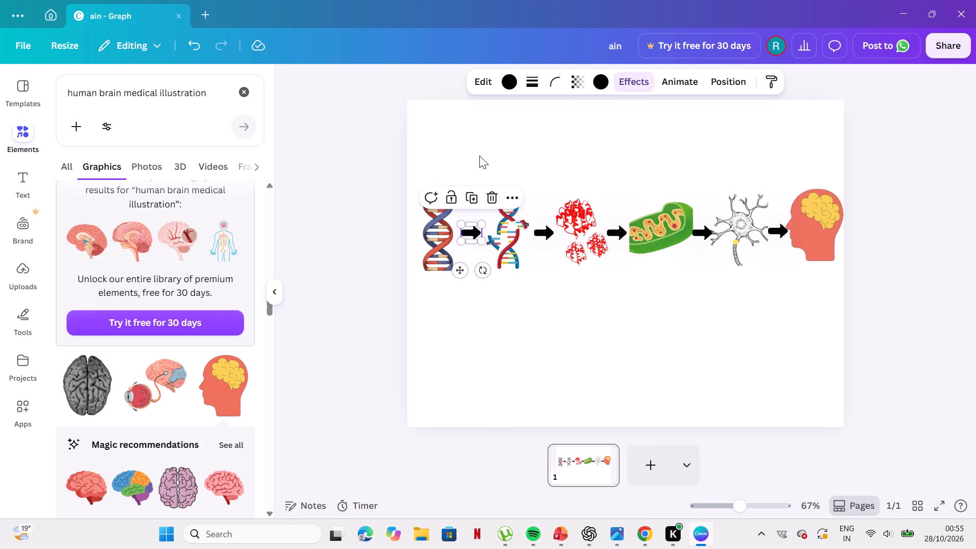
{"action": "left_click_drag", "start_coordinate": [482, 241], "coordinate": [479, 240]}
{"action": "left_click_drag", "start_coordinate": [479, 240], "coordinate": [477, 239]}
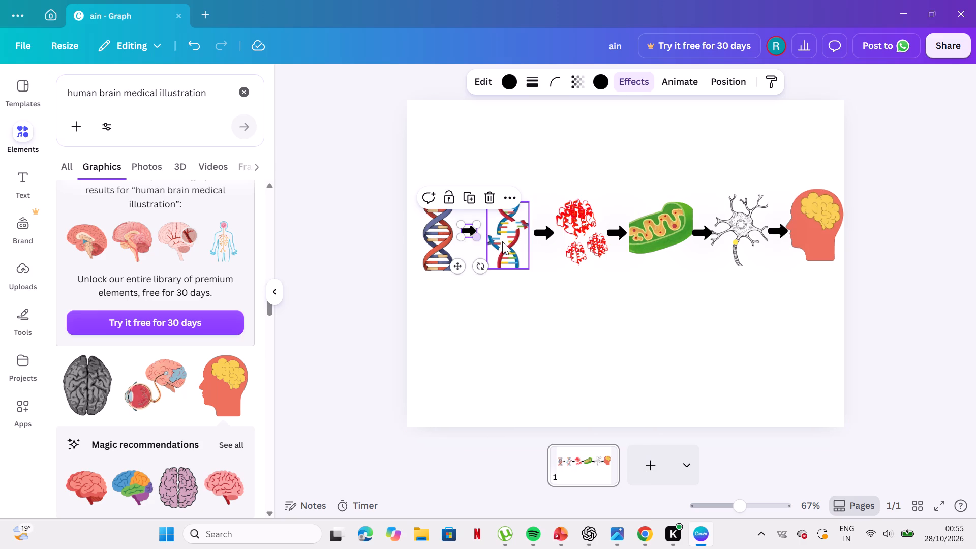
Move the second DNA graphic closer to the first arrow, keeping it level with the rest of the row.
{"action": "left_click_drag", "start_coordinate": [502, 241], "coordinate": [493, 241]}
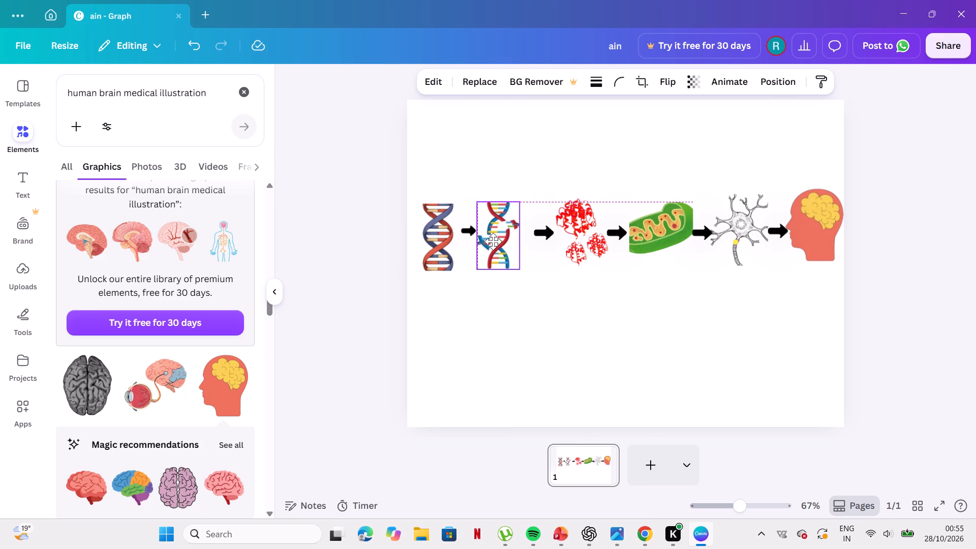
{"action": "left_click_drag", "start_coordinate": [493, 241], "coordinate": [493, 241]}
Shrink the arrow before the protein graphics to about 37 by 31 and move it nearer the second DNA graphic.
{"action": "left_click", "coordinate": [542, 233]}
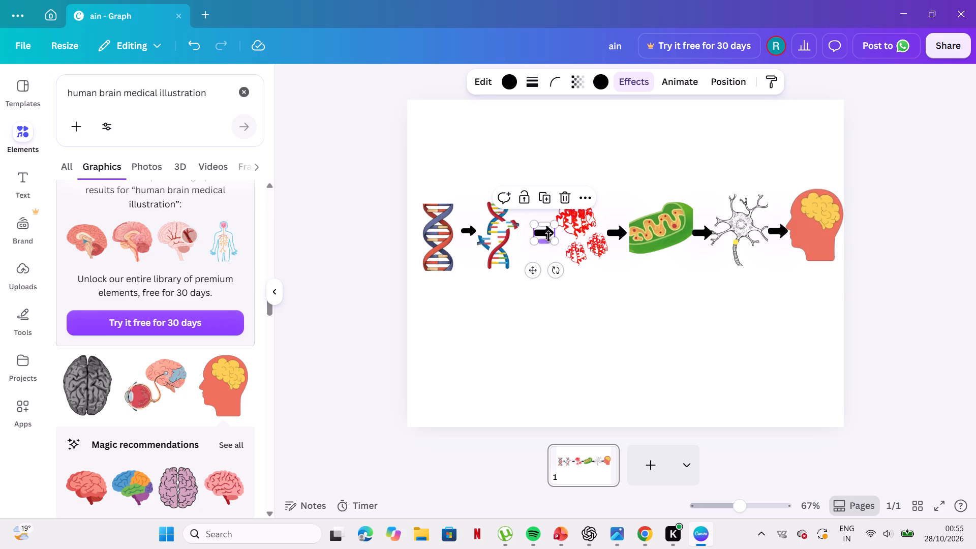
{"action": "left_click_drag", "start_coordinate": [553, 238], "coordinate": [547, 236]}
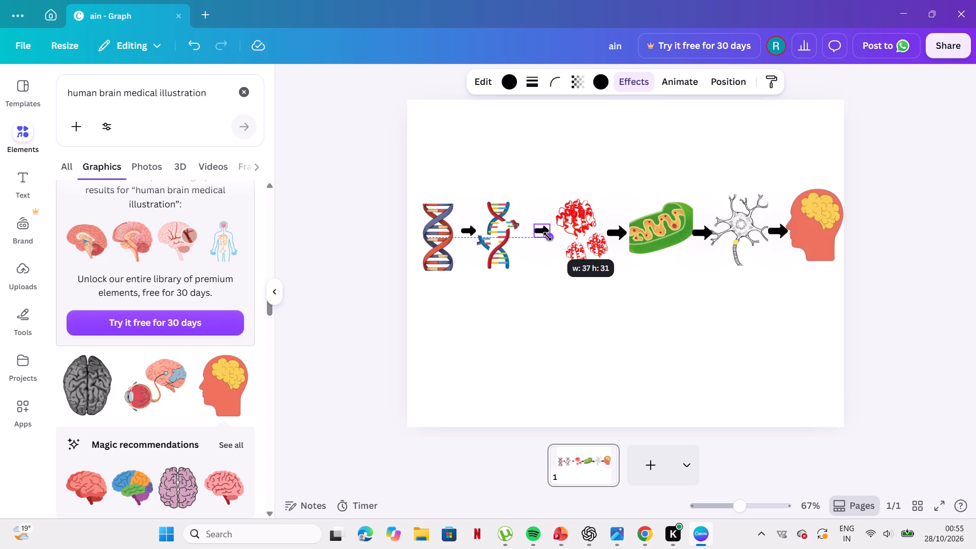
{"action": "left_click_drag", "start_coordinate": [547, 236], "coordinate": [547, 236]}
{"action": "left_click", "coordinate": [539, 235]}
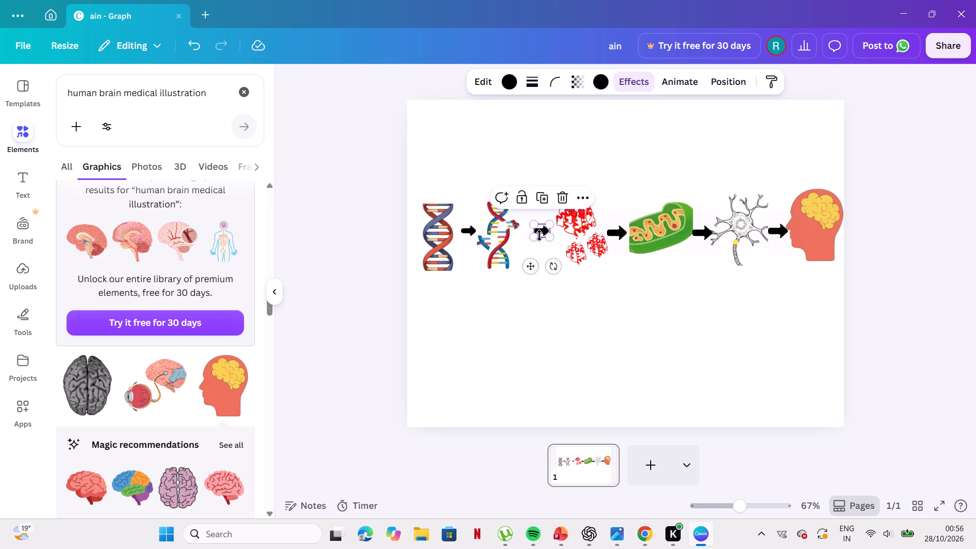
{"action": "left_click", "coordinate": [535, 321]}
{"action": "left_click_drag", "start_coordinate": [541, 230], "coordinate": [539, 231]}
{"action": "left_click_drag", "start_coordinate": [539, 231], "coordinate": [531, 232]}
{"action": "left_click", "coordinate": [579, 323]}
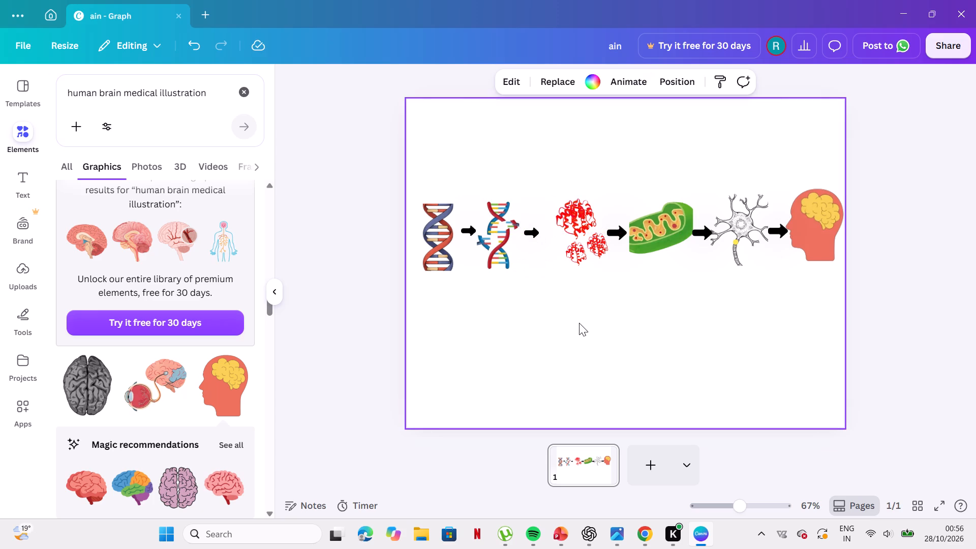
Delete the arrow between the second DNA graphic and the protein graphics.
{"action": "left_click", "coordinate": [530, 230]}
{"action": "left_click", "coordinate": [553, 191]}
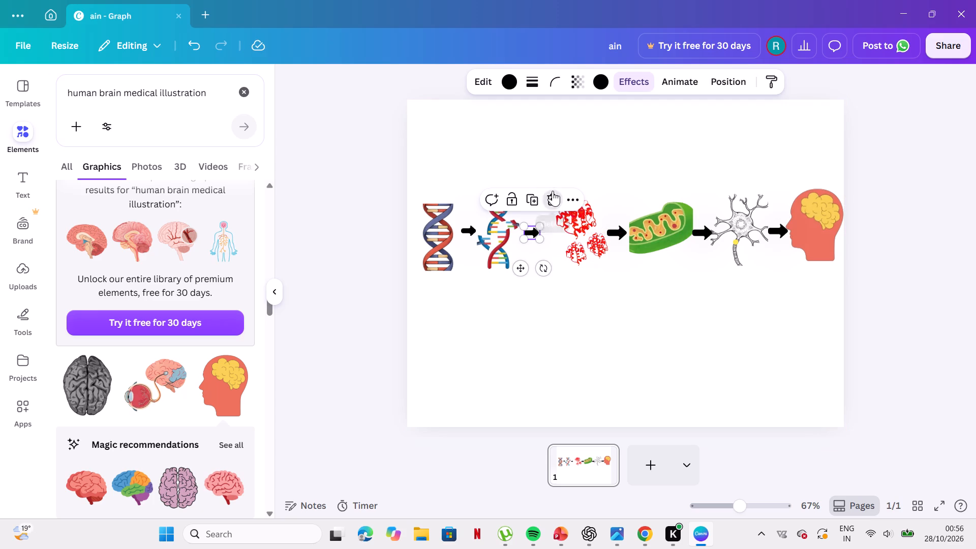
Duplicate the small arrow between the two DNA graphics and place the copy in line between the second DNA graphic and the proteins.
{"action": "left_click", "coordinate": [468, 228]}
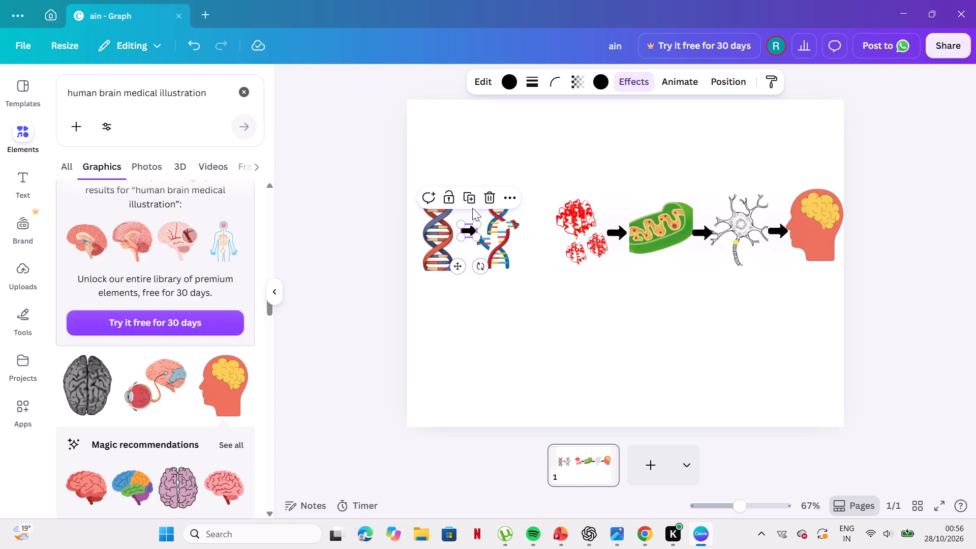
{"action": "left_click", "coordinate": [473, 197]}
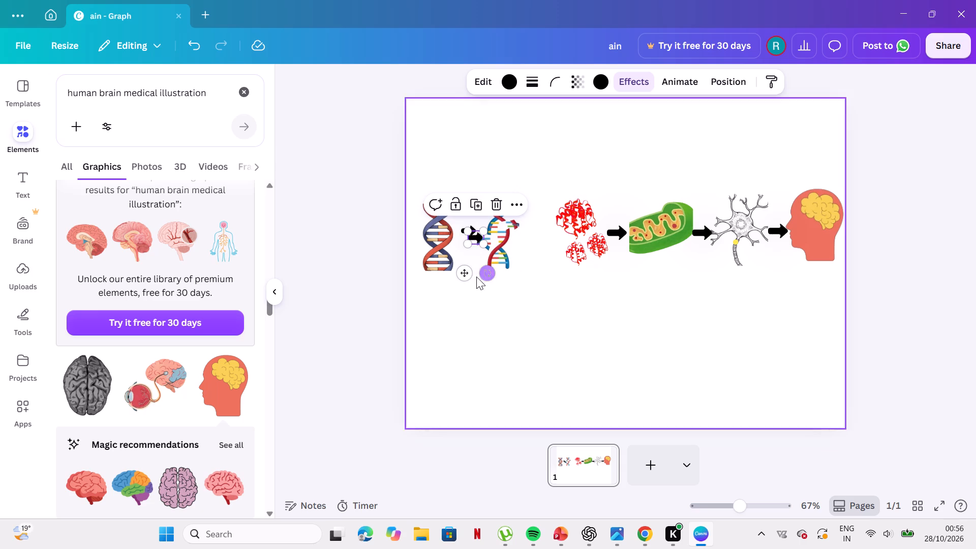
{"action": "left_click_drag", "start_coordinate": [463, 274], "coordinate": [525, 271]}
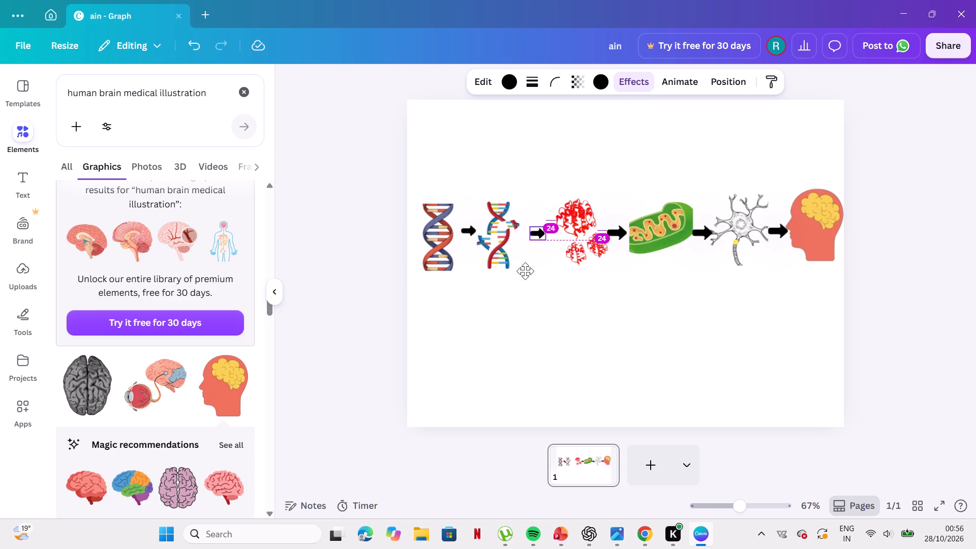
{"action": "left_click_drag", "start_coordinate": [525, 271], "coordinate": [524, 269]}
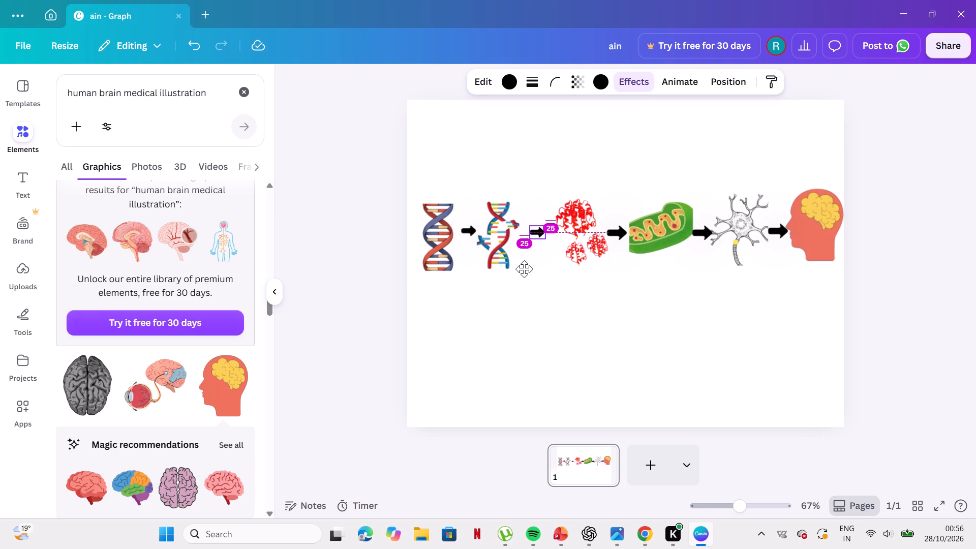
{"action": "left_click_drag", "start_coordinate": [524, 269], "coordinate": [521, 269]}
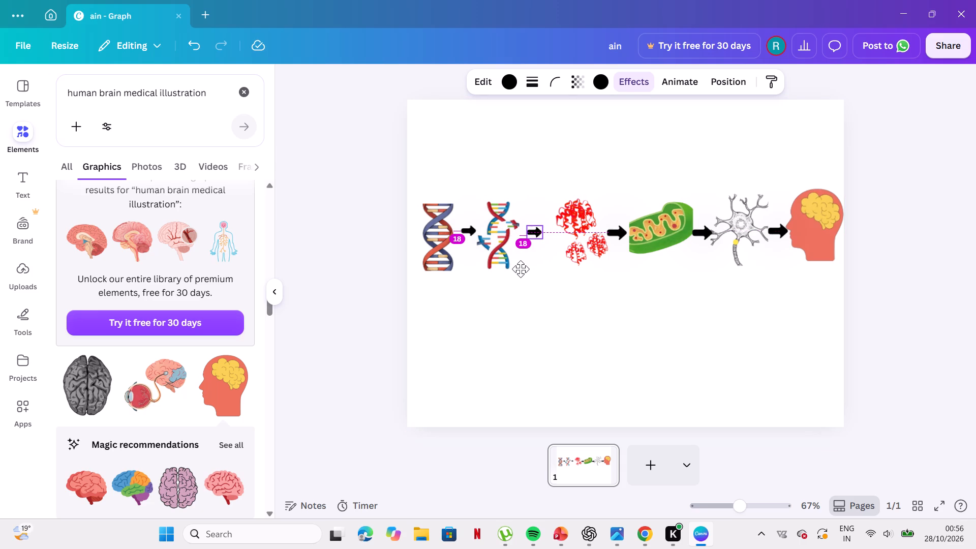
{"action": "left_click_drag", "start_coordinate": [521, 269], "coordinate": [521, 269]}
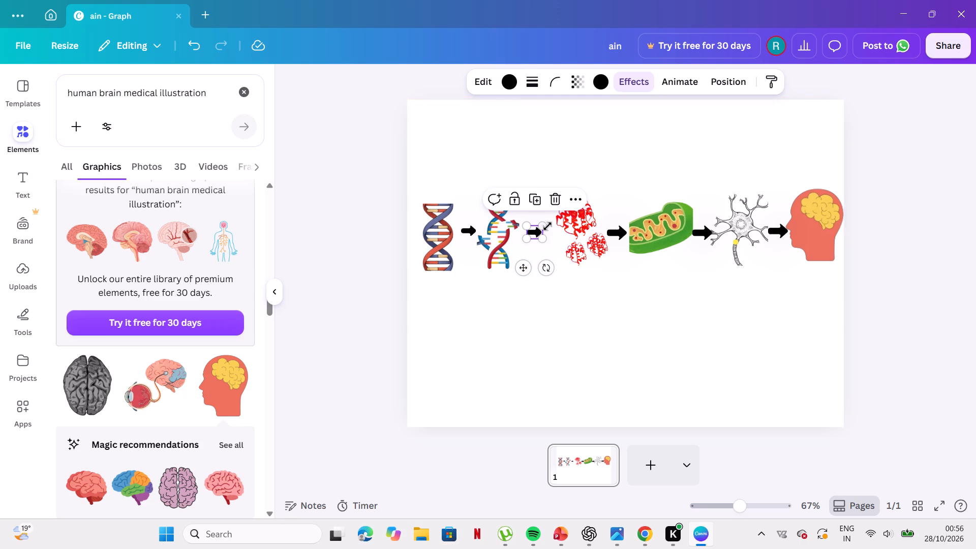
Move the protein graphics one by one closer to the second arrow, keeping the large protein above the two small ones.
{"action": "left_click_drag", "start_coordinate": [576, 223], "coordinate": [563, 214]}
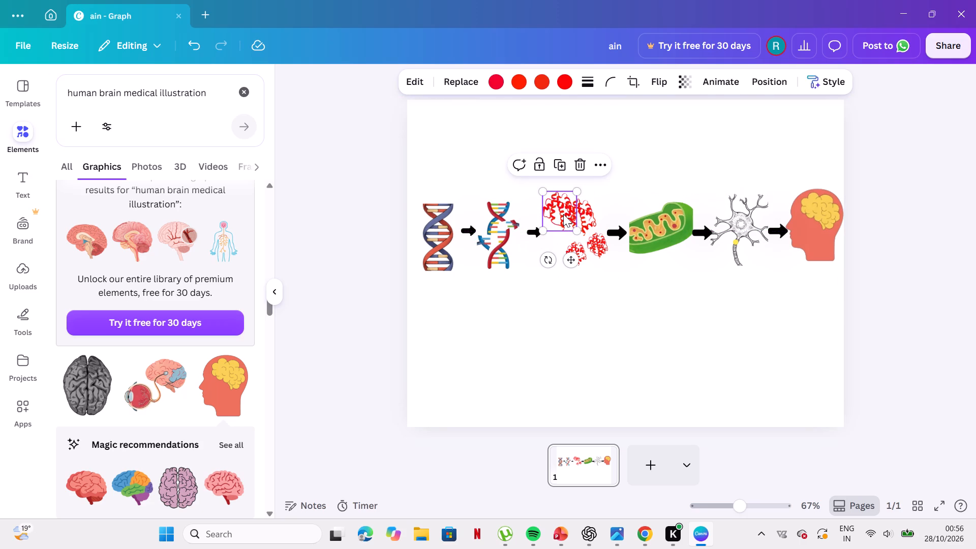
{"action": "left_click_drag", "start_coordinate": [576, 220], "coordinate": [564, 221]}
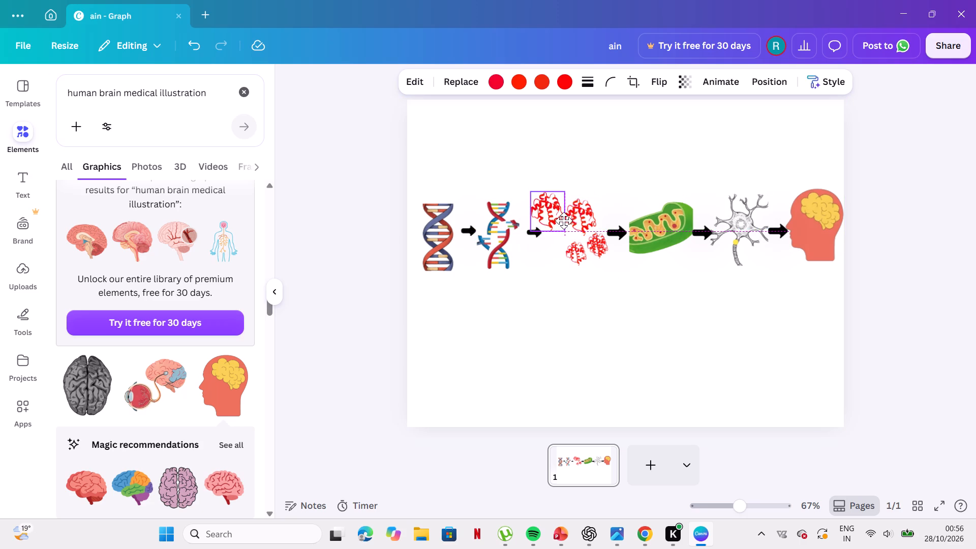
{"action": "left_click_drag", "start_coordinate": [564, 221], "coordinate": [571, 217]}
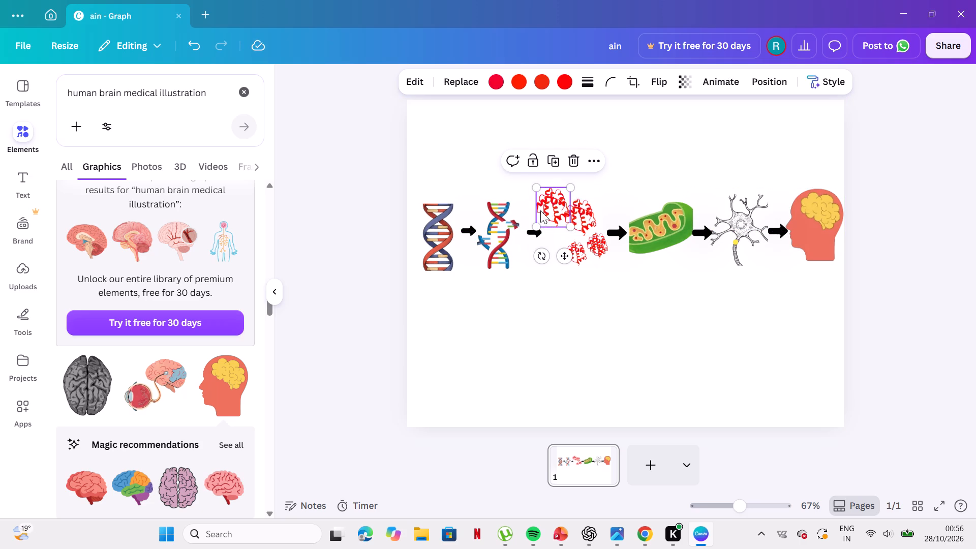
{"action": "left_click_drag", "start_coordinate": [544, 207], "coordinate": [545, 213]}
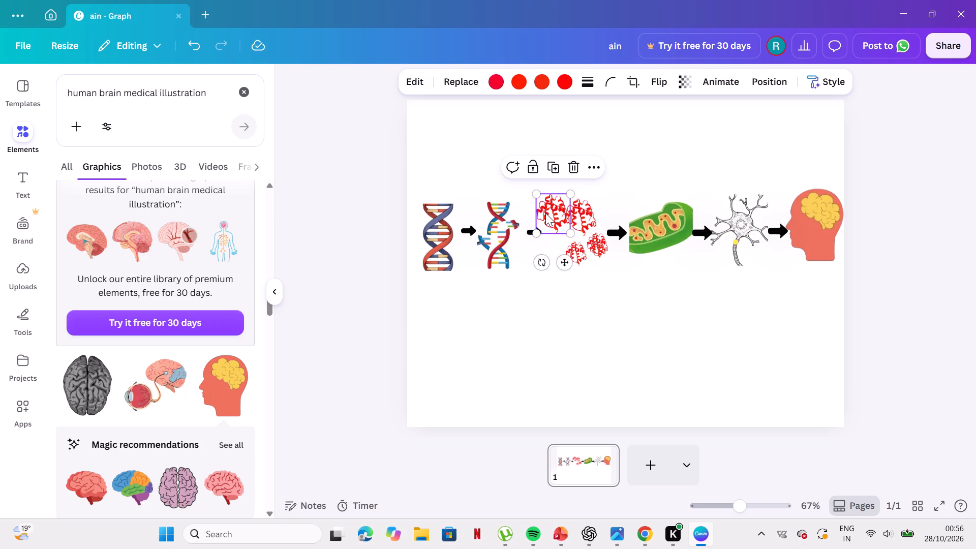
{"action": "left_click_drag", "start_coordinate": [573, 217], "coordinate": [560, 217]}
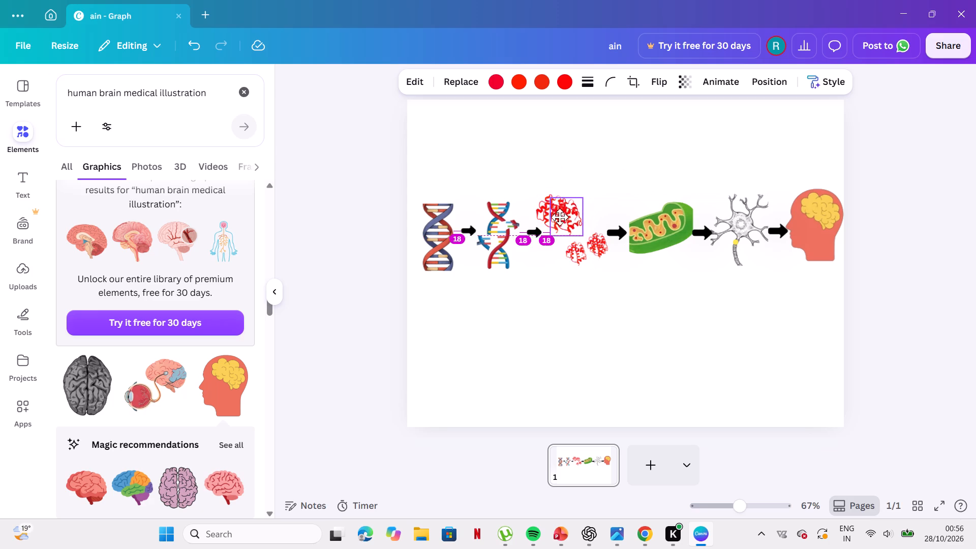
{"action": "left_click_drag", "start_coordinate": [560, 217], "coordinate": [555, 216]}
{"action": "left_click_drag", "start_coordinate": [575, 248], "coordinate": [560, 245]}
{"action": "left_click_drag", "start_coordinate": [594, 248], "coordinate": [577, 241]}
{"action": "left_click_drag", "start_coordinate": [601, 253], "coordinate": [587, 241]}
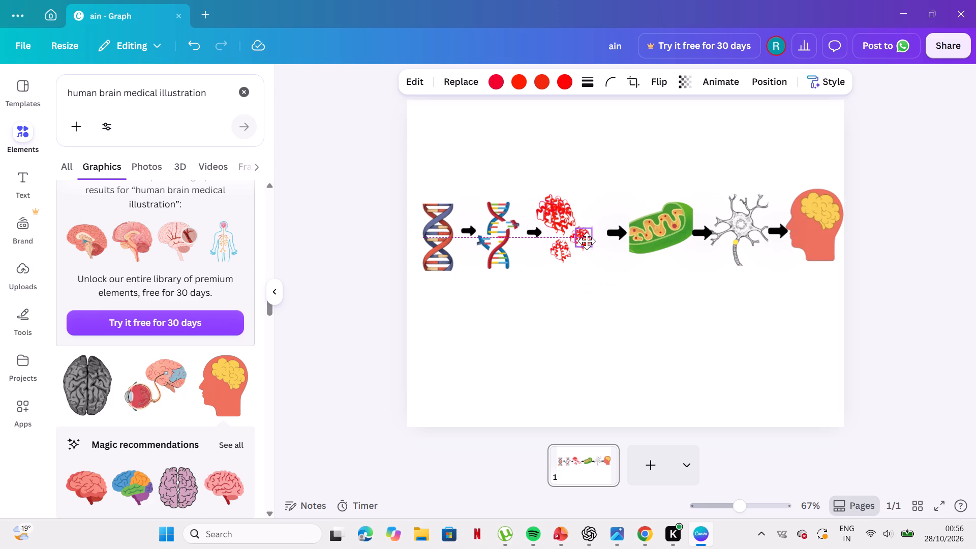
{"action": "left_click_drag", "start_coordinate": [587, 241], "coordinate": [587, 241]}
{"action": "left_click", "coordinate": [555, 219]}
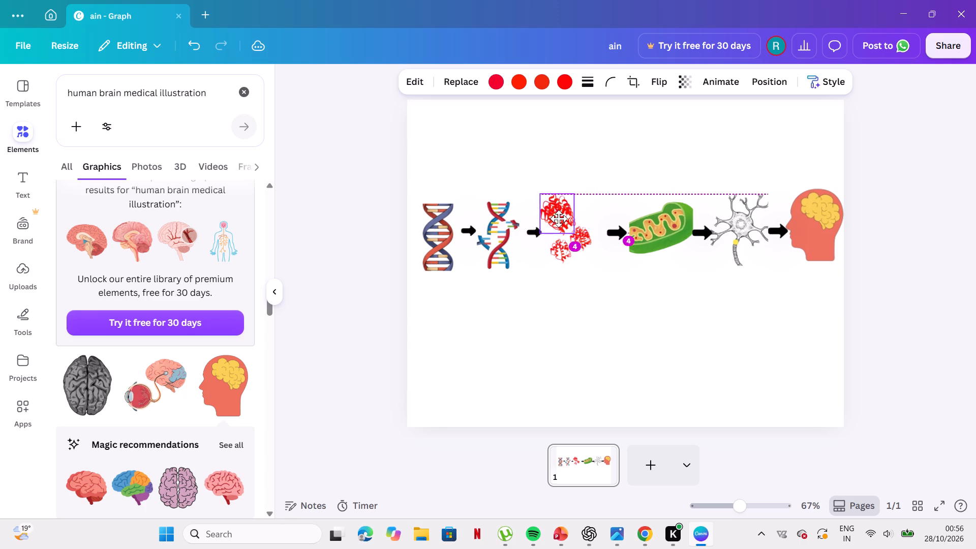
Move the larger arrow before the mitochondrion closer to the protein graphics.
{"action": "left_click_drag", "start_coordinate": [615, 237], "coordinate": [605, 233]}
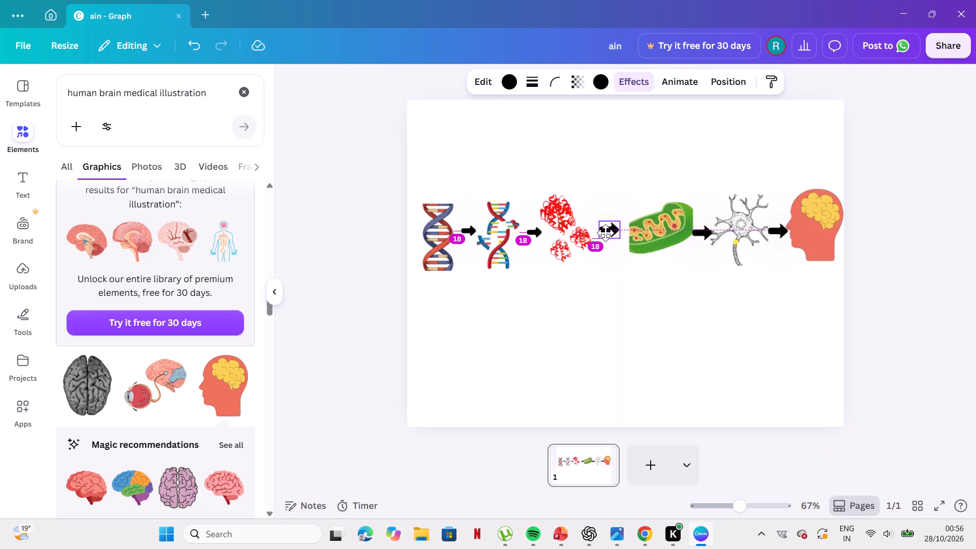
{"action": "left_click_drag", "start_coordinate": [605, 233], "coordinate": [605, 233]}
Replace the larger arrow between the proteins and the mitochondrion with a duplicate of the small arrow before the proteins.
{"action": "left_click", "coordinate": [532, 234]}
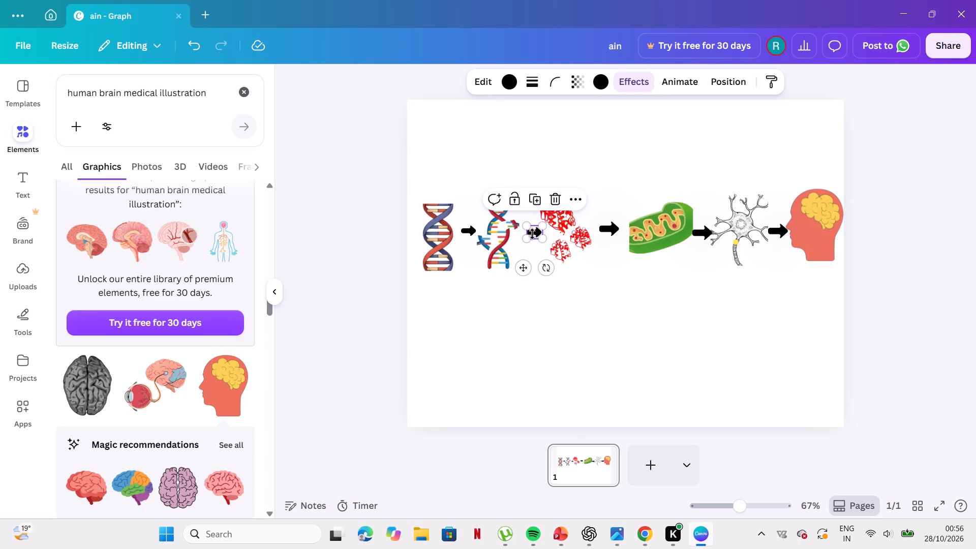
{"action": "left_click", "coordinate": [538, 206]}
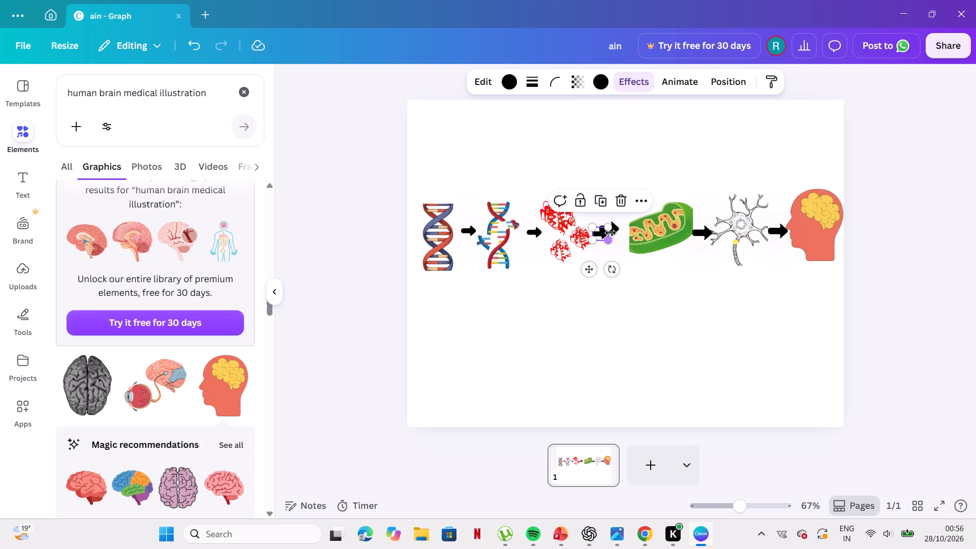
{"action": "left_click", "coordinate": [617, 230]}
{"action": "left_click", "coordinate": [629, 199]}
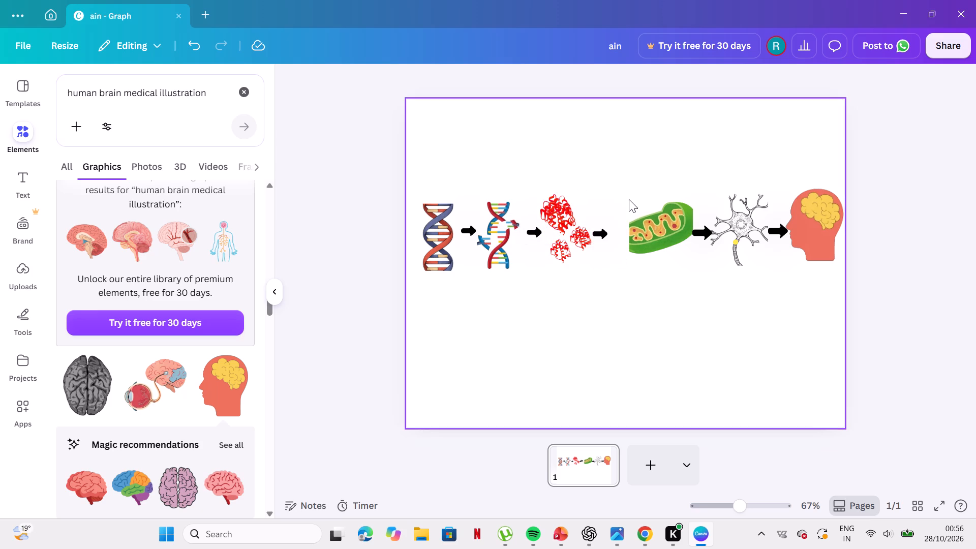
{"action": "left_click", "coordinate": [596, 231]}
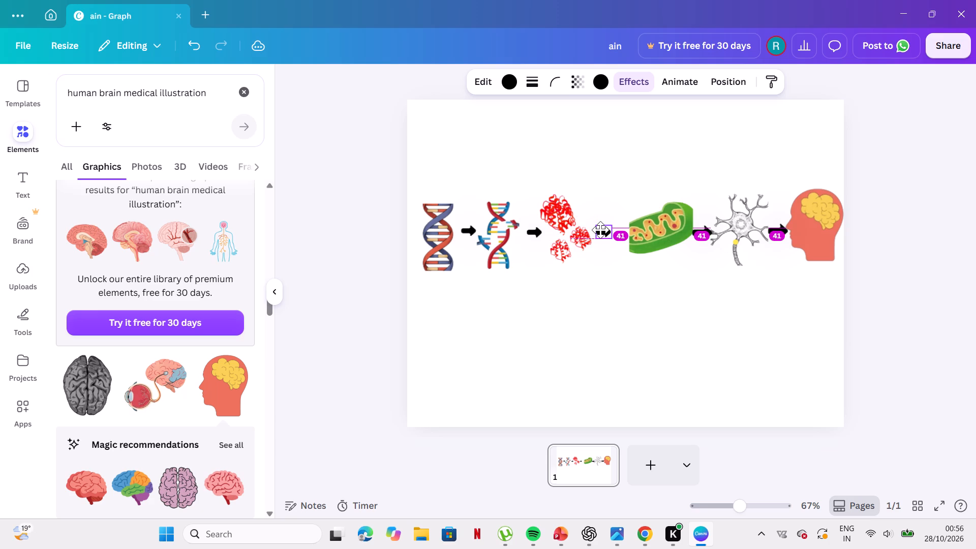
{"action": "left_click", "coordinate": [651, 298]}
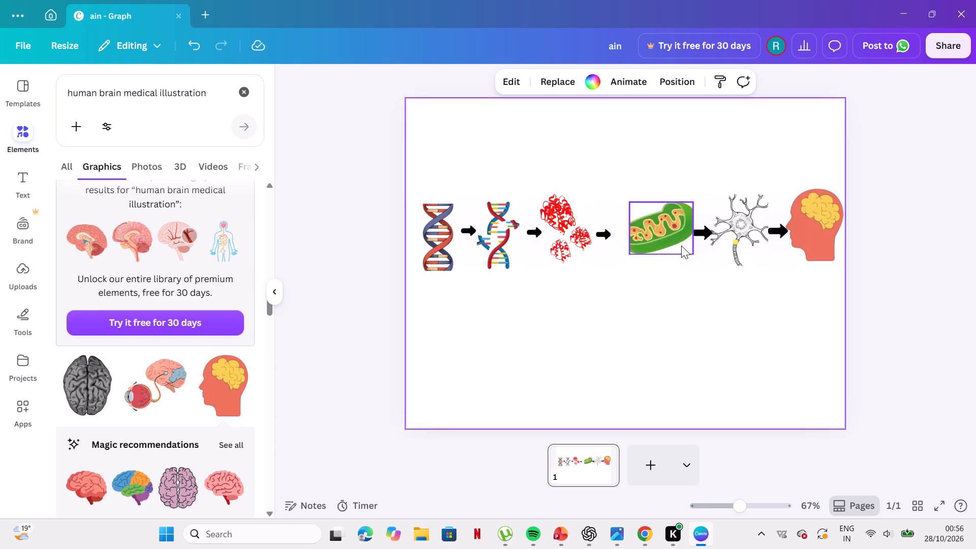
Move the mitochondrion slightly closer to the third arrow and extend its left edge to about 171 by 123, uncovering its cropped end.
{"action": "left_click_drag", "start_coordinate": [682, 246], "coordinate": [675, 245]}
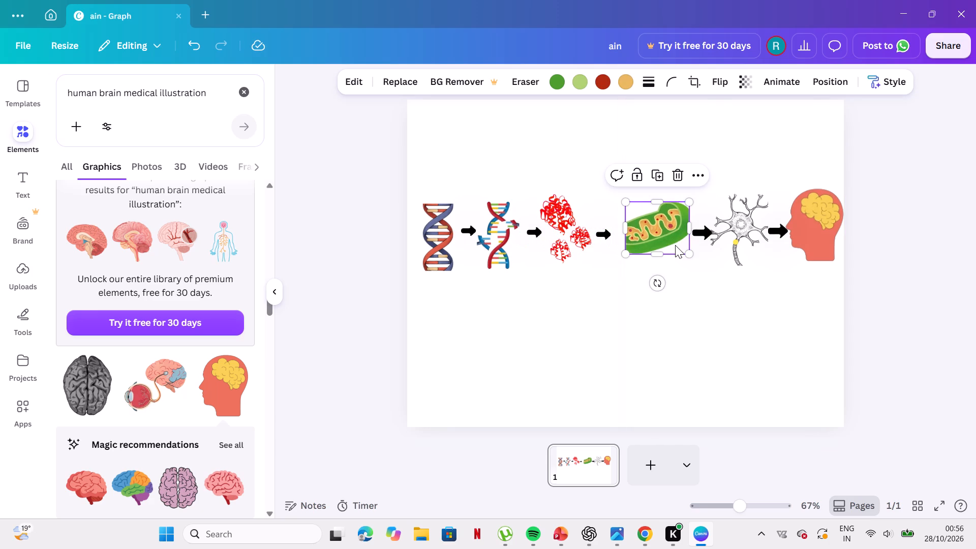
{"action": "left_click_drag", "start_coordinate": [626, 231], "coordinate": [617, 234]}
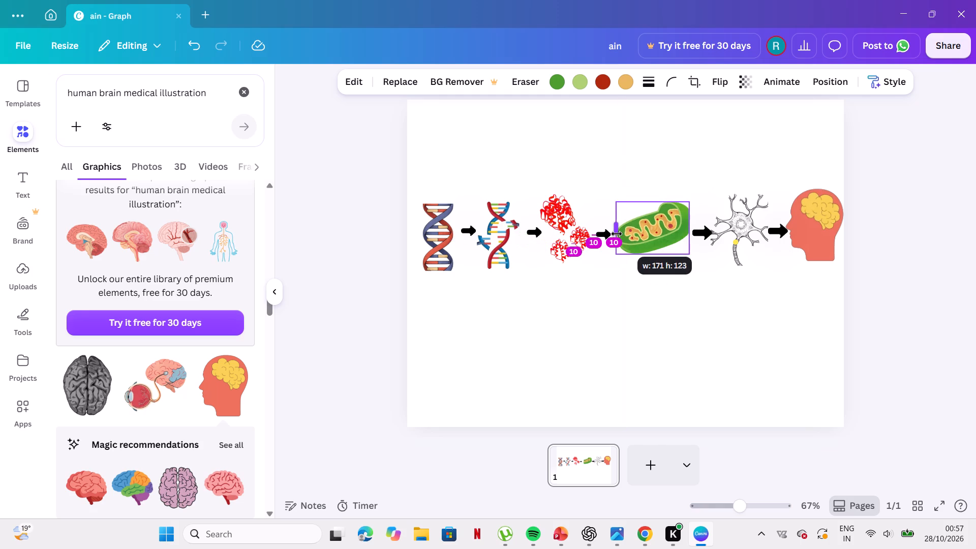
{"action": "left_click_drag", "start_coordinate": [617, 234], "coordinate": [618, 234]}
{"action": "left_click", "coordinate": [670, 288]}
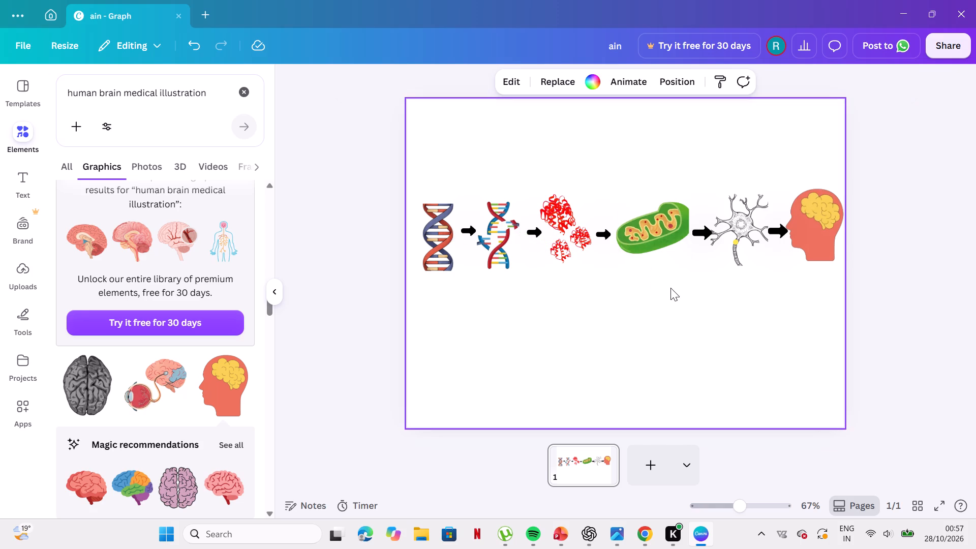
Extend the mitochondrion's right edge to its full outline, then scale it down slightly and nudge it toward the arrow before it.
{"action": "left_click", "coordinate": [685, 221]}
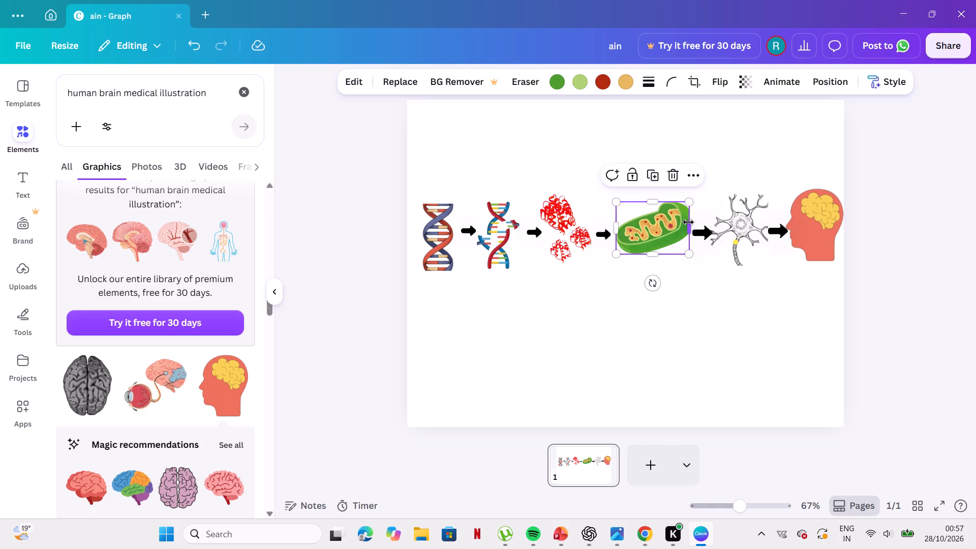
{"action": "left_click_drag", "start_coordinate": [689, 226], "coordinate": [697, 226]}
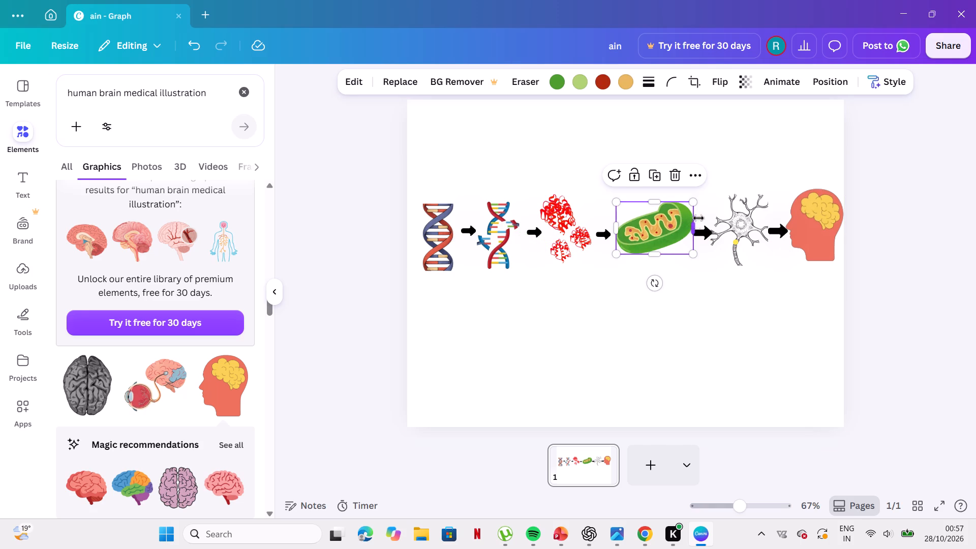
{"action": "left_click_drag", "start_coordinate": [695, 202], "coordinate": [691, 207]}
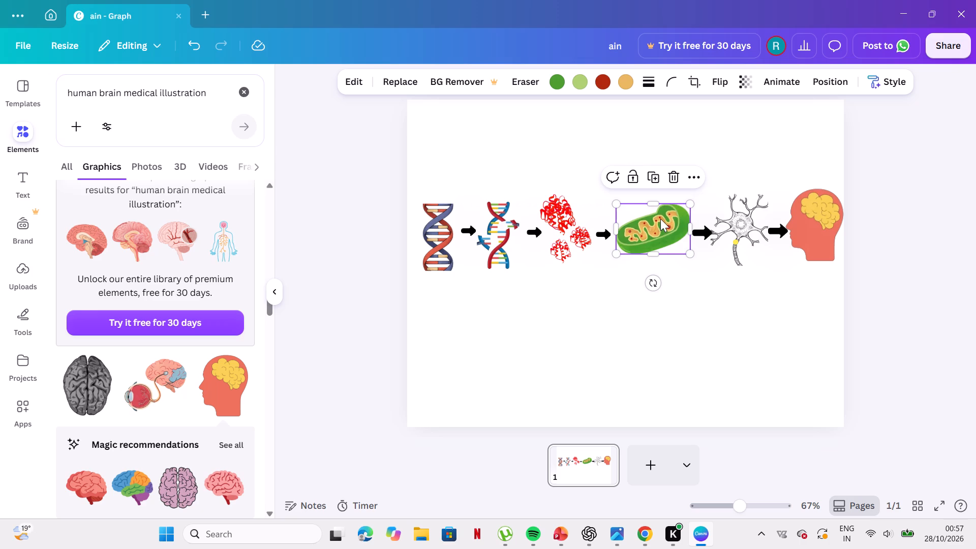
{"action": "left_click", "coordinate": [659, 219]}
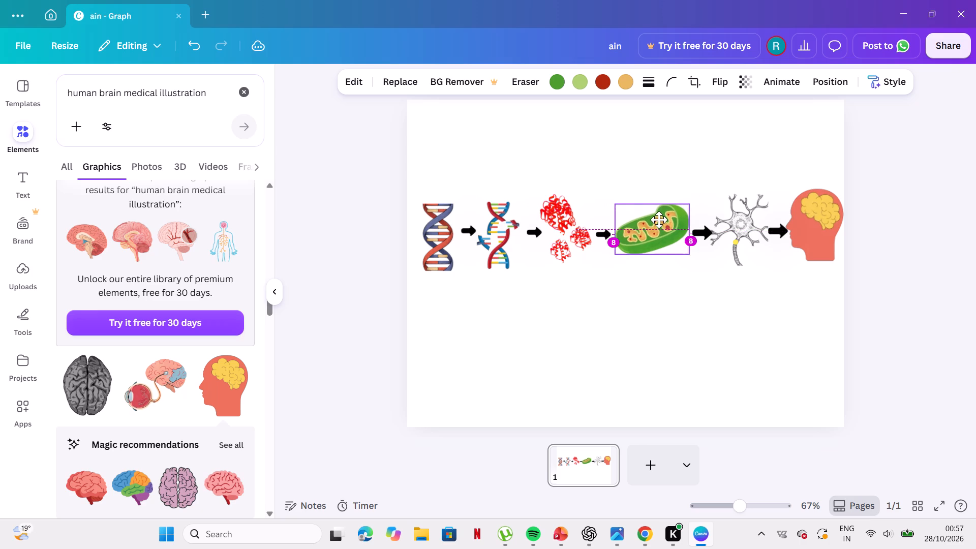
{"action": "left_click", "coordinate": [701, 271]}
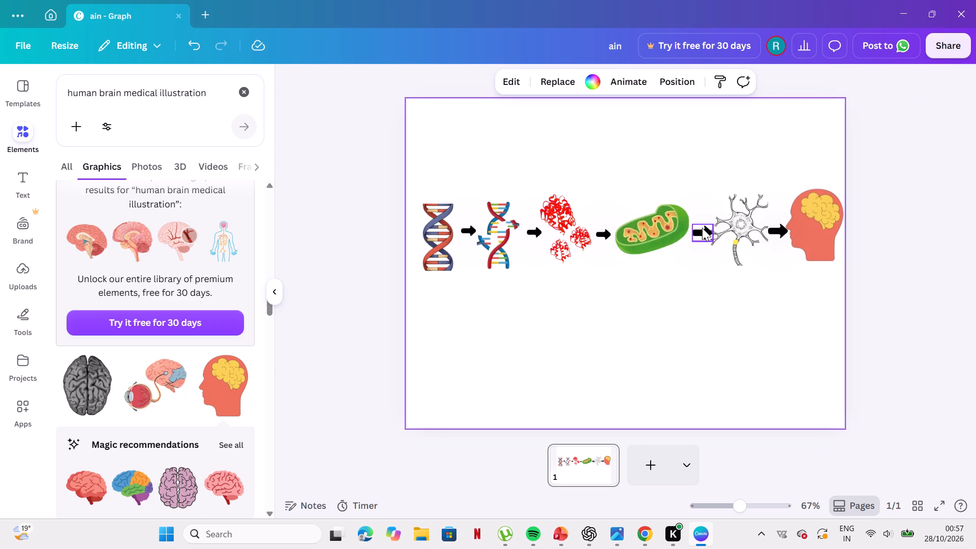
Delete the larger arrow between the mitochondrion and the neuron.
{"action": "left_click", "coordinate": [702, 228]}
{"action": "left_click", "coordinate": [724, 202]}
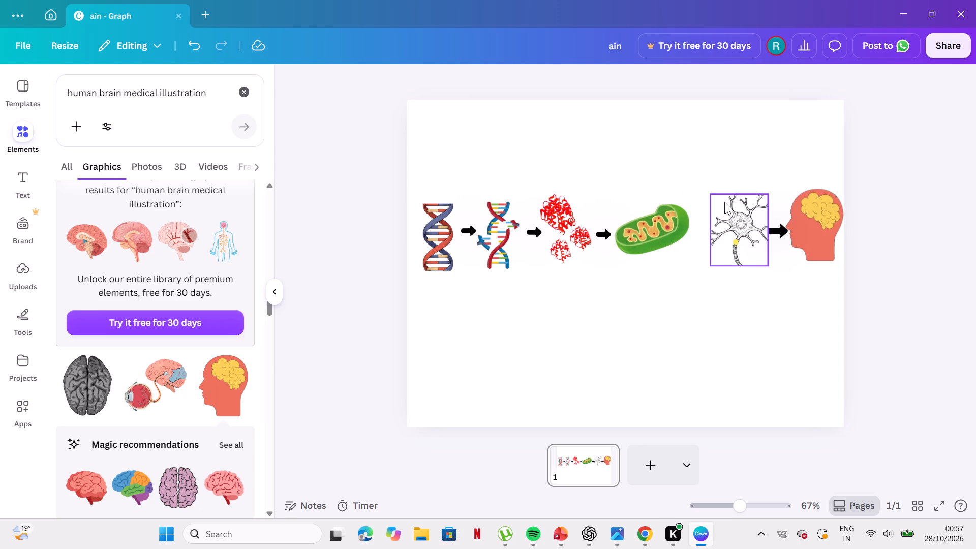
Move the neuron graphic closer to the mitochondrion and slightly higher in the row.
{"action": "left_click_drag", "start_coordinate": [739, 228], "coordinate": [734, 227]}
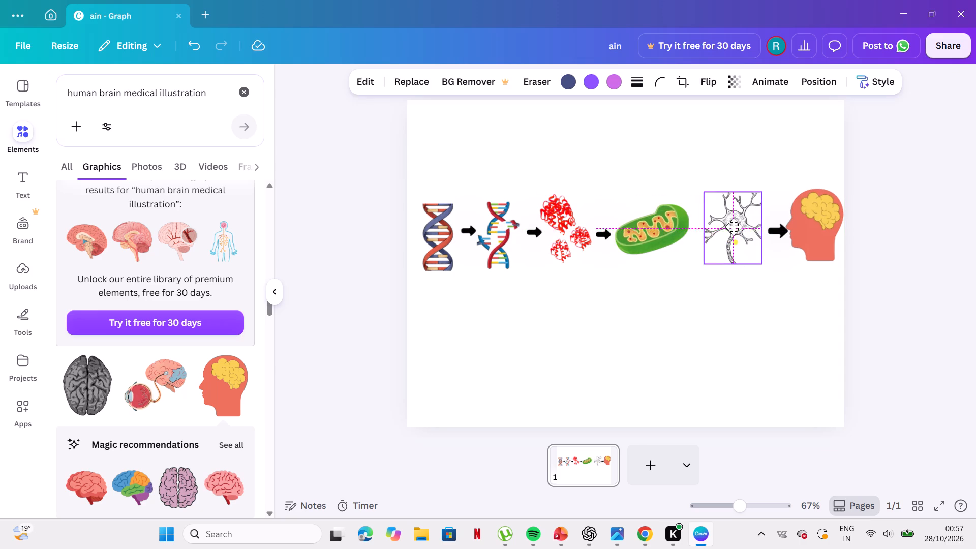
{"action": "left_click_drag", "start_coordinate": [734, 227], "coordinate": [730, 226]}
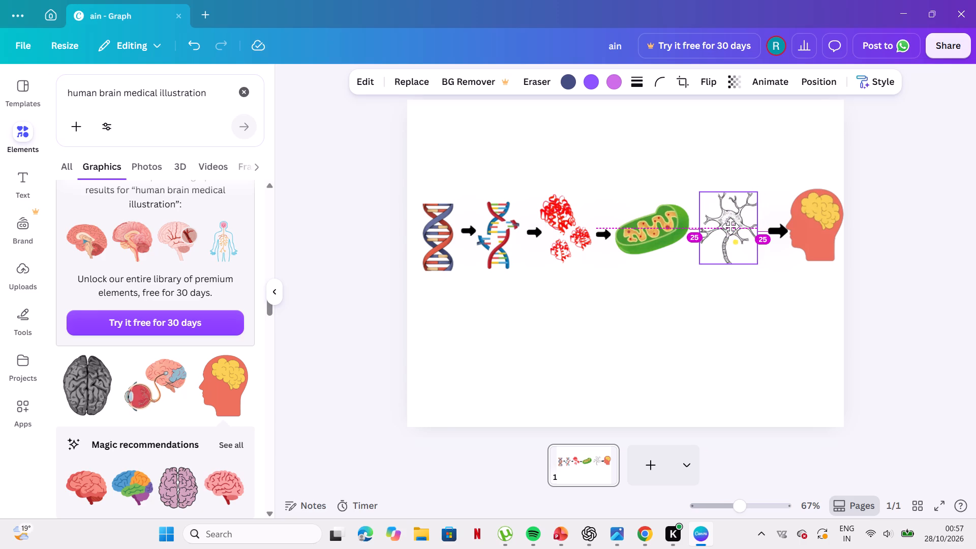
{"action": "left_click_drag", "start_coordinate": [730, 226], "coordinate": [727, 227]}
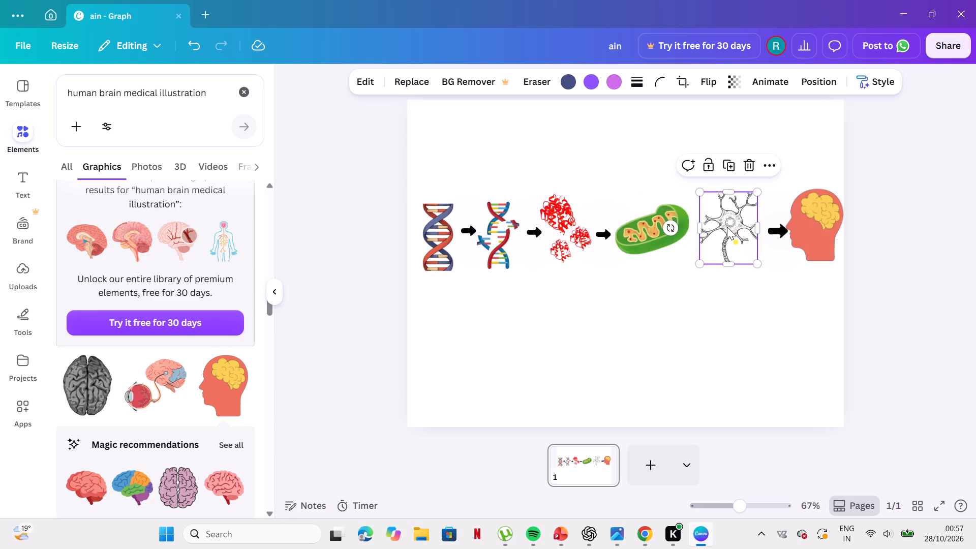
{"action": "left_click", "coordinate": [735, 236]}
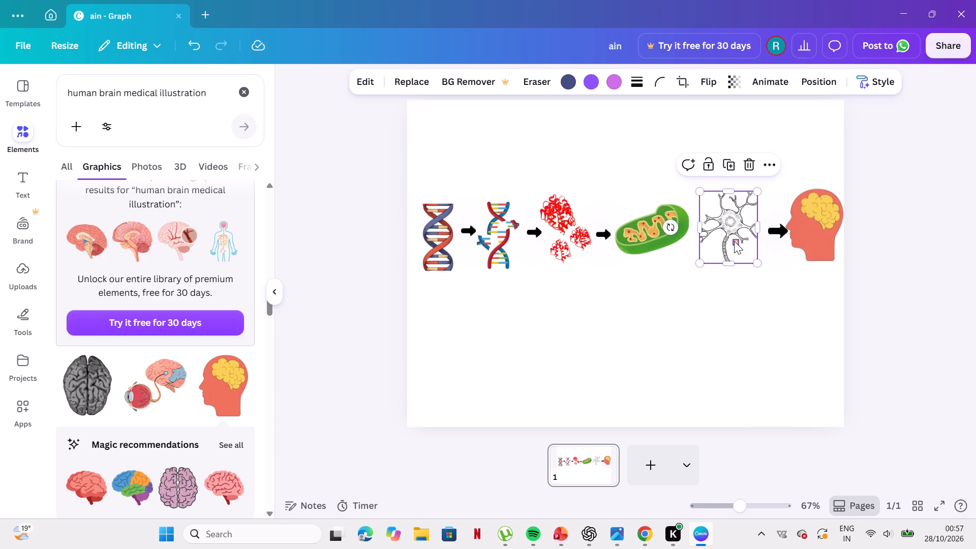
Move the small yellow shape back onto the axon of the repositioned neuron.
{"action": "left_click_drag", "start_coordinate": [735, 240], "coordinate": [728, 238]}
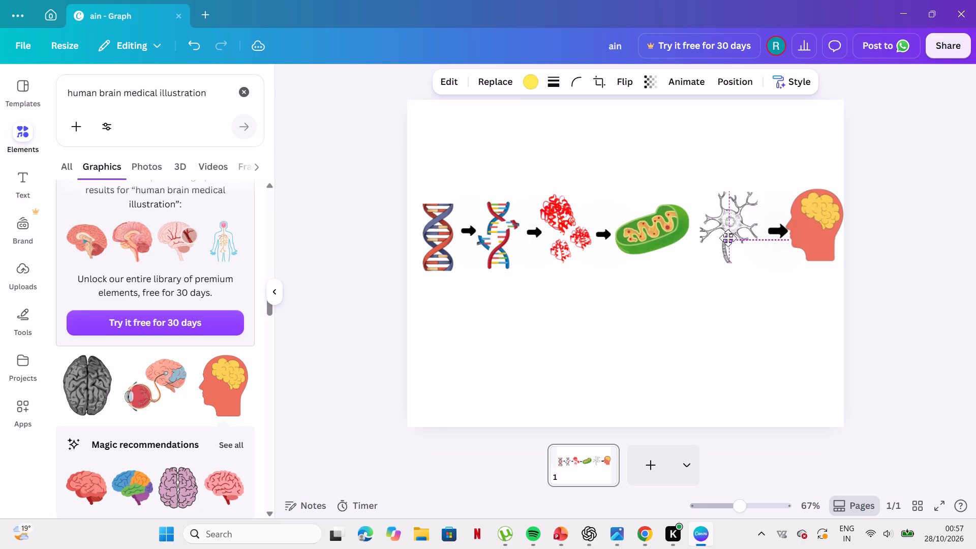
{"action": "left_click_drag", "start_coordinate": [728, 238], "coordinate": [726, 238]}
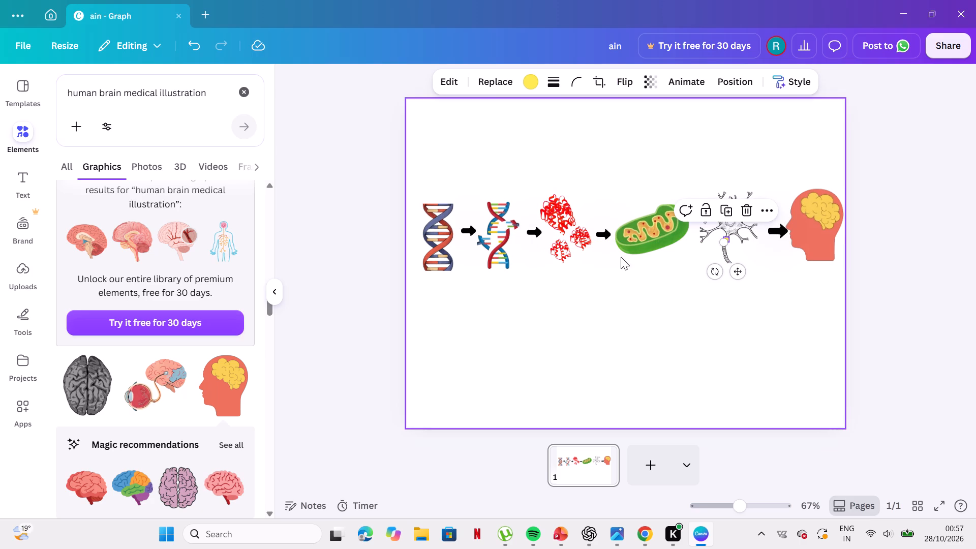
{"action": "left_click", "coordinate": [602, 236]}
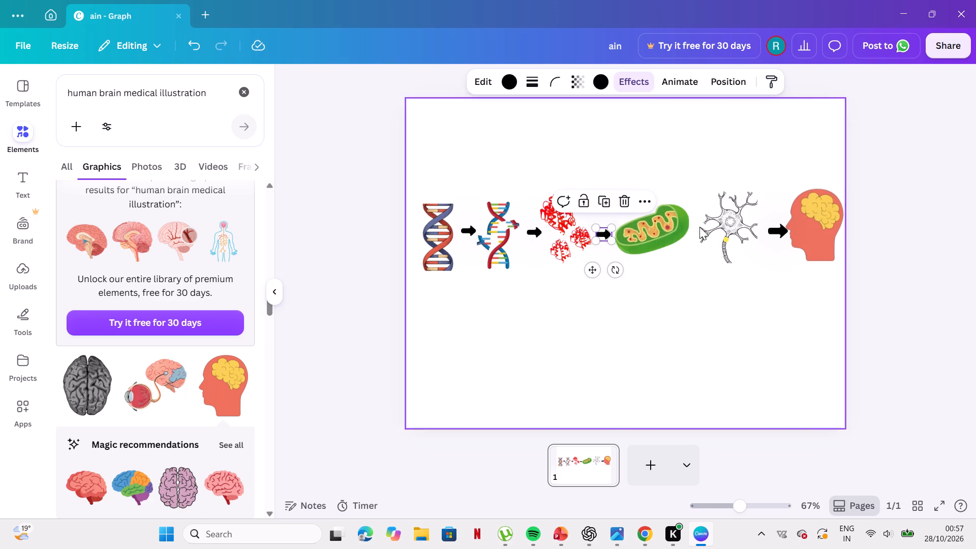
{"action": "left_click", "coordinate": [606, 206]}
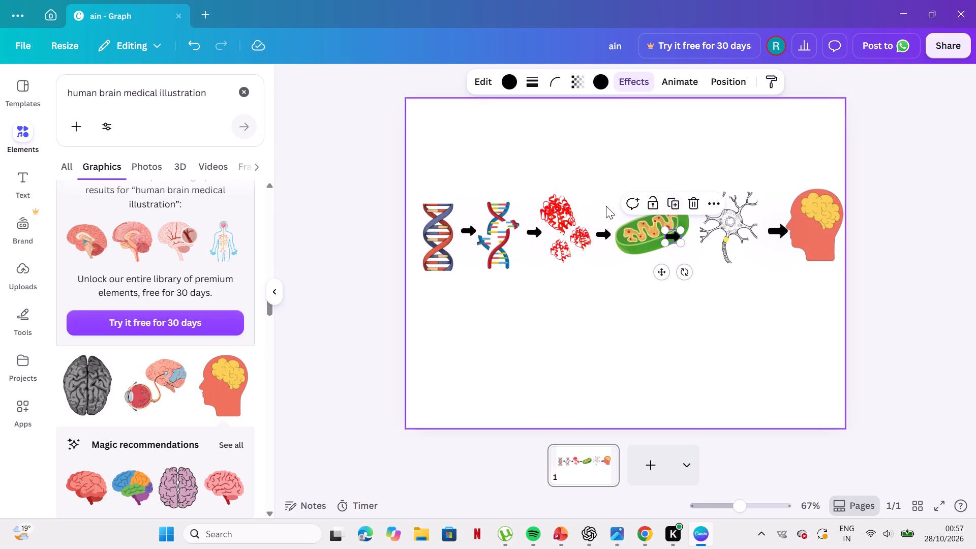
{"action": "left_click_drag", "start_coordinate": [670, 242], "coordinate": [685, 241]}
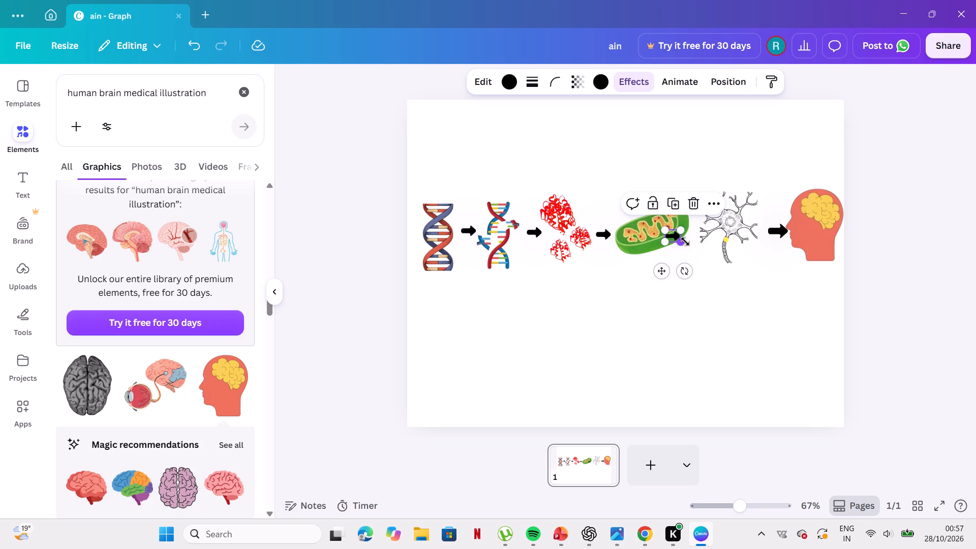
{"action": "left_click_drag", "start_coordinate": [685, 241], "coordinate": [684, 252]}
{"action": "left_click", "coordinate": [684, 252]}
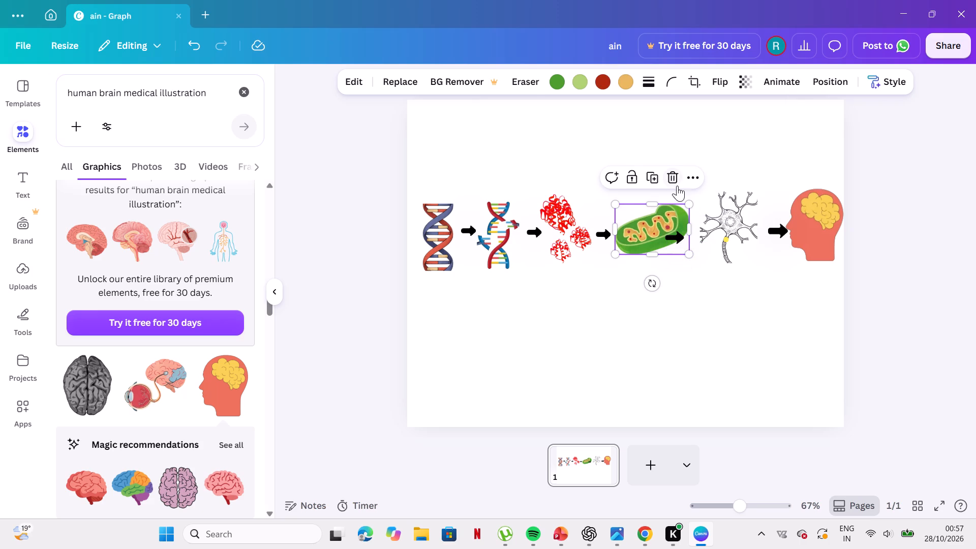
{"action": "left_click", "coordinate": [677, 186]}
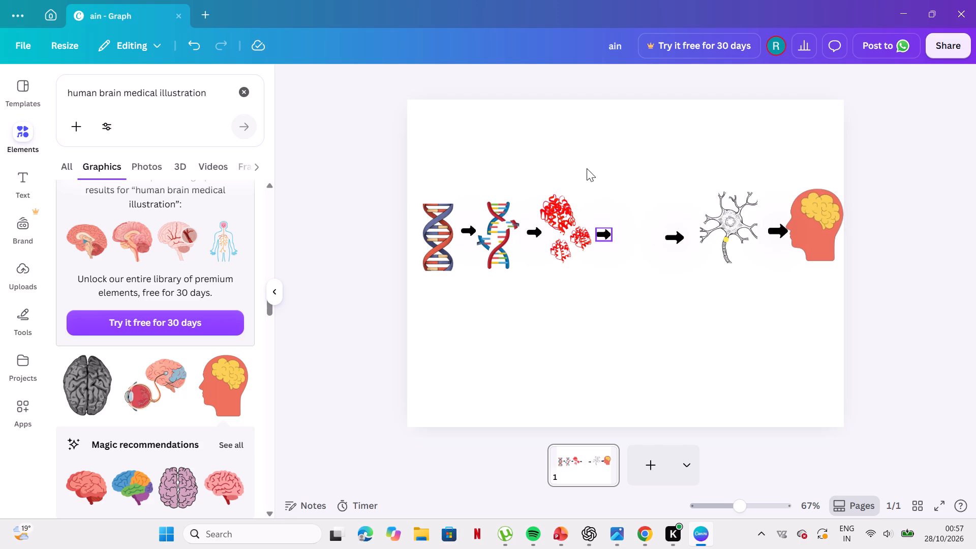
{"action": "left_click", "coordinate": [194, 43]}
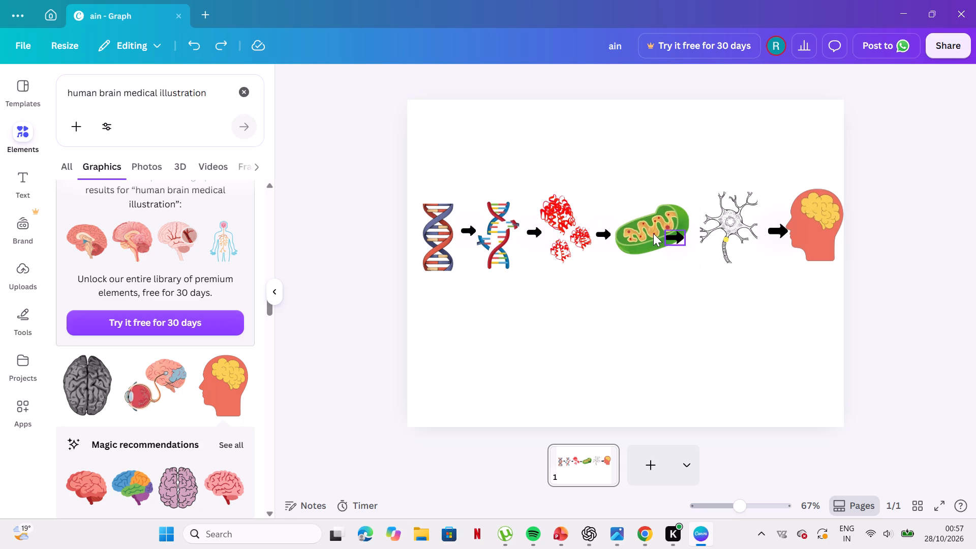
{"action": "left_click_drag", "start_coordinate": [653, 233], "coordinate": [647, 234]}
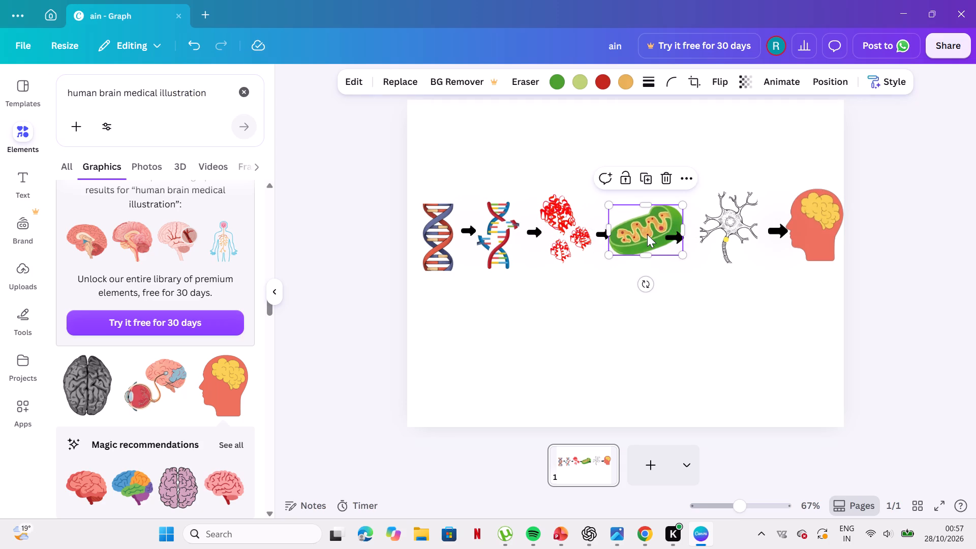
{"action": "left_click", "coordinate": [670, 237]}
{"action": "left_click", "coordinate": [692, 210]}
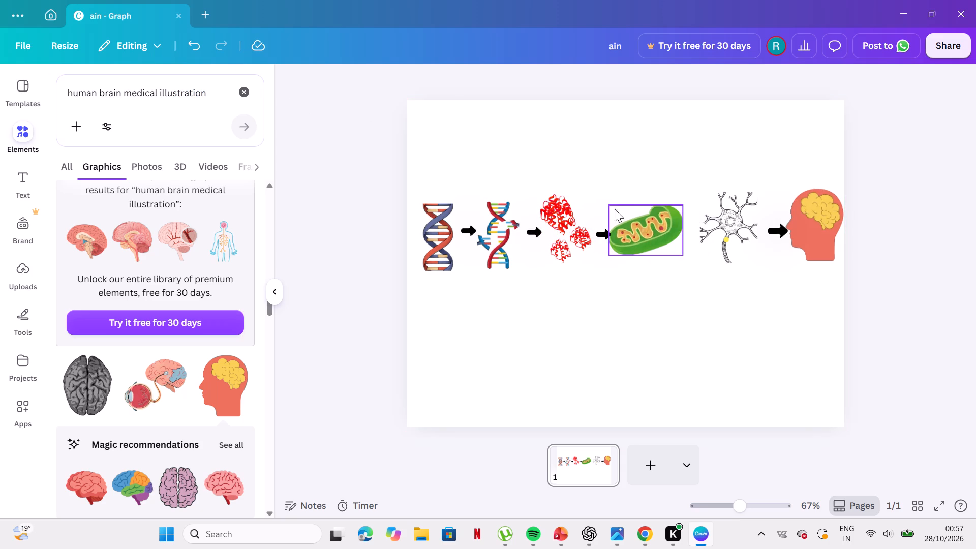
Duplicate the small arrow before the green mitochondrion and place the copy between the mitochondrion and the neuron.
{"action": "left_click", "coordinate": [602, 234]}
{"action": "left_click", "coordinate": [611, 201]}
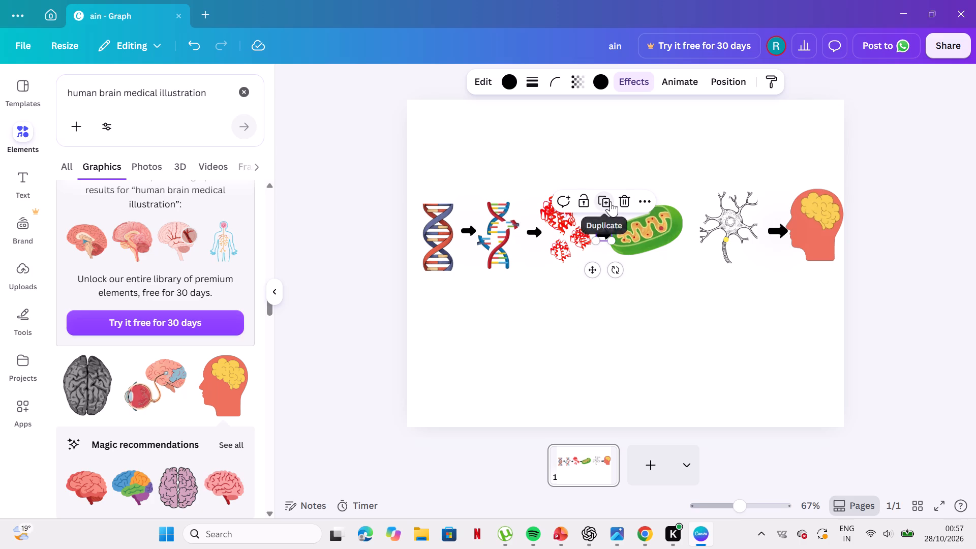
{"action": "left_click_drag", "start_coordinate": [596, 276], "coordinate": [681, 266]}
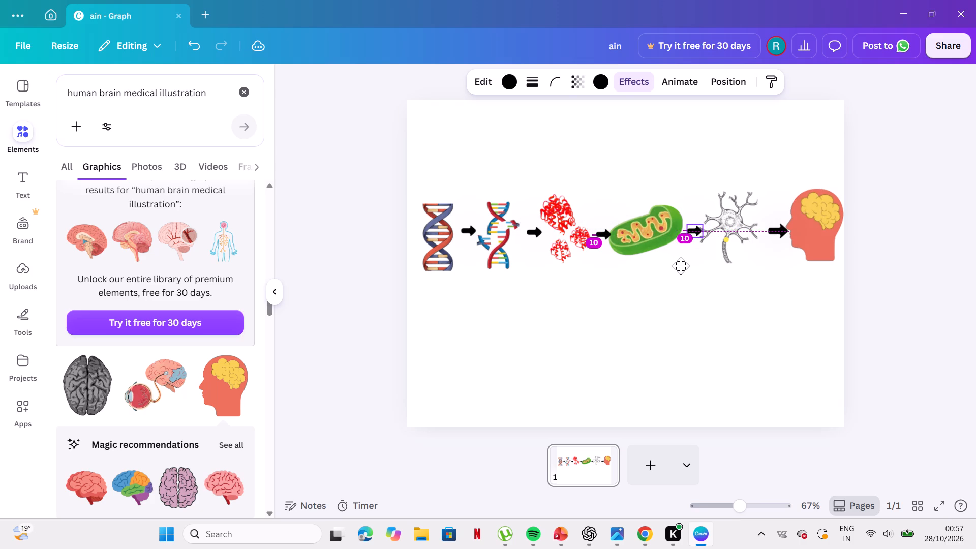
{"action": "left_click_drag", "start_coordinate": [681, 266], "coordinate": [679, 265]}
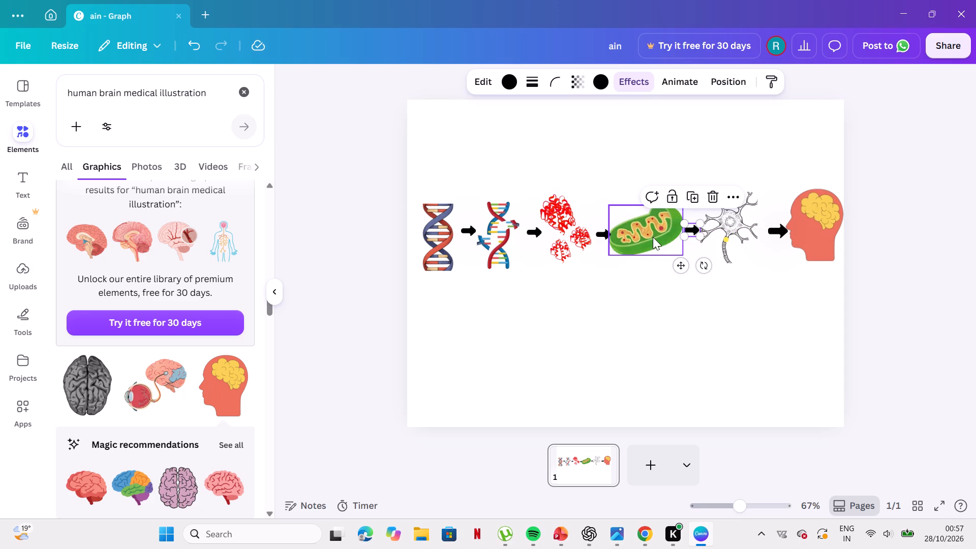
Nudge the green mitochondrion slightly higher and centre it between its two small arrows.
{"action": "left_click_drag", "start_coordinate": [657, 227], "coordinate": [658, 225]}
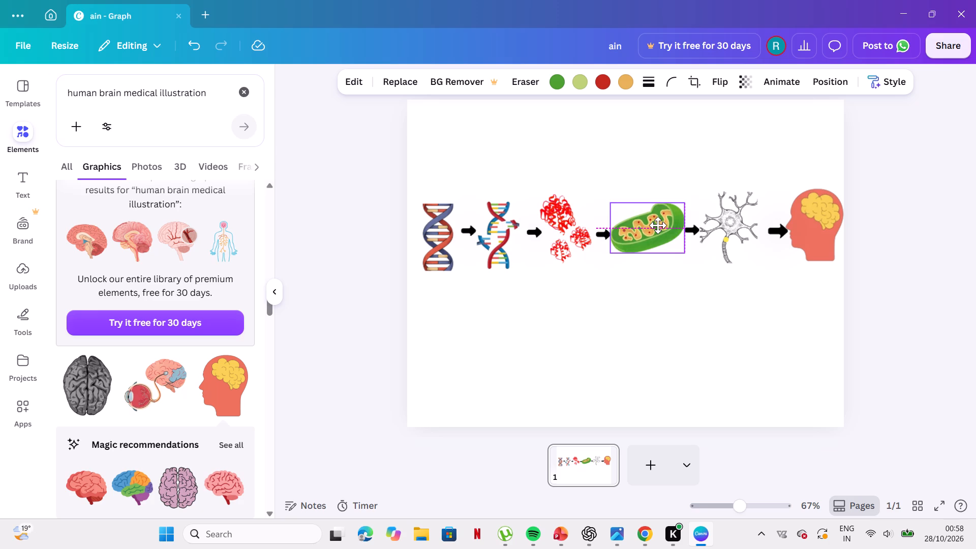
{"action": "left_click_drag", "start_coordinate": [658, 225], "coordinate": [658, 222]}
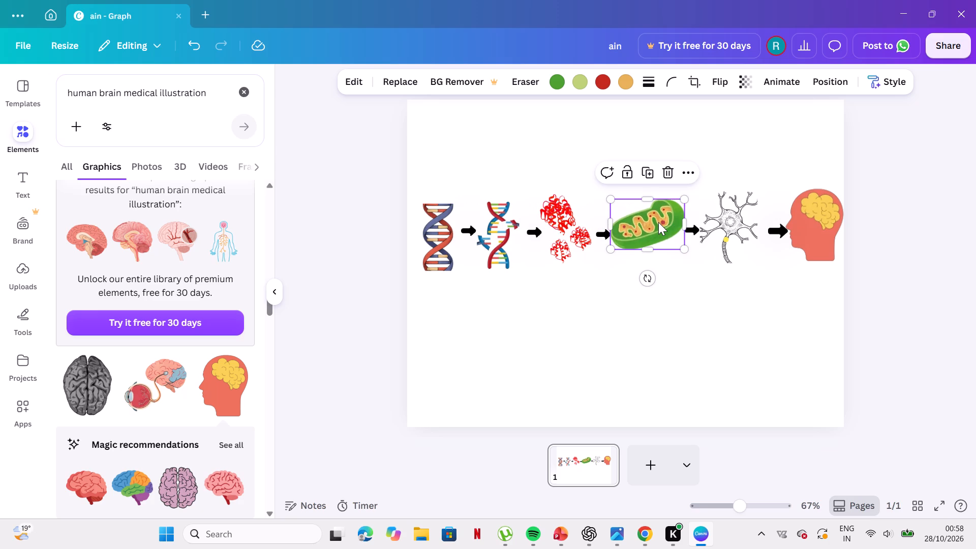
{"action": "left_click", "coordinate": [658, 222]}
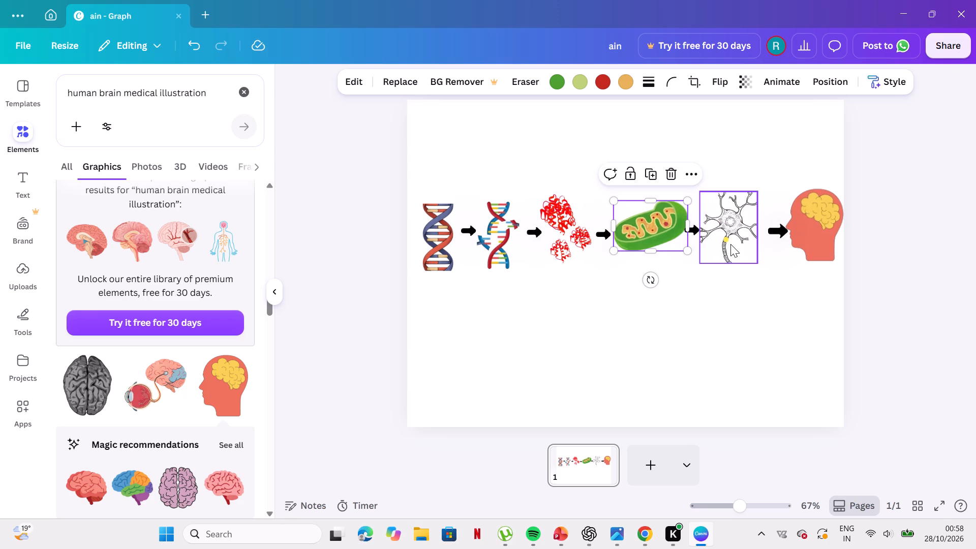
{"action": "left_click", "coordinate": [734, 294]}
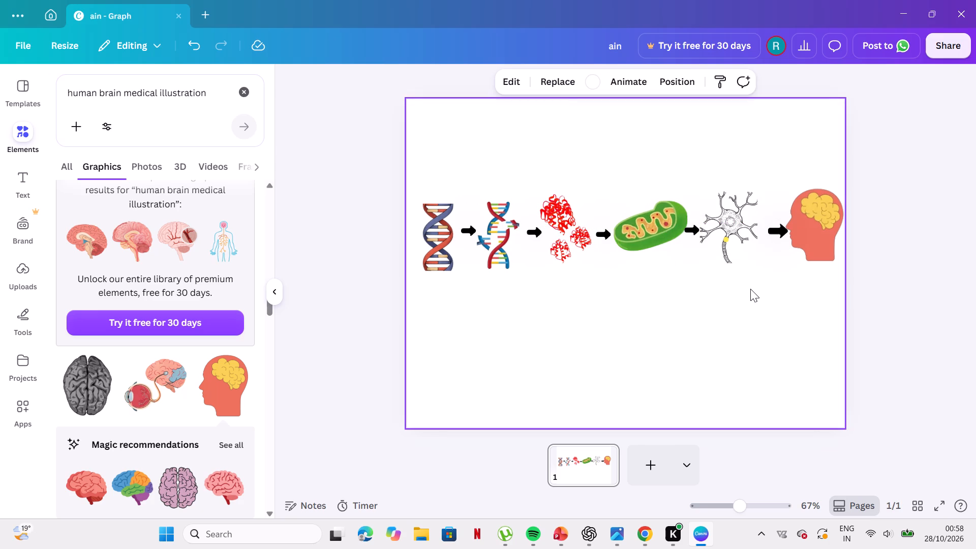
Clear the previous query from the element search.
{"action": "left_click", "coordinate": [640, 235]}
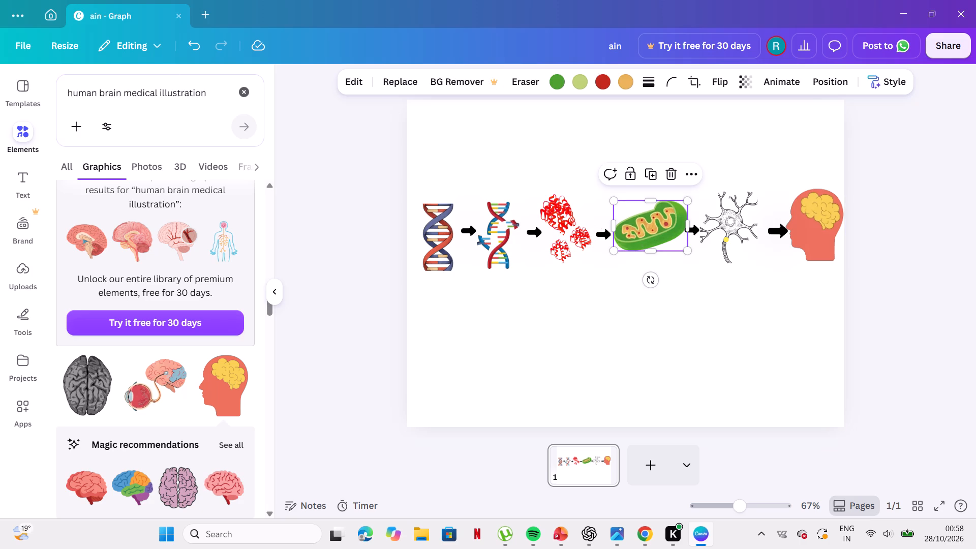
{"action": "left_click", "coordinate": [245, 89]}
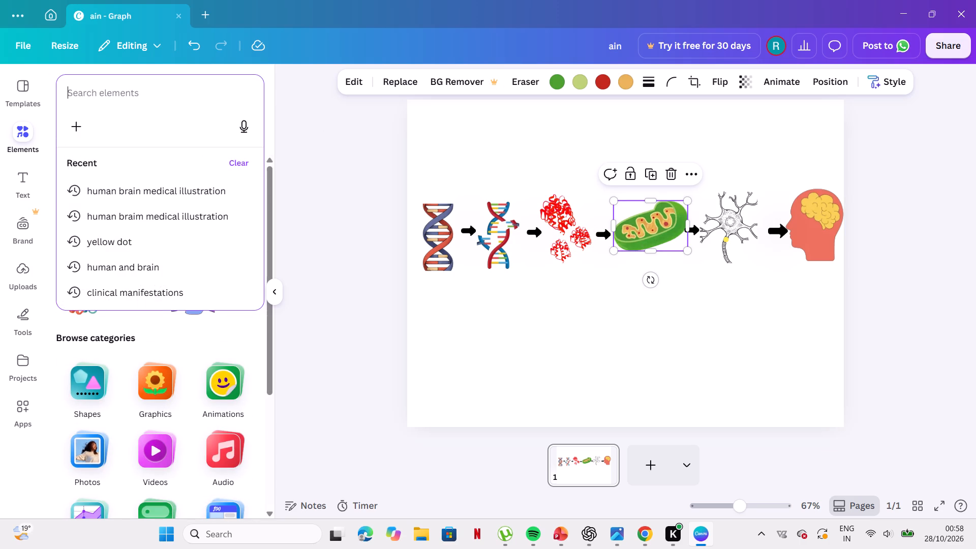
{"action": "scroll", "coordinate": [137, 243], "scroll_direction": "down", "scroll_amount": 1}
{"action": "left_click", "coordinate": [167, 109]}
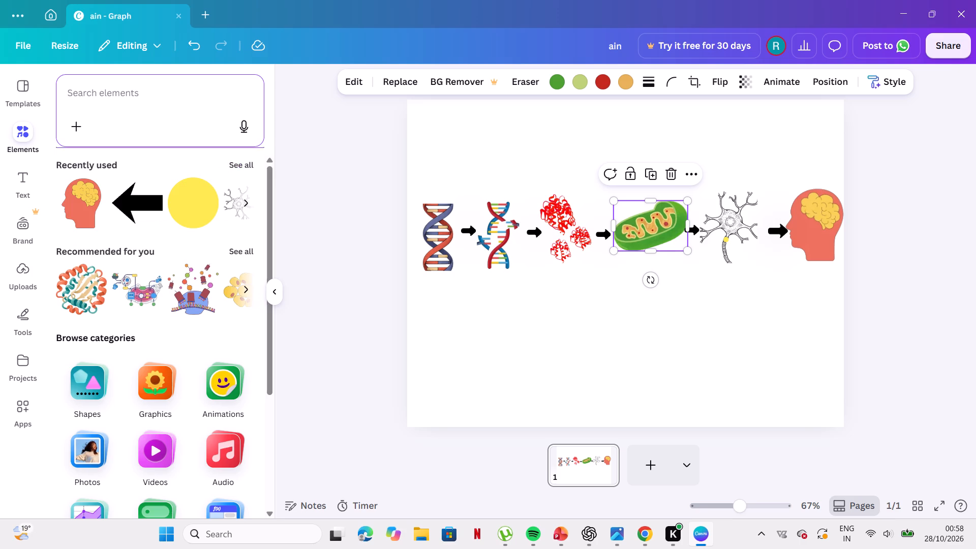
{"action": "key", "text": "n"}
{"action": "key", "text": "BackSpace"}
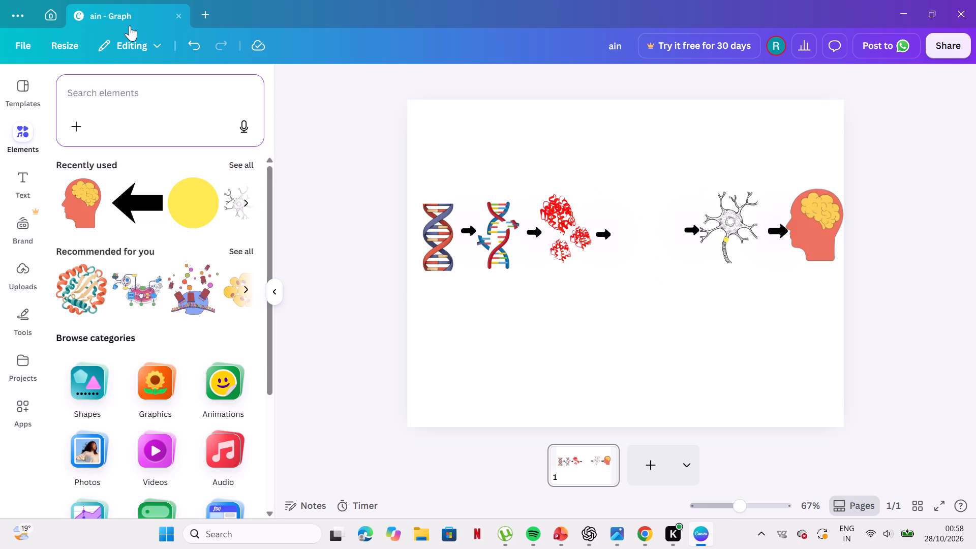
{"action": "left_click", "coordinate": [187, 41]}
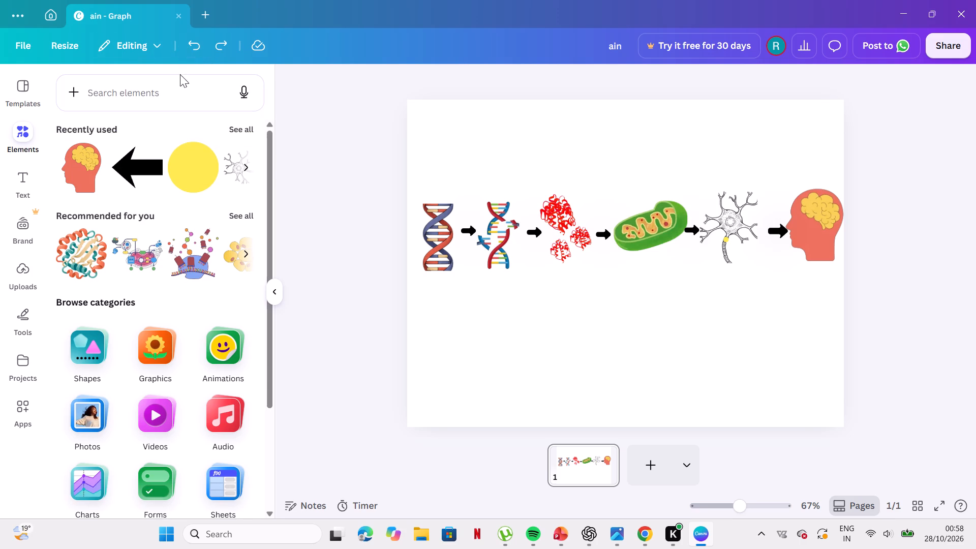
Search the elements for mitochondria.
{"action": "left_click", "coordinate": [179, 85]}
{"action": "type", "text": "mi"}
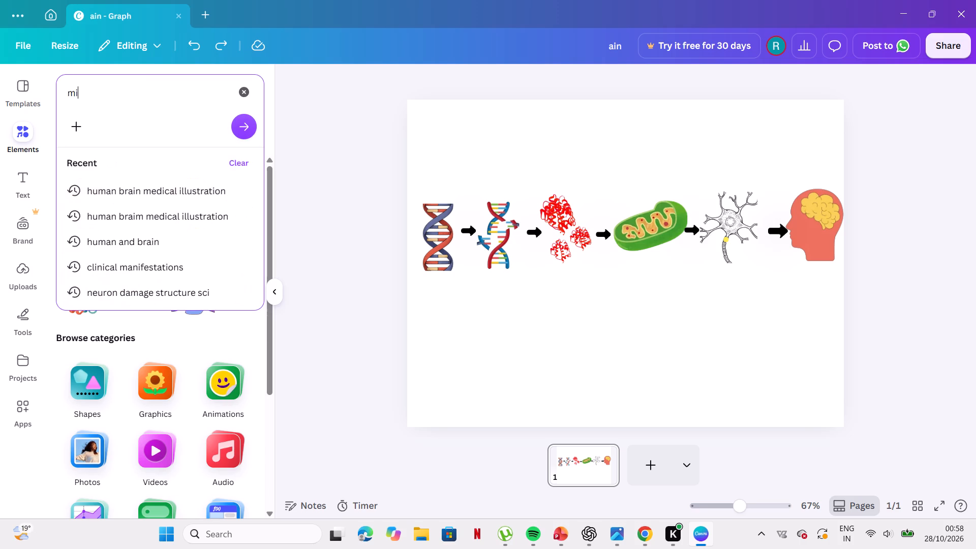
{"action": "left_click", "coordinate": [163, 216]}
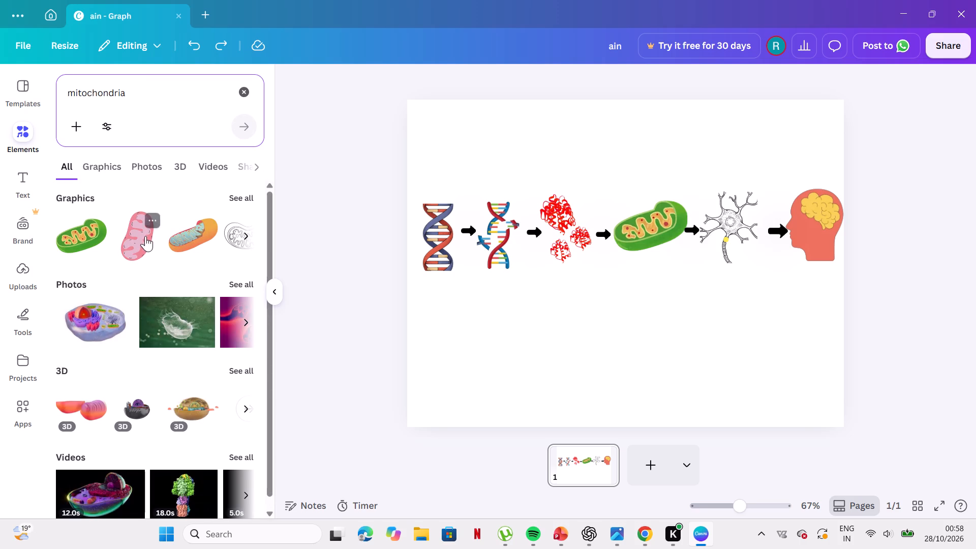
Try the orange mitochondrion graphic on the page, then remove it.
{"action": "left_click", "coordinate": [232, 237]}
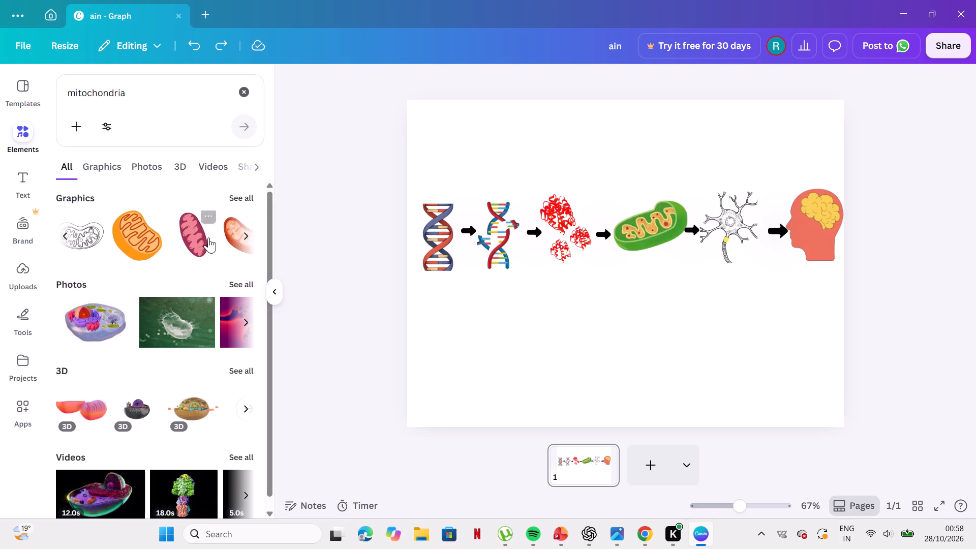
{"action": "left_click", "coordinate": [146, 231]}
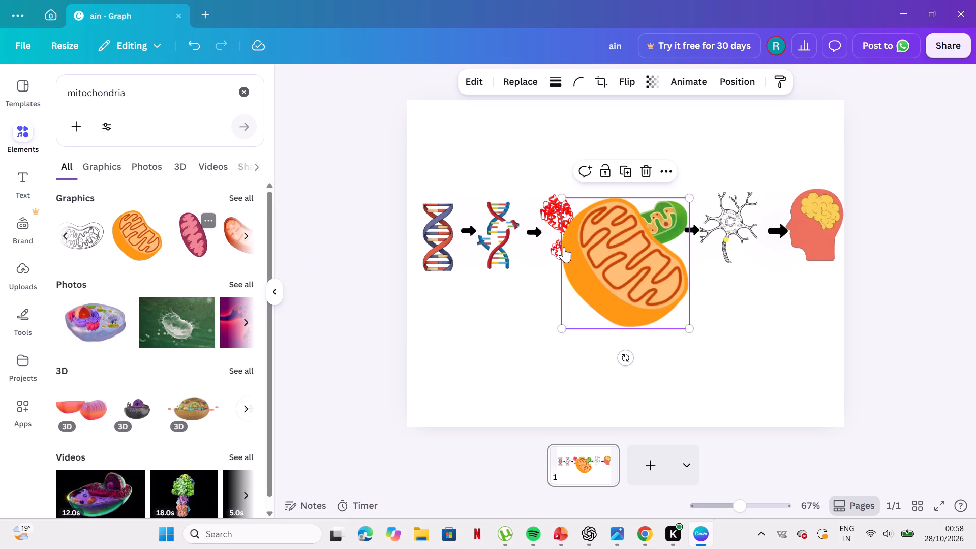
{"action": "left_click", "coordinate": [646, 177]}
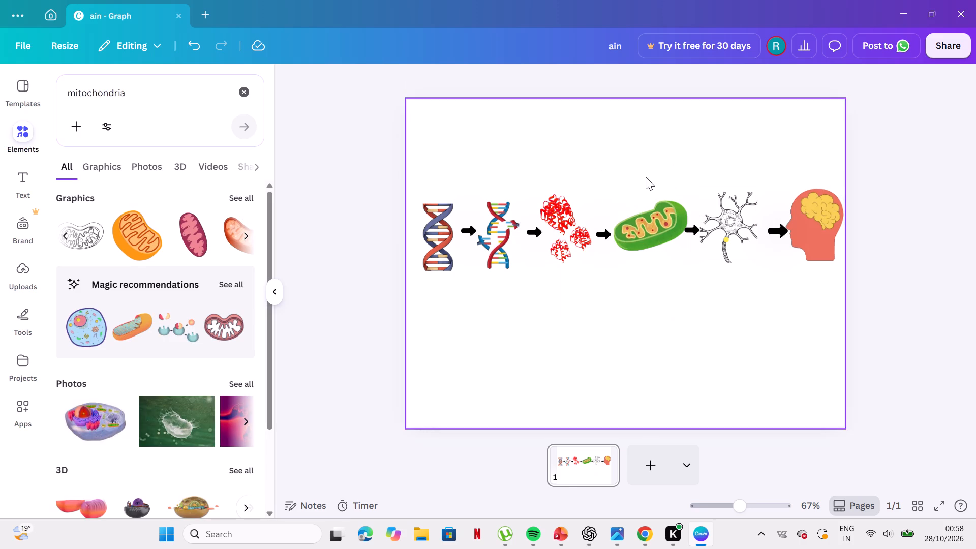
Insert the black-and-white outline mitochondrion graphic and scale it down to about the width of the green mitochondrion.
{"action": "left_click", "coordinate": [231, 233]}
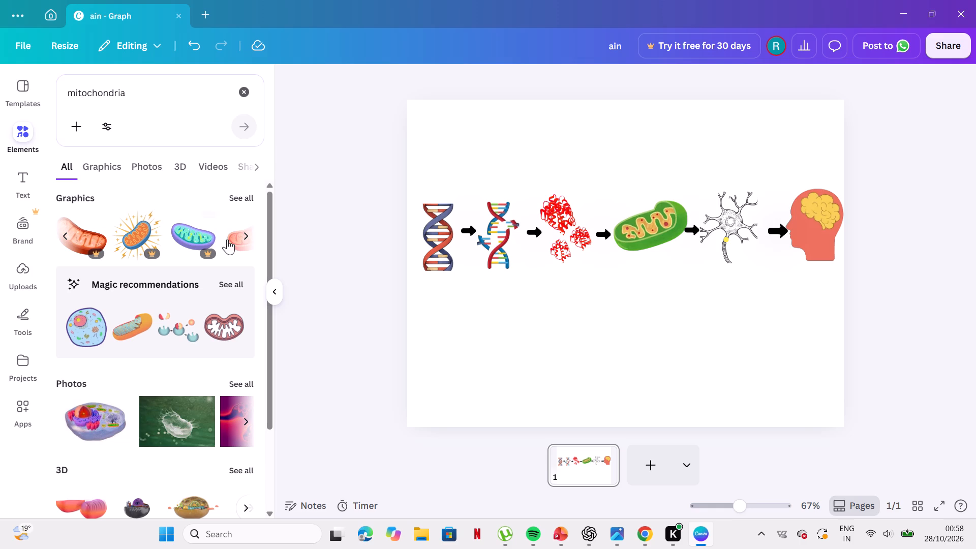
{"action": "scroll", "coordinate": [138, 223], "scroll_direction": "right", "scroll_amount": 5}
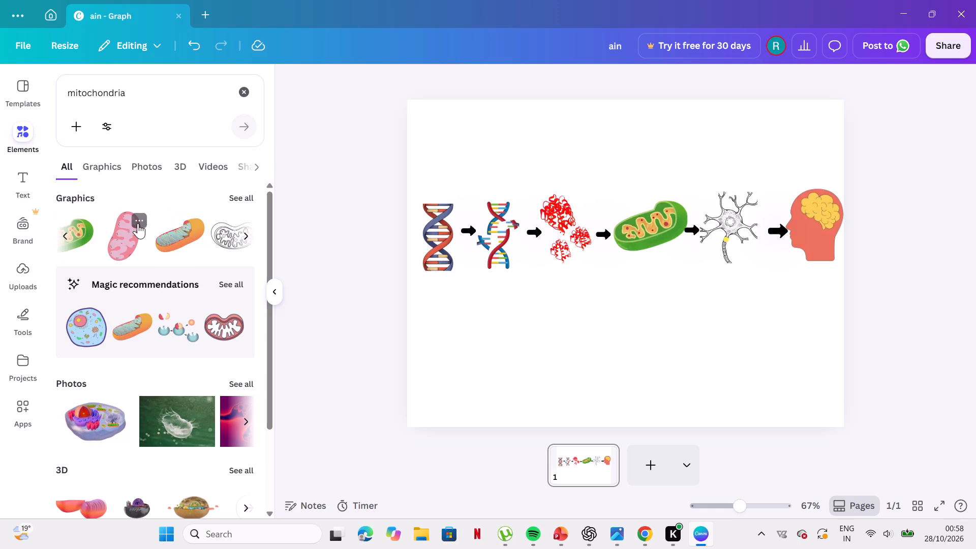
{"action": "scroll", "coordinate": [138, 223], "scroll_direction": "right", "scroll_amount": 1}
{"action": "left_click", "coordinate": [191, 231]}
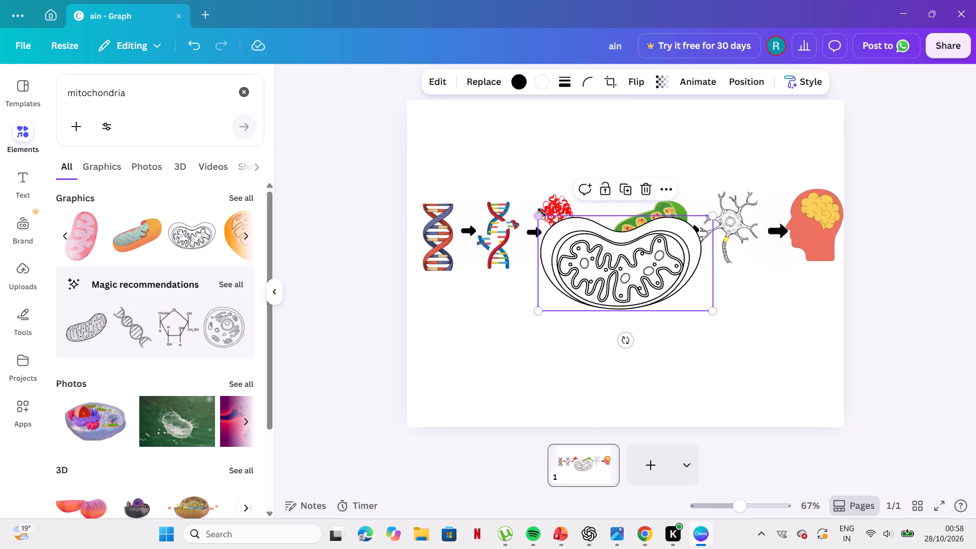
{"action": "left_click_drag", "start_coordinate": [537, 213], "coordinate": [649, 254]}
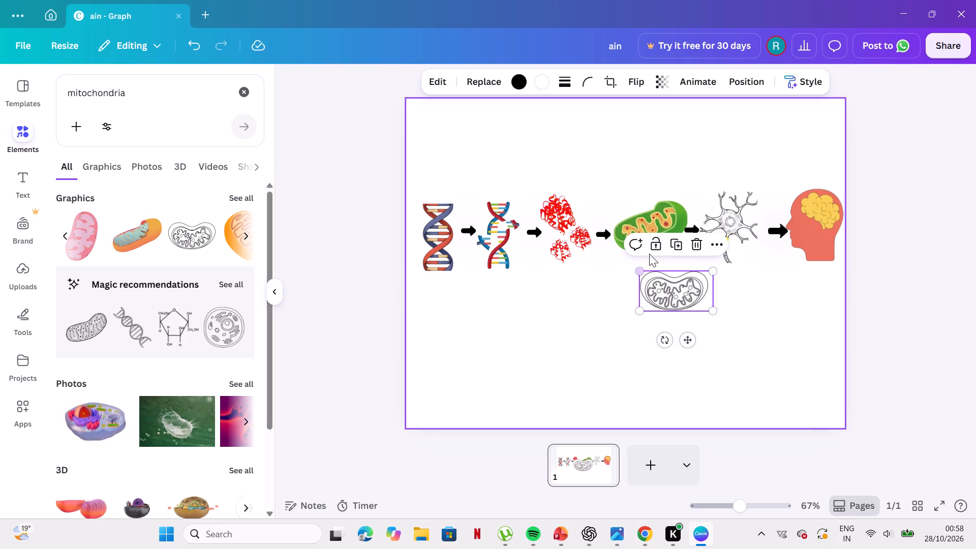
Delete the green mitochondrion from the row.
{"action": "left_click", "coordinate": [650, 224]}
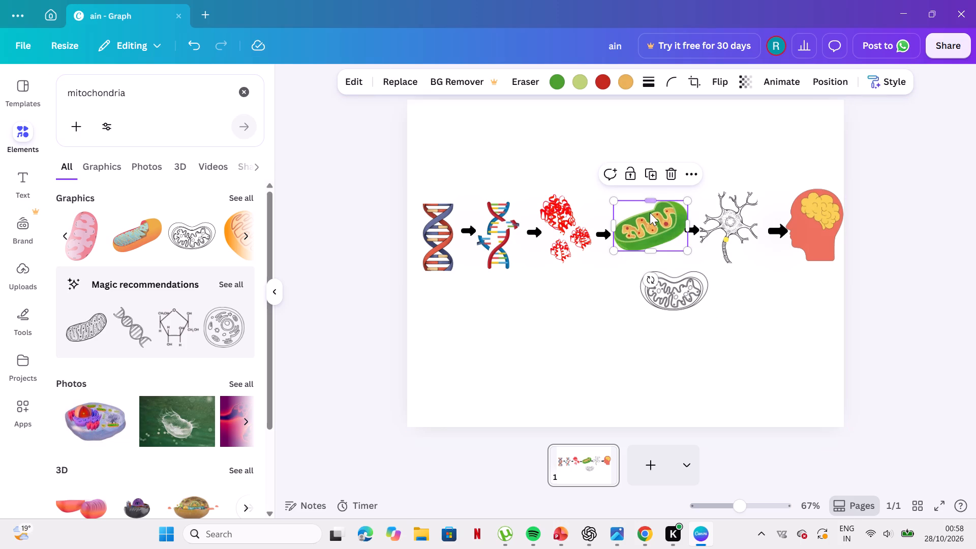
{"action": "left_click", "coordinate": [669, 181]}
Place the outline mitochondrion in the gap between the protein arrow and the neuron arrow, tilted steeply clockwise.
{"action": "left_click_drag", "start_coordinate": [673, 290], "coordinate": [633, 229]}
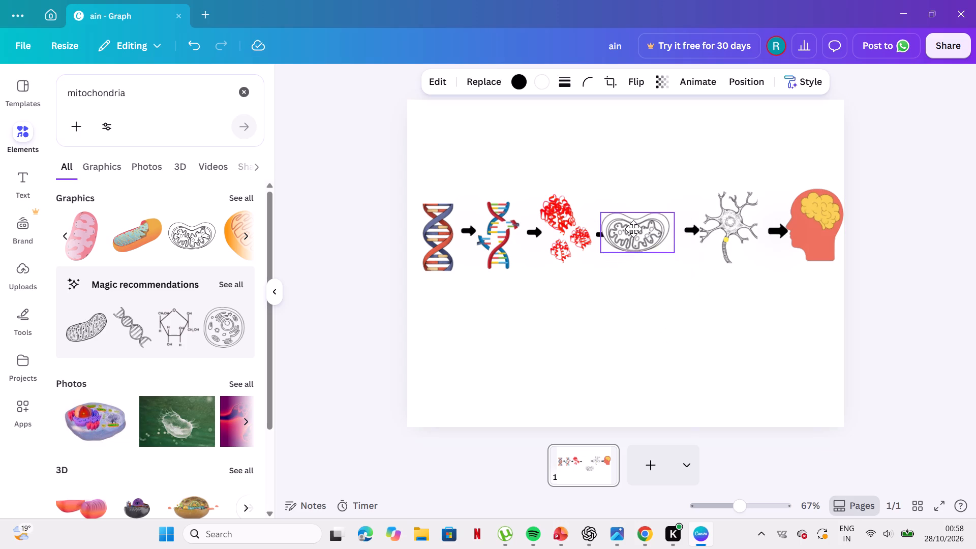
{"action": "left_click_drag", "start_coordinate": [633, 229], "coordinate": [649, 231]}
{"action": "left_click", "coordinate": [644, 286]}
{"action": "left_click_drag", "start_coordinate": [644, 286], "coordinate": [635, 279]}
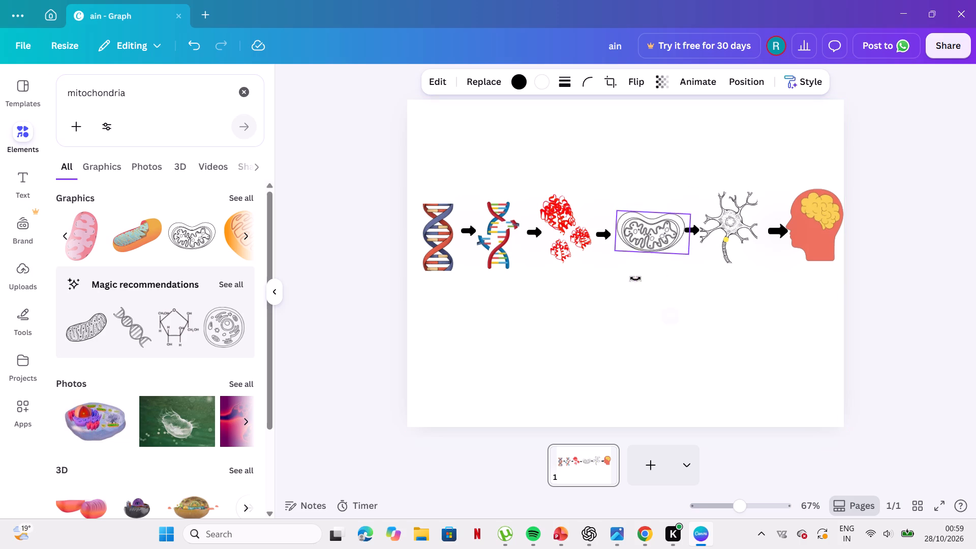
{"action": "left_click_drag", "start_coordinate": [635, 279], "coordinate": [616, 248]}
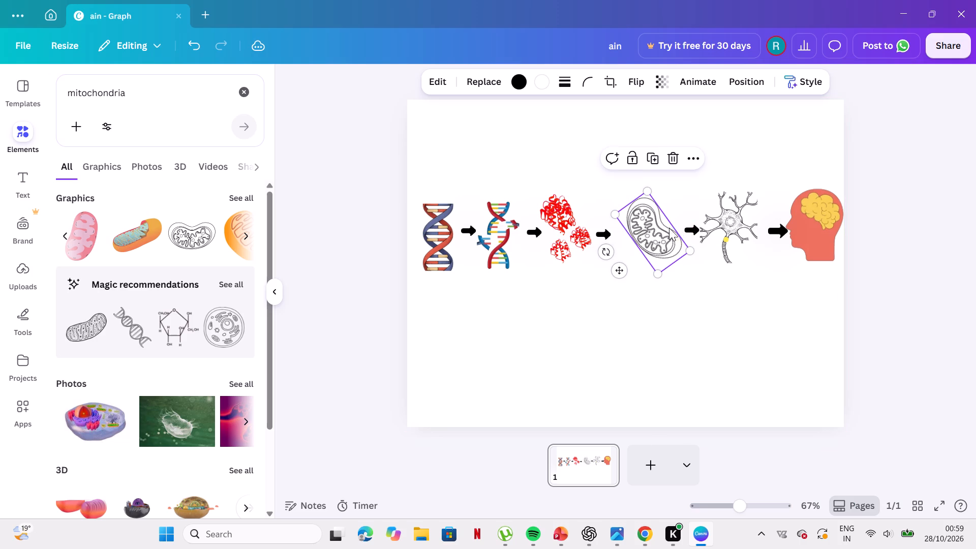
{"action": "left_click_drag", "start_coordinate": [654, 229], "coordinate": [639, 224]}
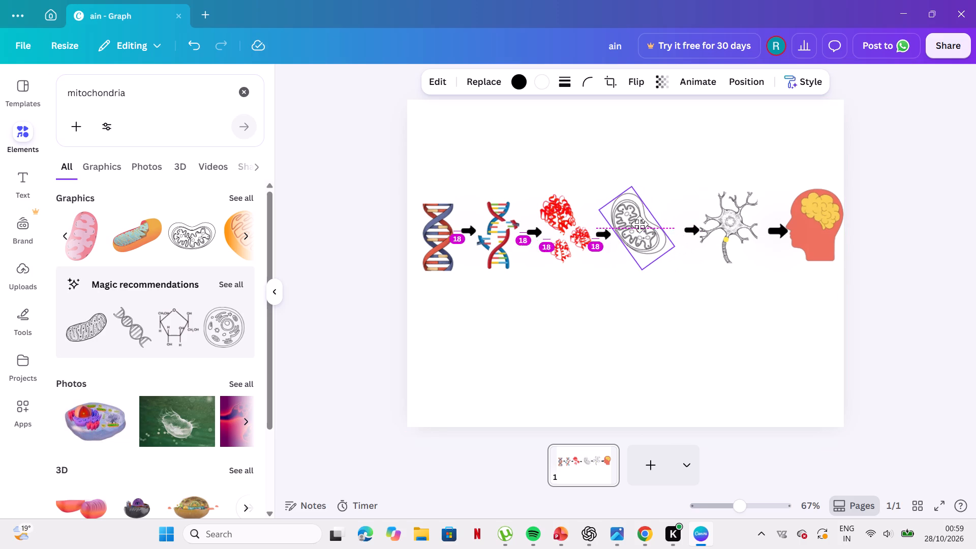
{"action": "left_click_drag", "start_coordinate": [639, 224], "coordinate": [642, 223]}
{"action": "left_click", "coordinate": [684, 284]}
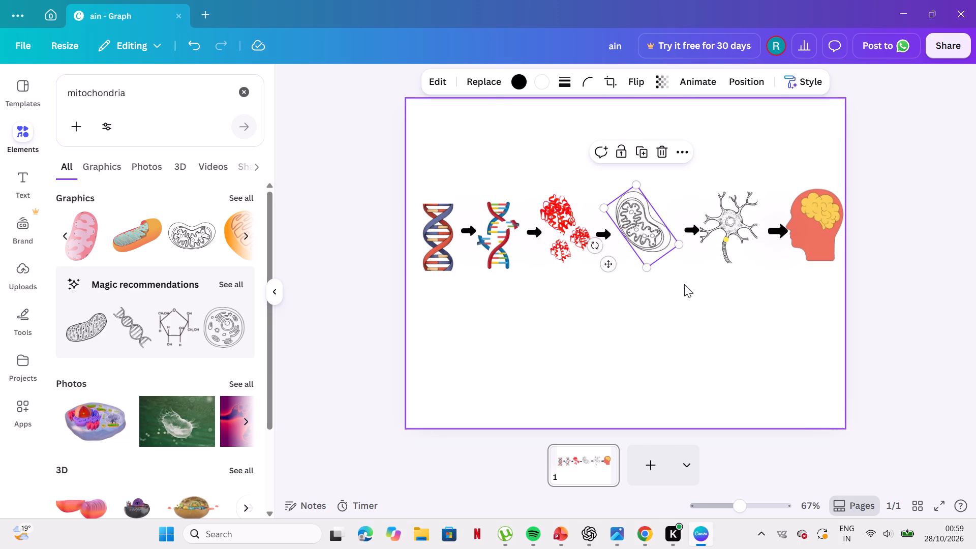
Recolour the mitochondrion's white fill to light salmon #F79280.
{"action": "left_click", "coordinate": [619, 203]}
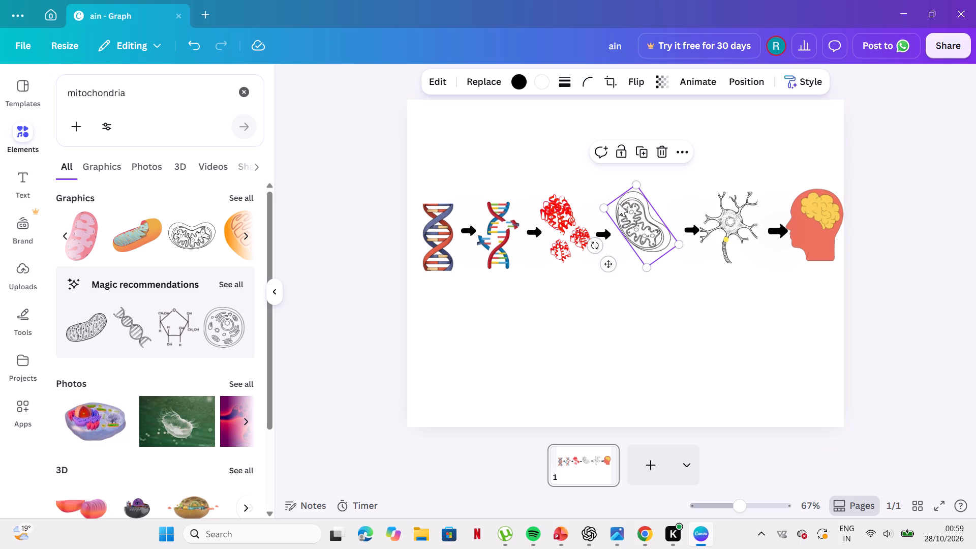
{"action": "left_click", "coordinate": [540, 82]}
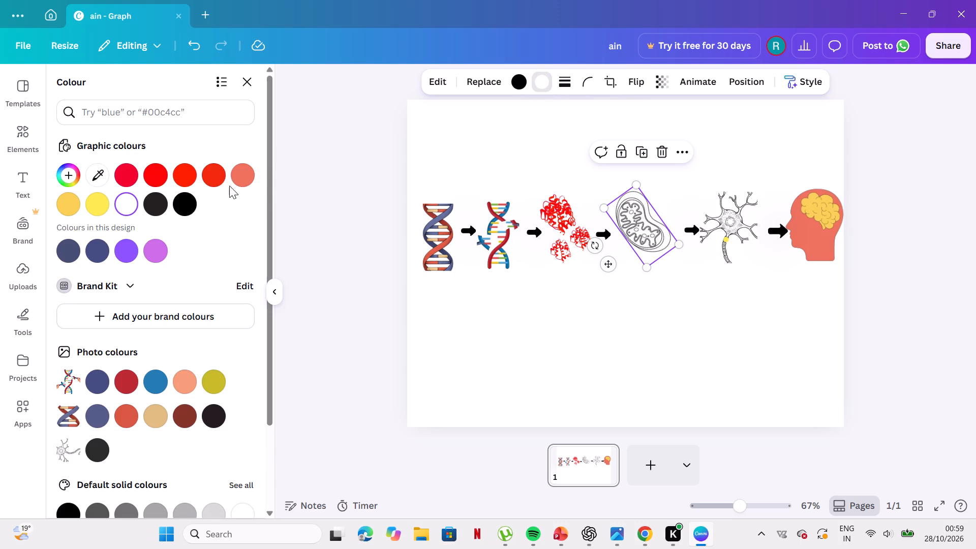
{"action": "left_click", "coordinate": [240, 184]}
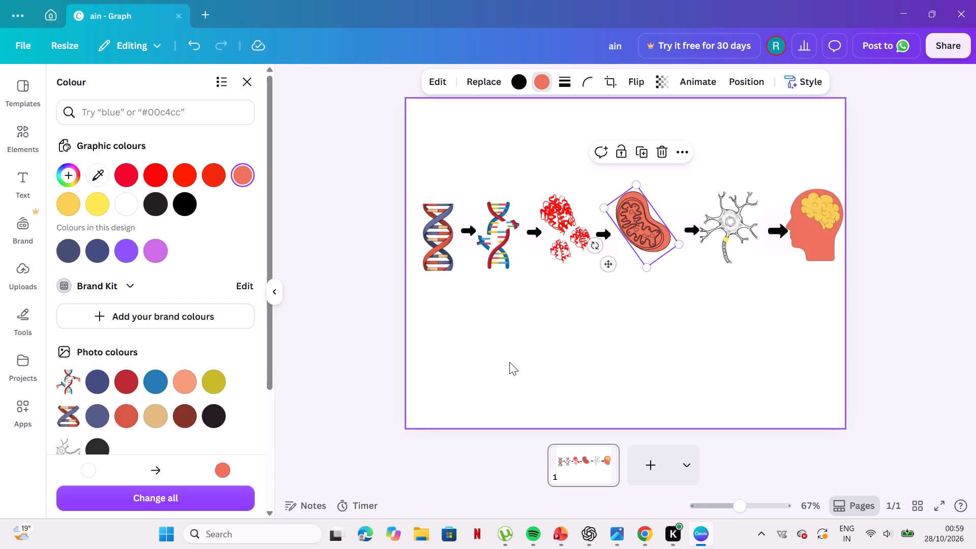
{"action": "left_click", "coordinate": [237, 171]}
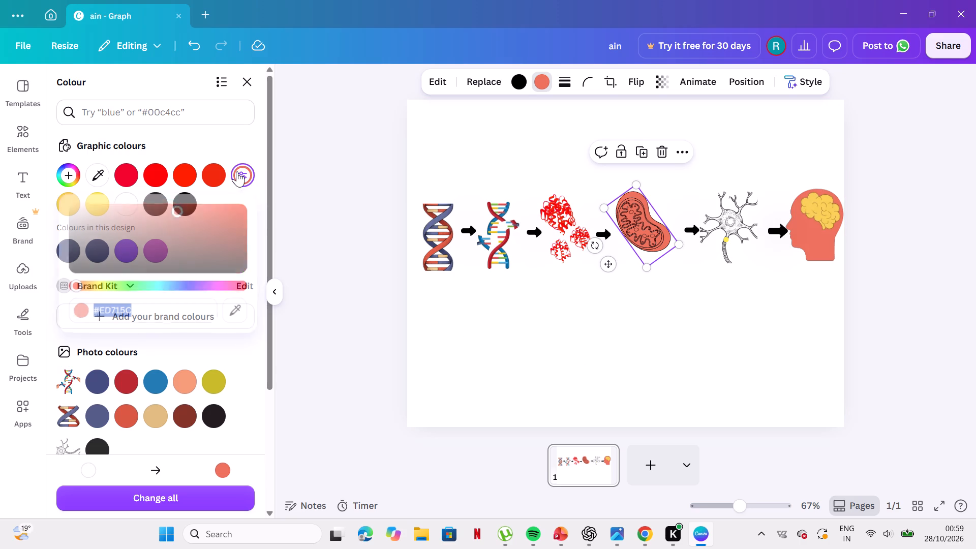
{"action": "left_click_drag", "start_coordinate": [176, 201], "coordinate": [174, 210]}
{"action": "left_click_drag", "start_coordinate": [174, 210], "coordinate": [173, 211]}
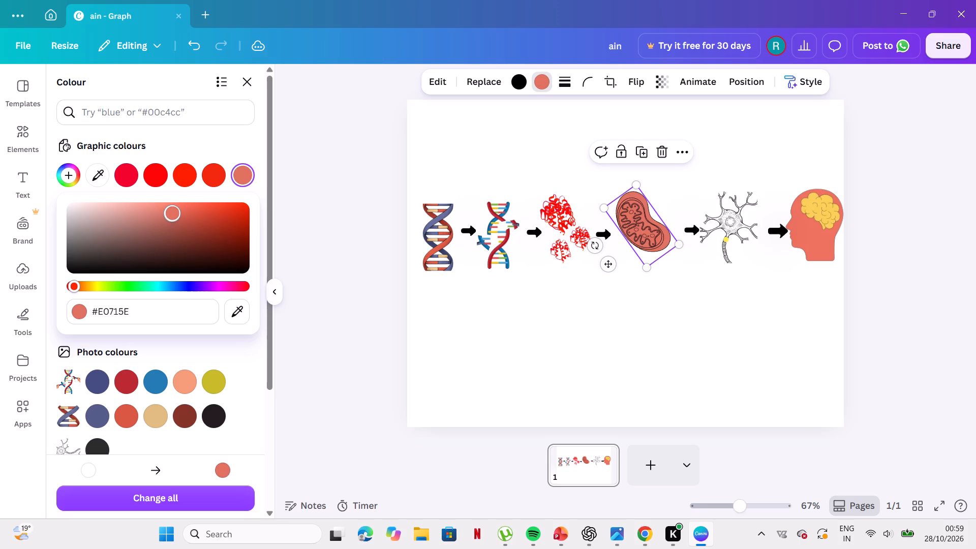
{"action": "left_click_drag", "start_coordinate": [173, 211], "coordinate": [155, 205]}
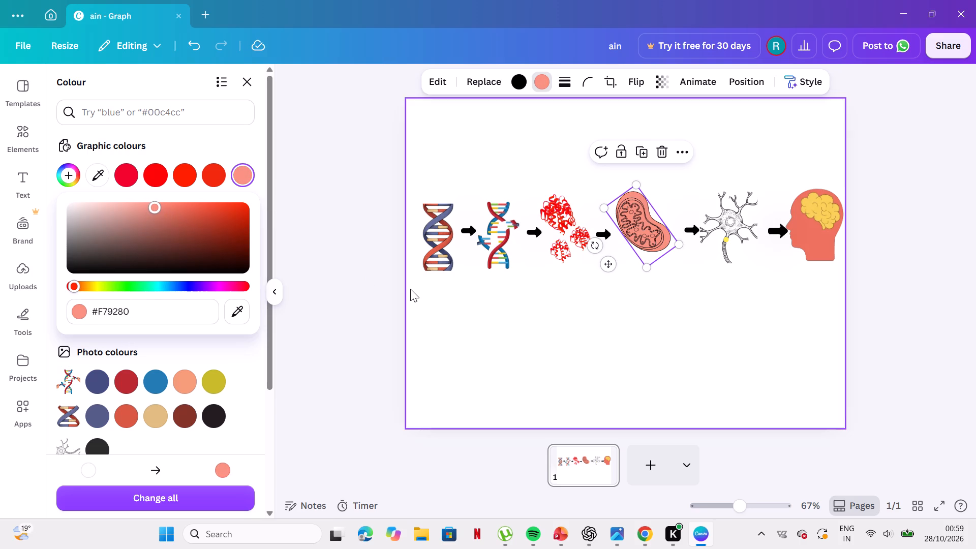
Shrink the mitochondrion slightly and rotate it to about -36°.
{"action": "left_click_drag", "start_coordinate": [676, 241], "coordinate": [676, 245]}
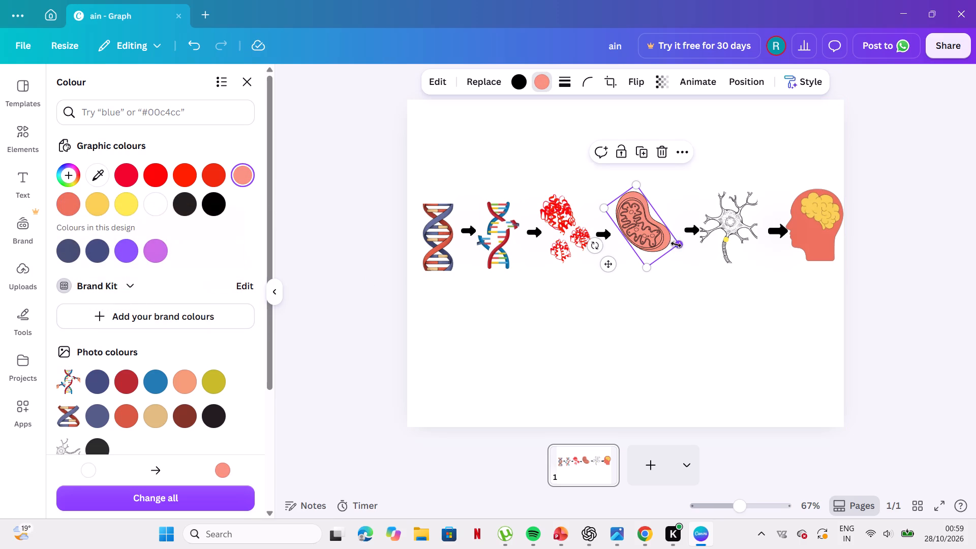
{"action": "left_click_drag", "start_coordinate": [676, 245], "coordinate": [667, 256]}
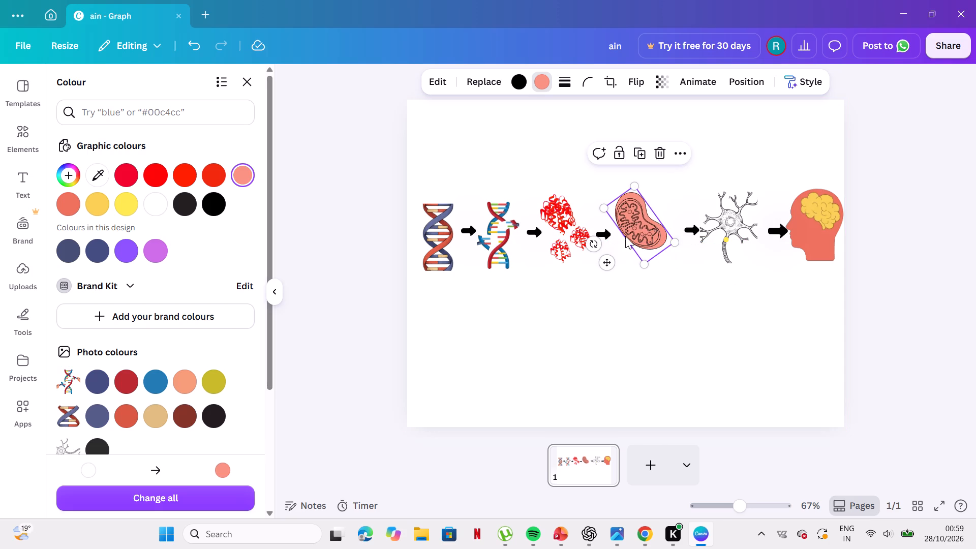
{"action": "left_click_drag", "start_coordinate": [593, 246], "coordinate": [581, 231]}
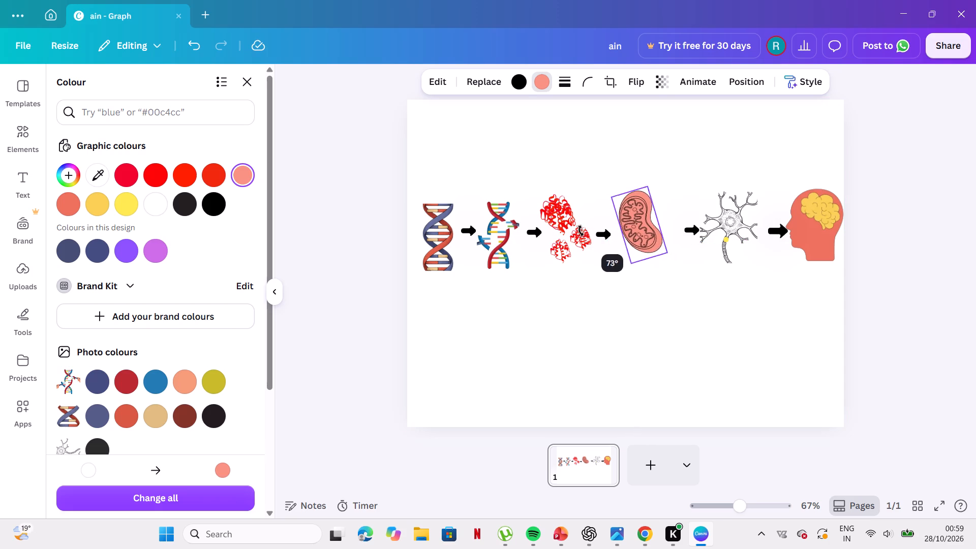
{"action": "left_click_drag", "start_coordinate": [581, 231], "coordinate": [655, 241]}
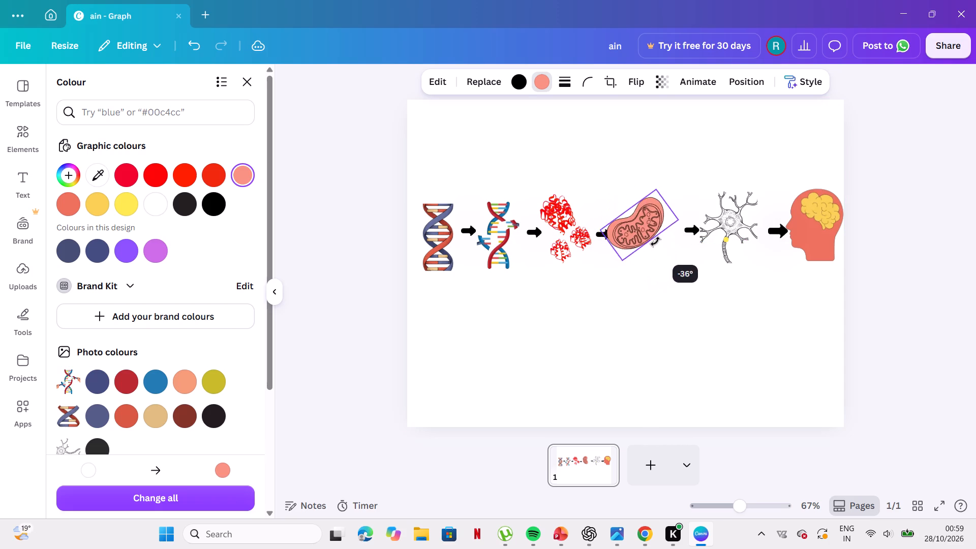
{"action": "left_click_drag", "start_coordinate": [655, 241], "coordinate": [653, 246]}
Centre the mitochondrion between its two neighbouring arrows and enlarge it slightly.
{"action": "left_click_drag", "start_coordinate": [641, 223], "coordinate": [649, 231]}
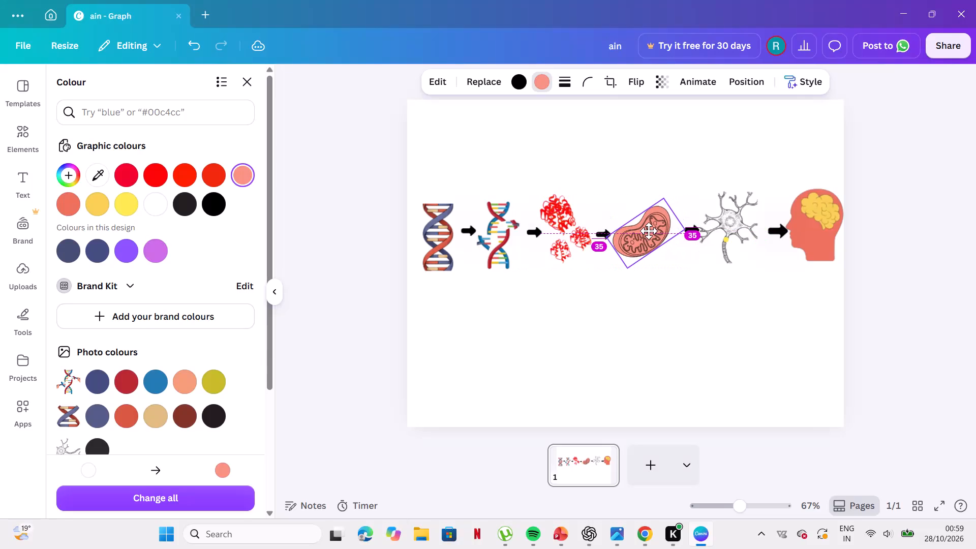
{"action": "left_click_drag", "start_coordinate": [649, 231], "coordinate": [649, 230]}
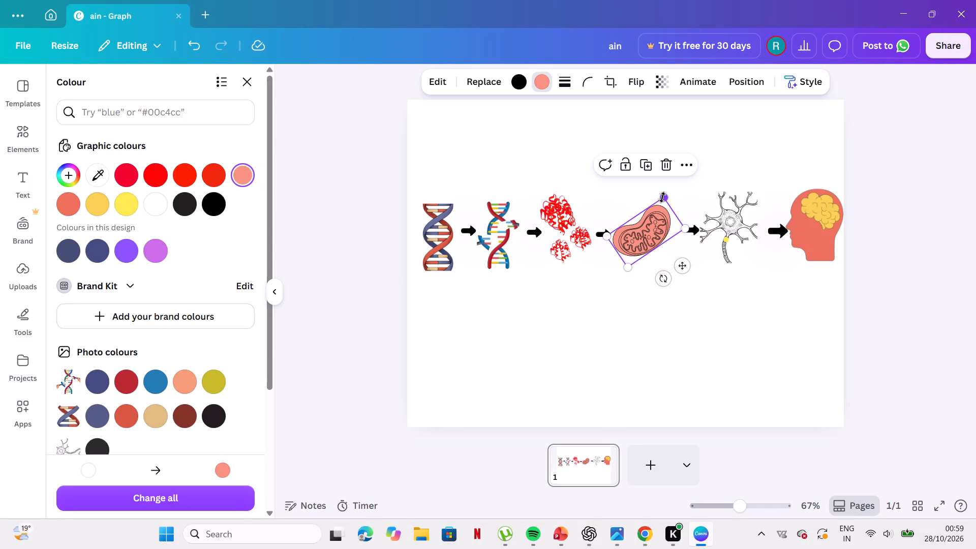
{"action": "left_click", "coordinate": [663, 191]}
{"action": "left_click_drag", "start_coordinate": [663, 191], "coordinate": [664, 195]}
{"action": "left_click_drag", "start_coordinate": [664, 195], "coordinate": [661, 196]}
{"action": "left_click_drag", "start_coordinate": [661, 196], "coordinate": [661, 187]}
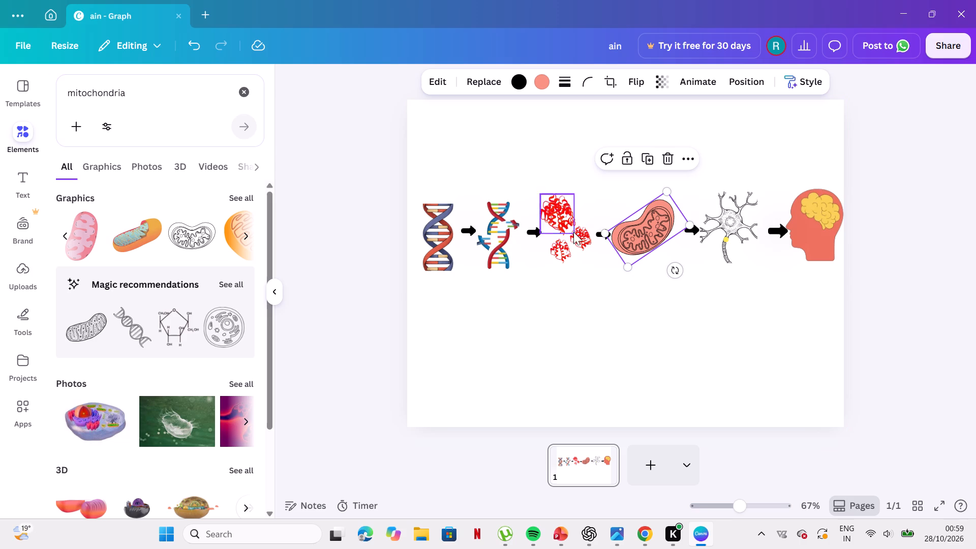
{"action": "left_click", "coordinate": [617, 256]}
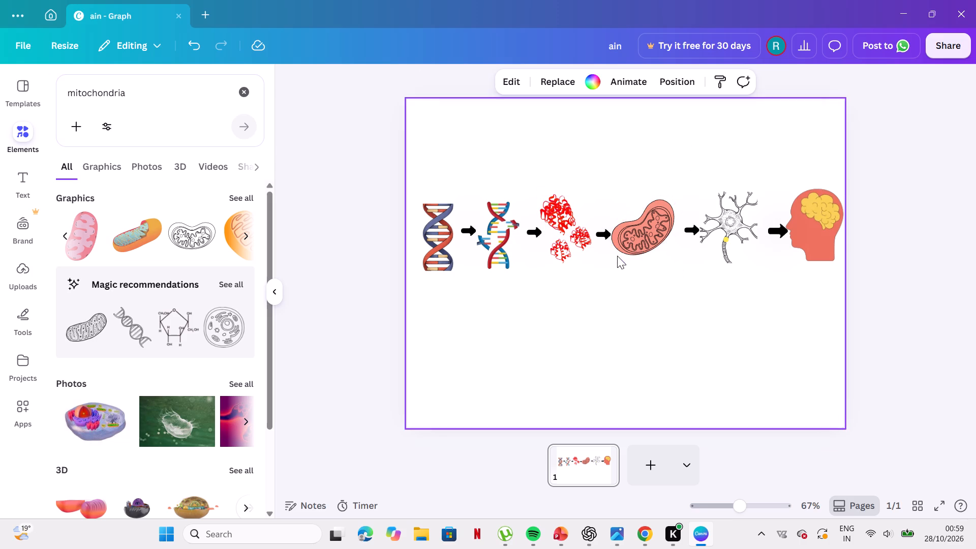
Tilt the mitochondrion a few degrees further counter-clockwise, to about -41°.
{"action": "left_click", "coordinate": [649, 222]}
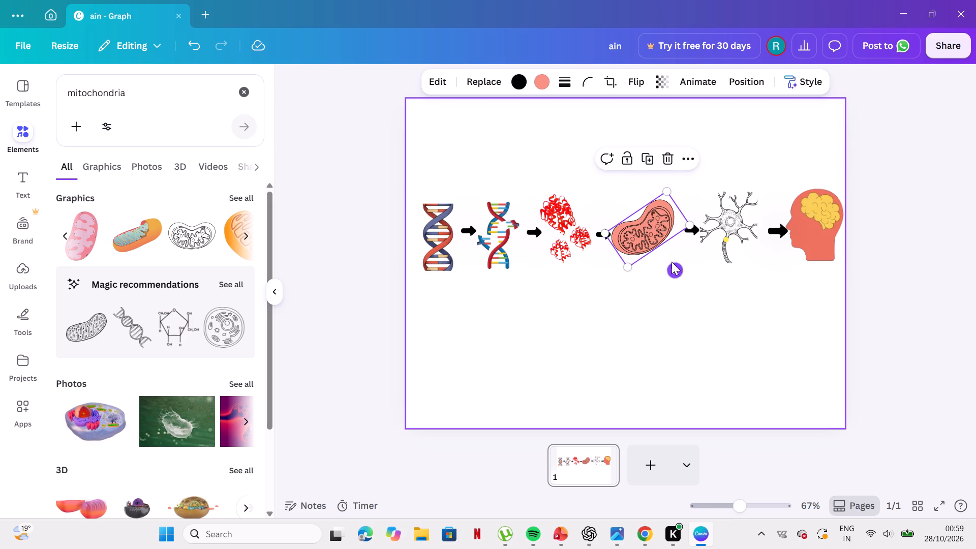
{"action": "left_click_drag", "start_coordinate": [674, 275], "coordinate": [675, 265]}
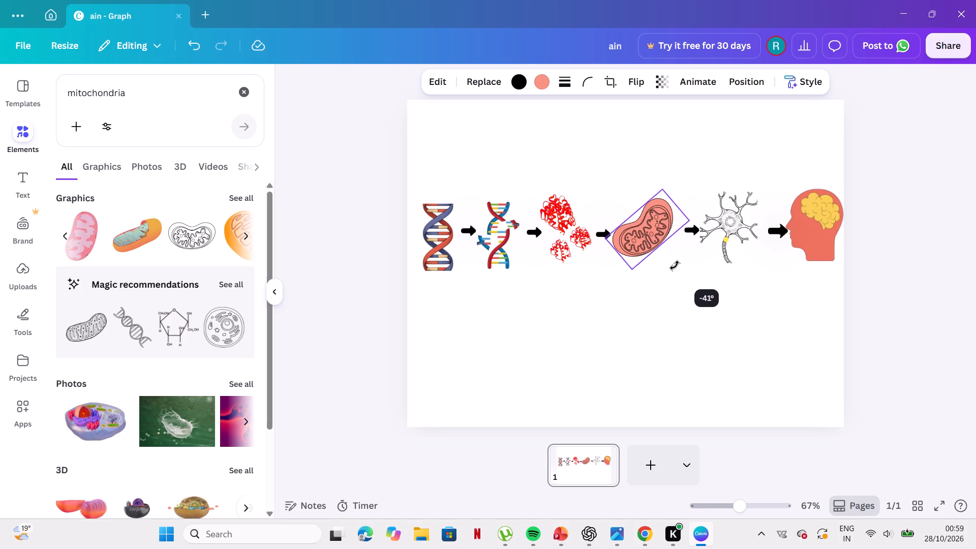
{"action": "left_click_drag", "start_coordinate": [675, 265], "coordinate": [675, 262]}
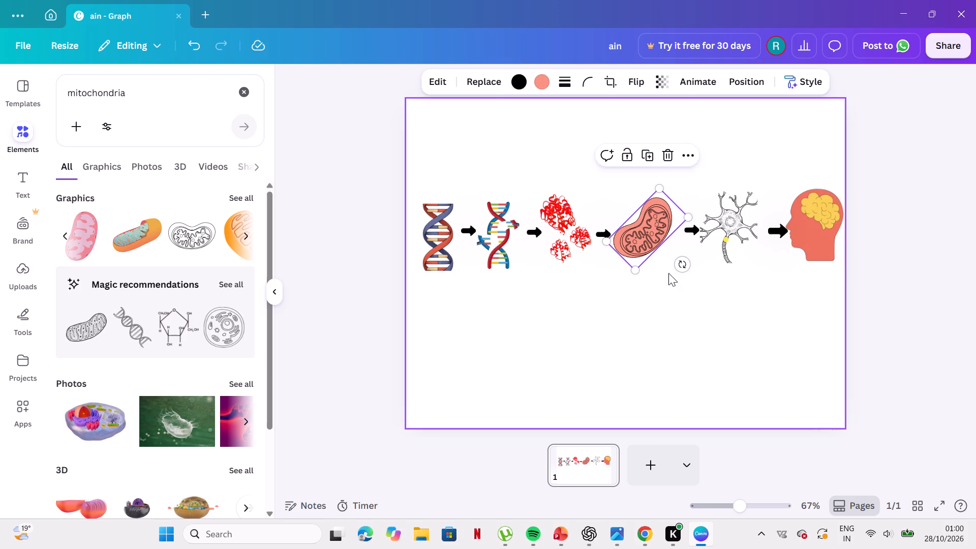
{"action": "left_click", "coordinate": [668, 273]}
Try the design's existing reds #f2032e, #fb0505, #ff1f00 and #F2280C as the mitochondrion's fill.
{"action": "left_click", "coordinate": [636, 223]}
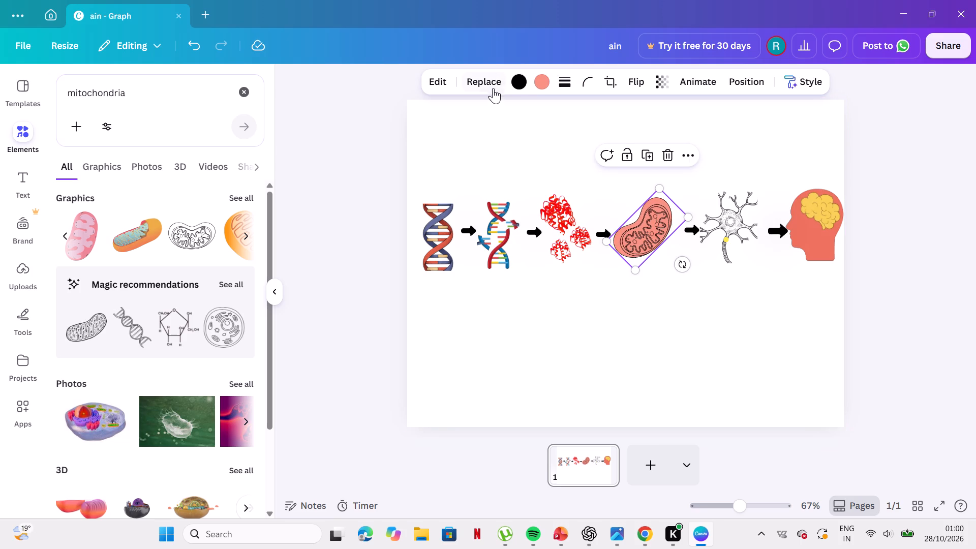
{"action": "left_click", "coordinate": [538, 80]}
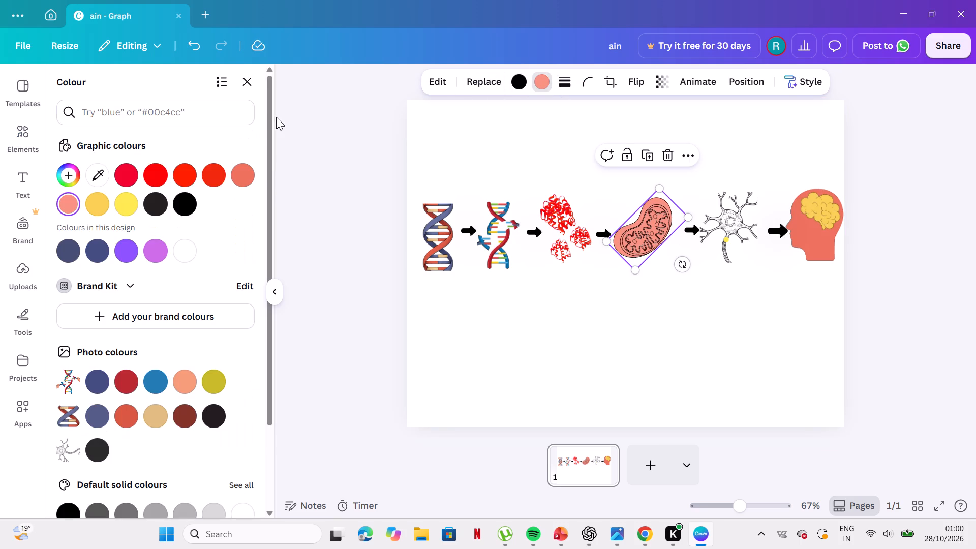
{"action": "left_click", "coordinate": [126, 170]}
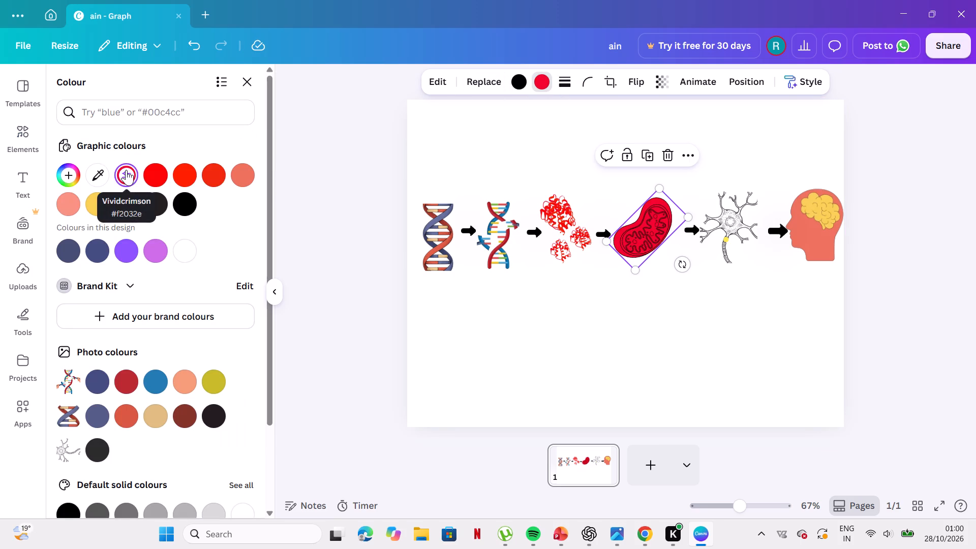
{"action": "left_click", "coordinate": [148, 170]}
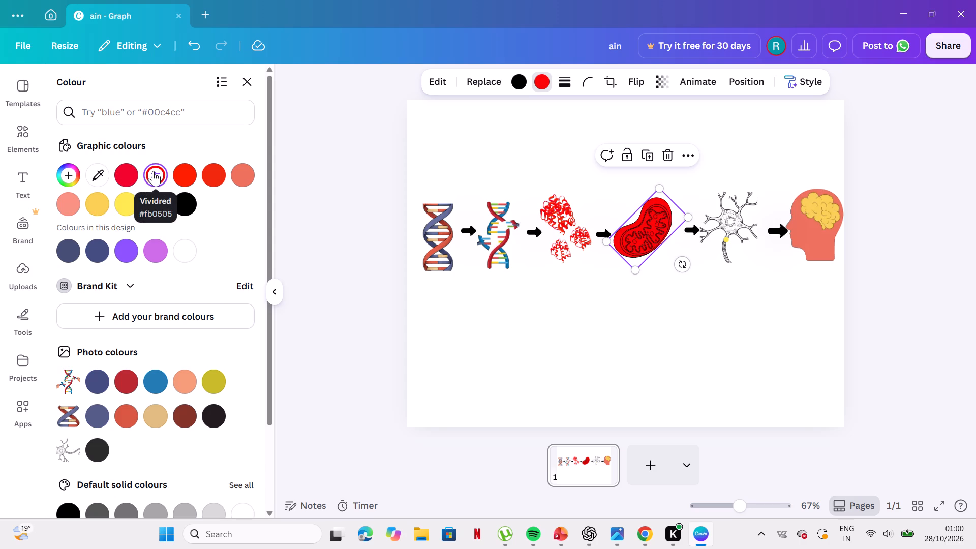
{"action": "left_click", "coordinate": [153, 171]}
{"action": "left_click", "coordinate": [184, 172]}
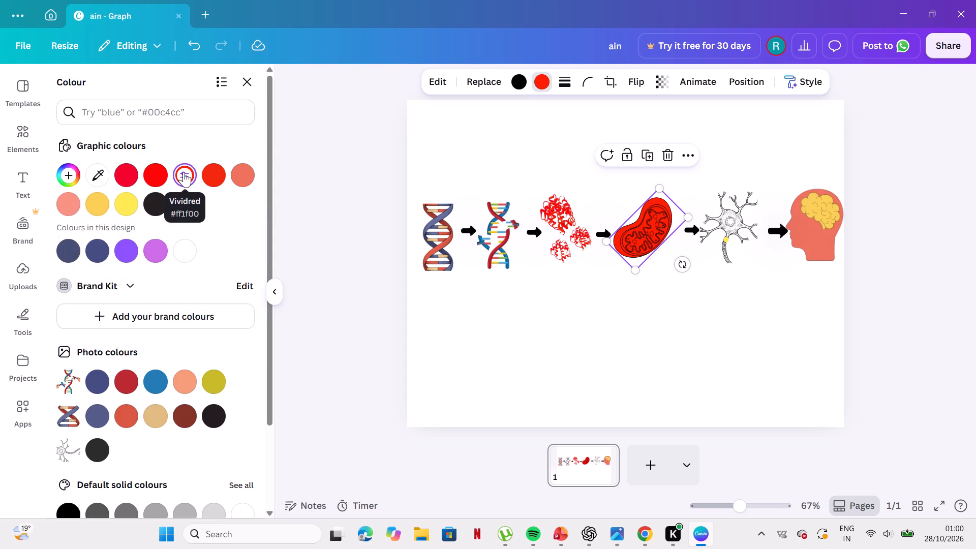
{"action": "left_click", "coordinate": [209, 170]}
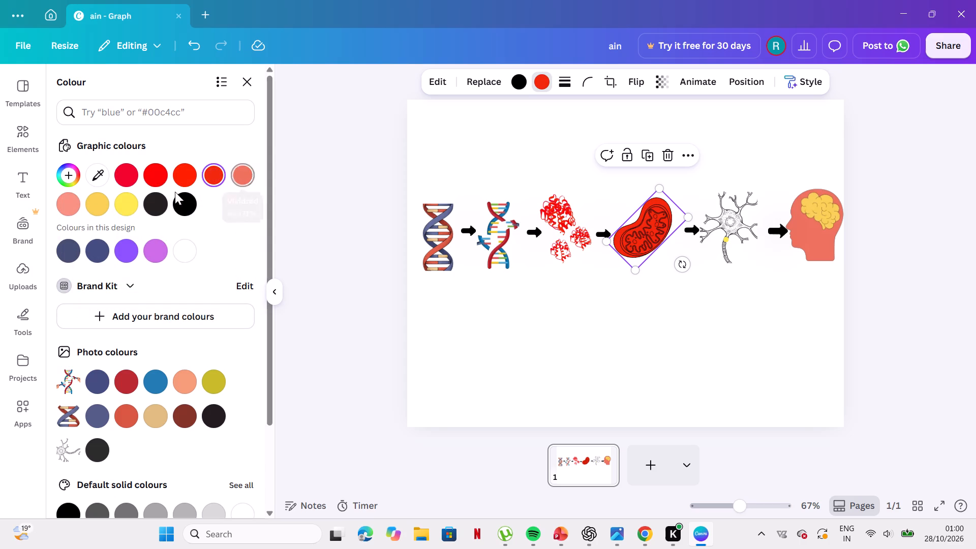
Recolour the mitochondrion with a custom fill, trying several red shades and settling on the salmon red #E76756.
{"action": "left_click", "coordinate": [71, 171]}
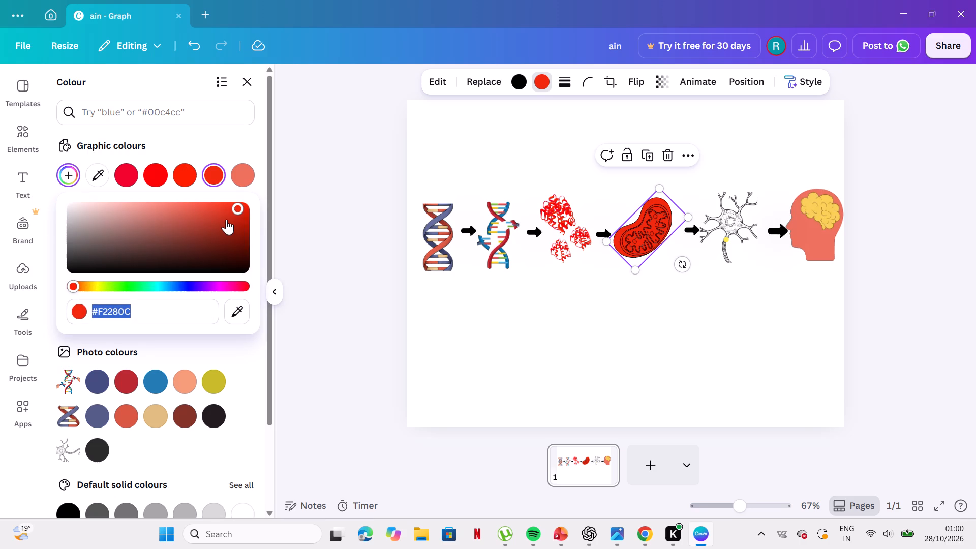
{"action": "left_click", "coordinate": [228, 220]}
{"action": "left_click_drag", "start_coordinate": [228, 220], "coordinate": [218, 212]}
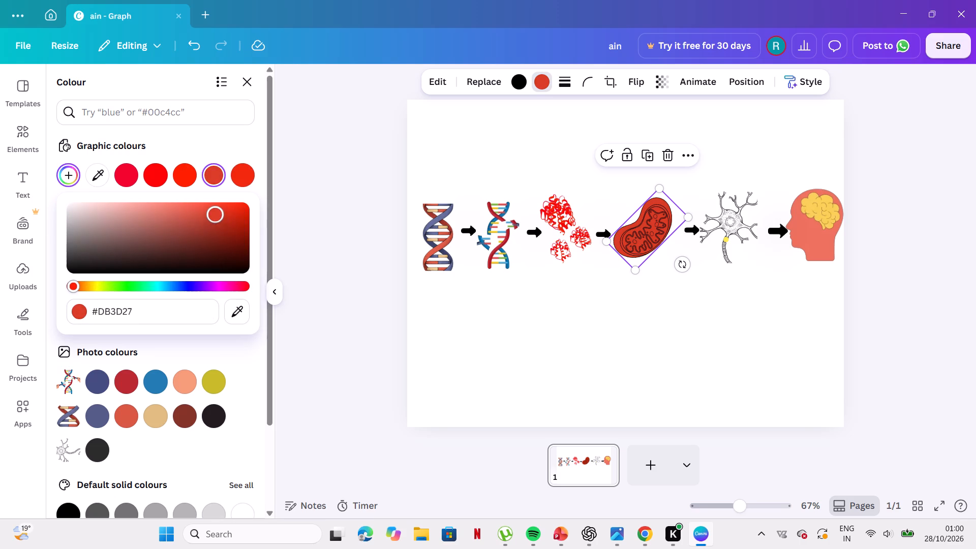
{"action": "left_click_drag", "start_coordinate": [218, 212], "coordinate": [206, 210]}
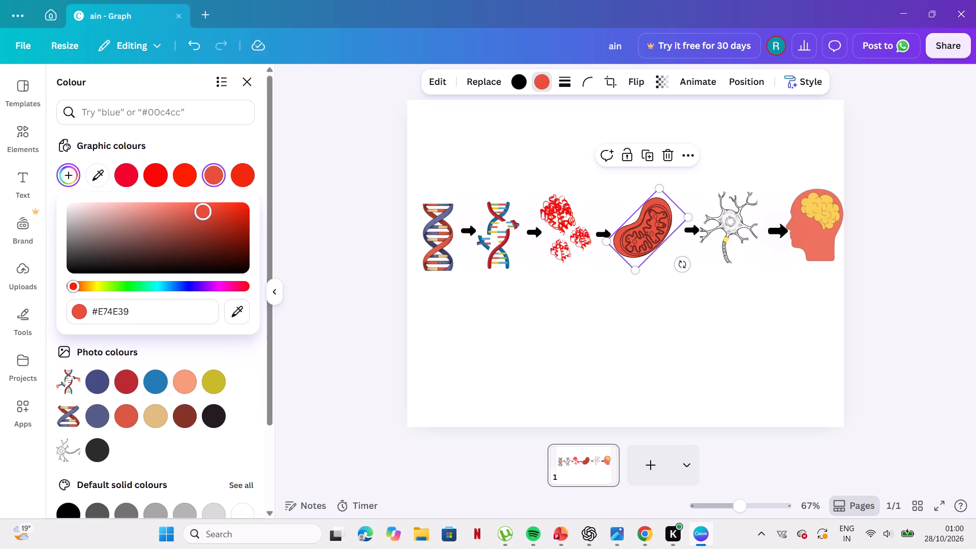
{"action": "left_click_drag", "start_coordinate": [206, 210], "coordinate": [205, 210]}
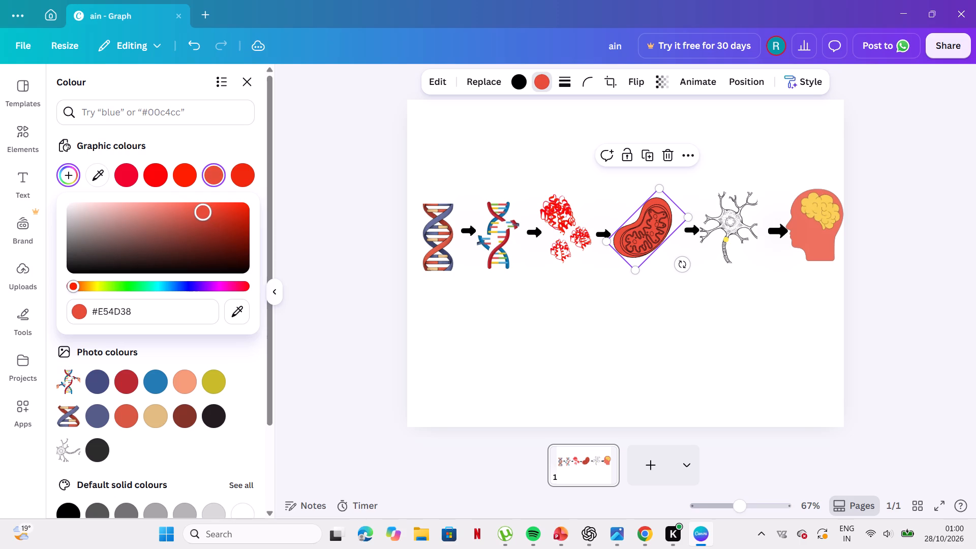
{"action": "left_click_drag", "start_coordinate": [205, 210], "coordinate": [213, 213]}
{"action": "left_click_drag", "start_coordinate": [213, 213], "coordinate": [172, 209]}
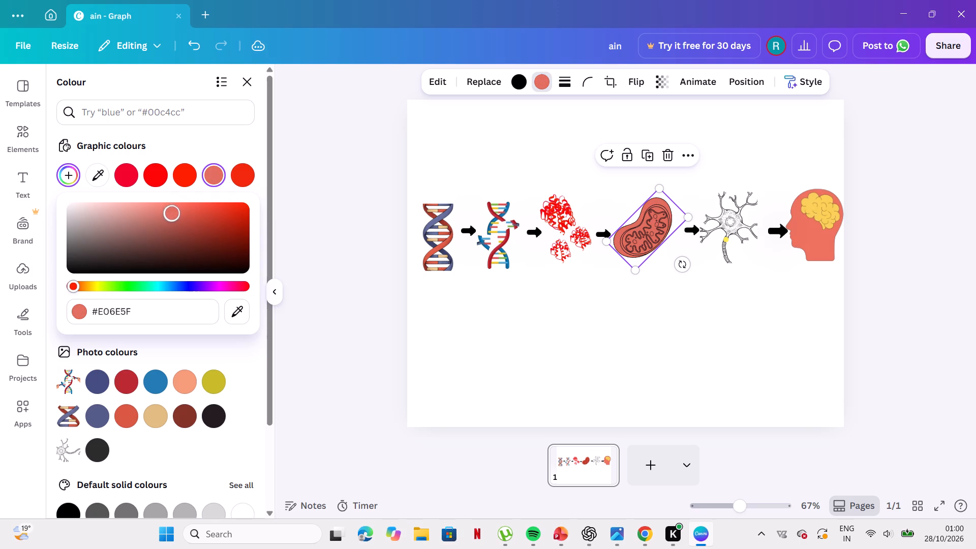
{"action": "left_click_drag", "start_coordinate": [172, 209], "coordinate": [182, 210]}
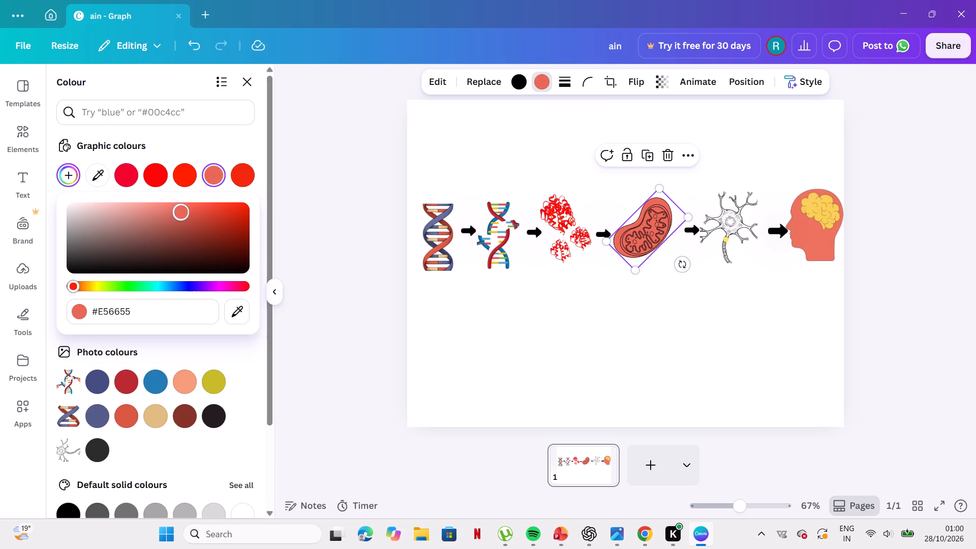
{"action": "left_click_drag", "start_coordinate": [182, 210], "coordinate": [182, 209]}
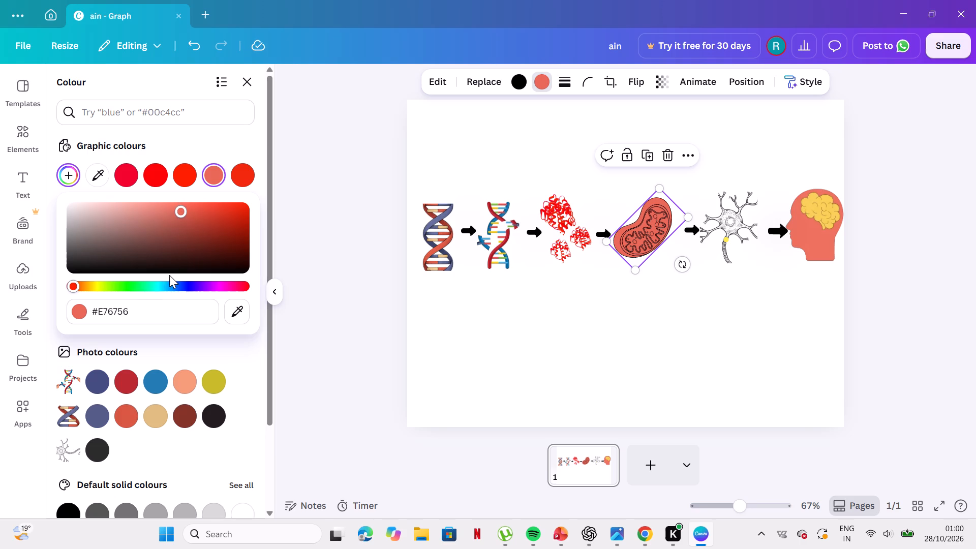
{"action": "left_click", "coordinate": [98, 299]}
{"action": "left_click", "coordinate": [283, 334]}
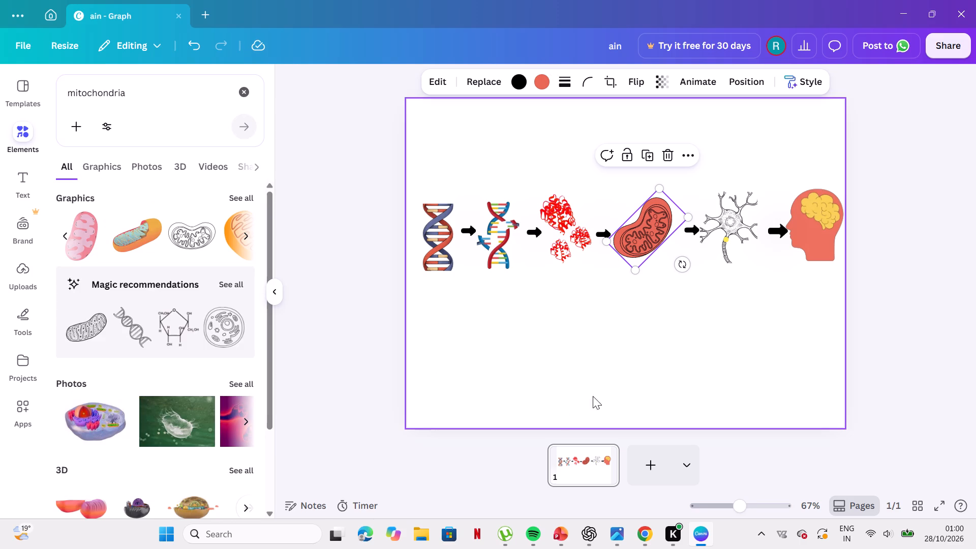
Nudge the arrow between the mitochondrion and the neuron slightly towards the mitochondrion and down.
{"action": "left_click", "coordinate": [675, 213]}
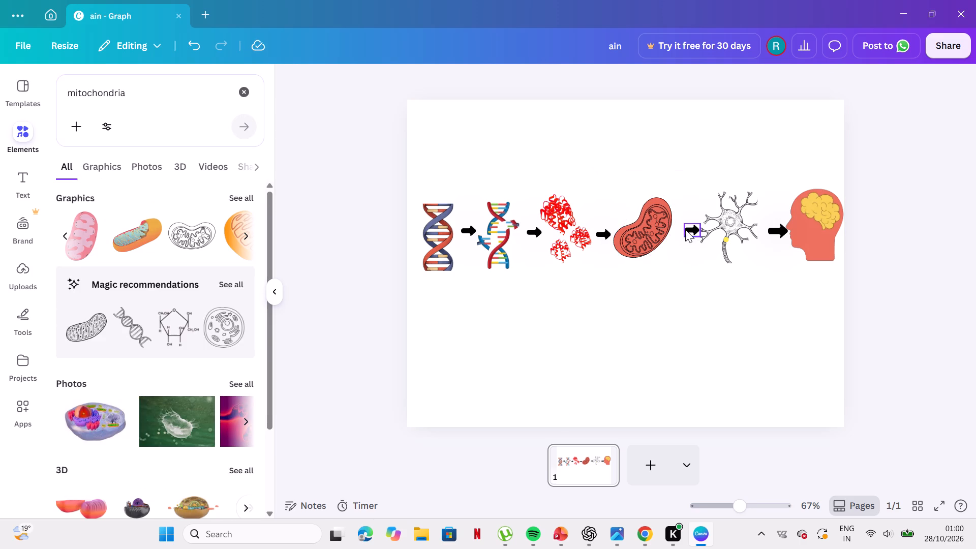
{"action": "left_click_drag", "start_coordinate": [692, 227], "coordinate": [686, 231]}
{"action": "left_click", "coordinate": [775, 294]}
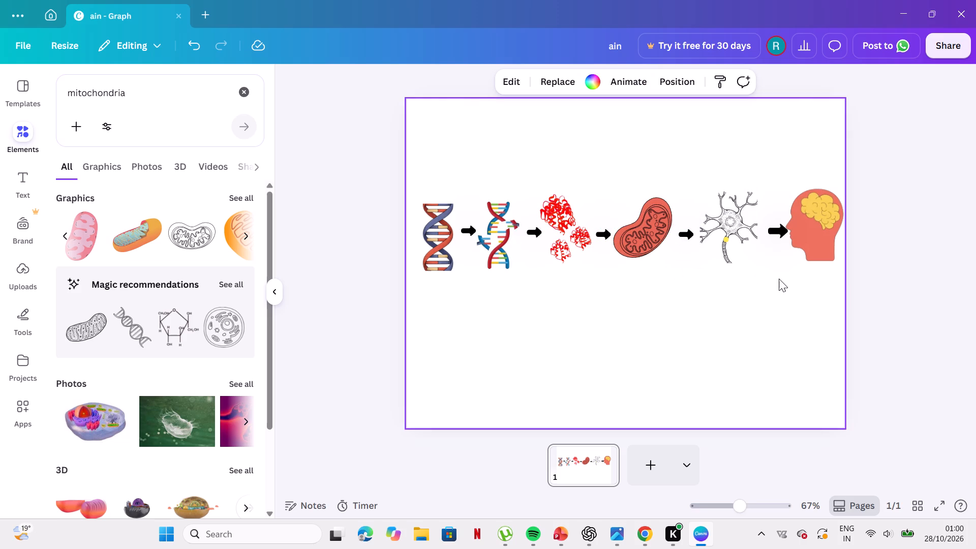
Delete the oversized arrow between the neuron and the head.
{"action": "left_click", "coordinate": [773, 230]}
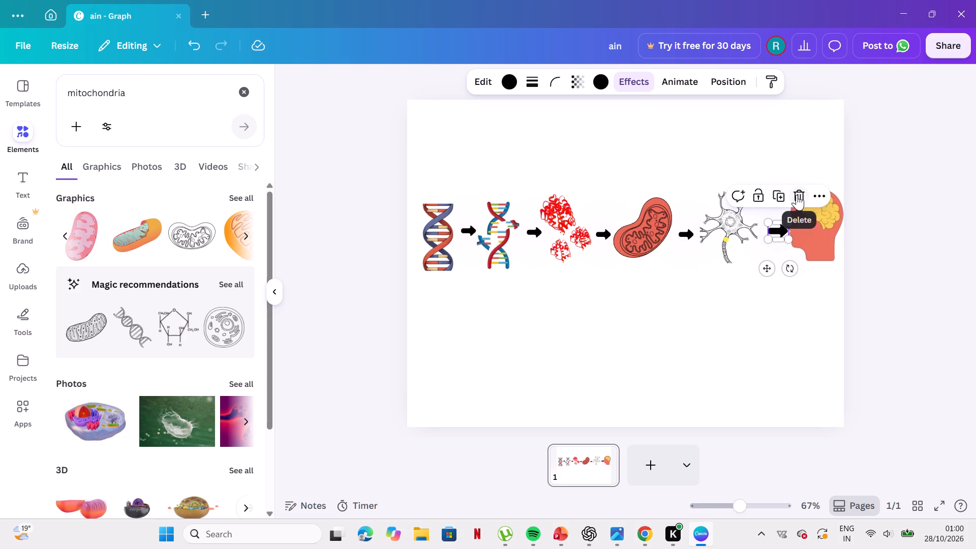
{"action": "left_click", "coordinate": [801, 198]}
Move the arrow after the mitochondrion still closer to it, level with the other arrows in the row.
{"action": "left_click", "coordinate": [688, 237]}
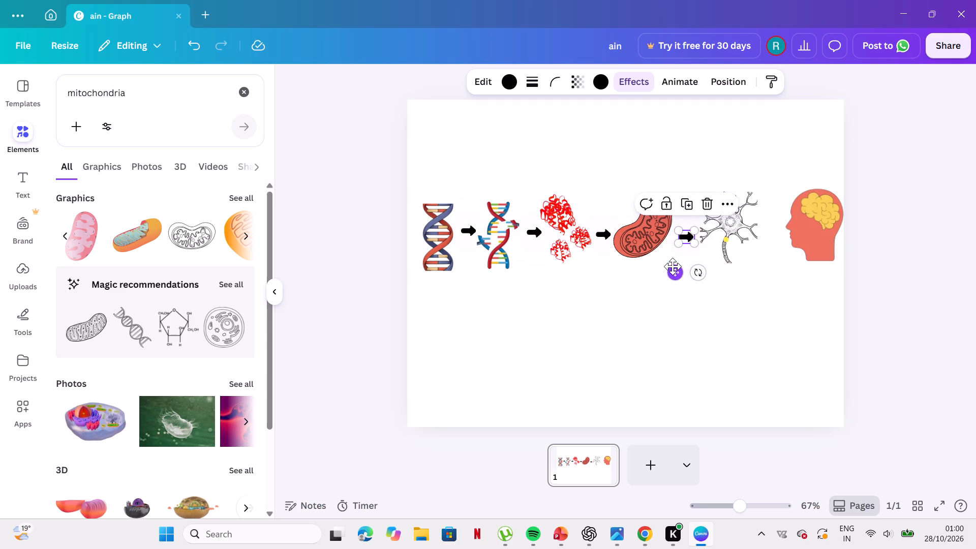
{"action": "left_click_drag", "start_coordinate": [675, 273], "coordinate": [668, 271]}
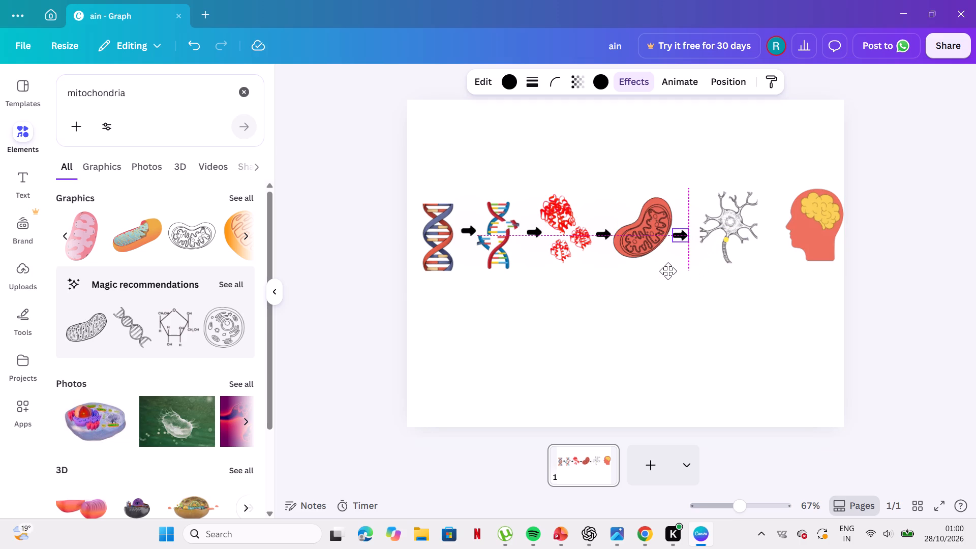
{"action": "left_click_drag", "start_coordinate": [668, 271], "coordinate": [668, 270]}
Shift the neuron and its yellow axon highlight slightly towards the preceding arrow and down to fit the row.
{"action": "left_click", "coordinate": [736, 258]}
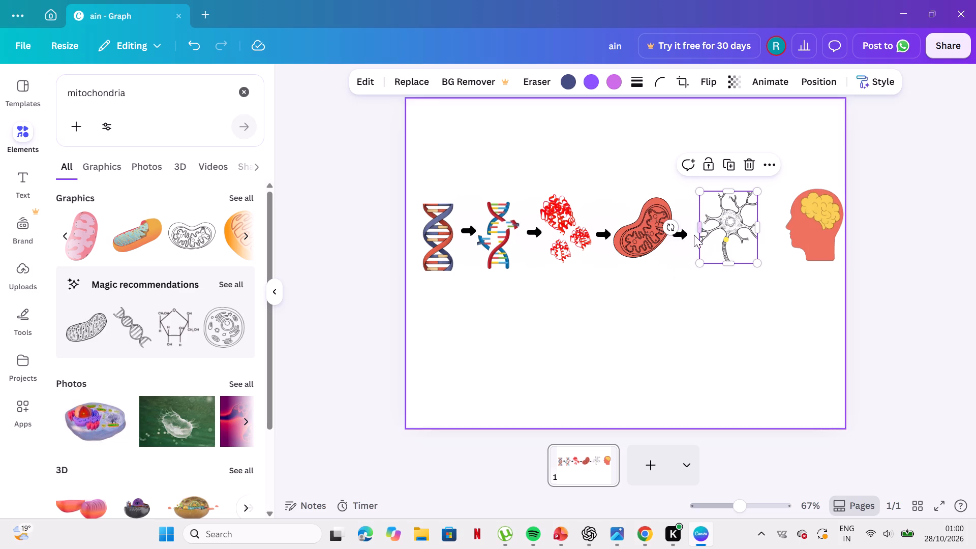
{"action": "left_click", "coordinate": [722, 231]}
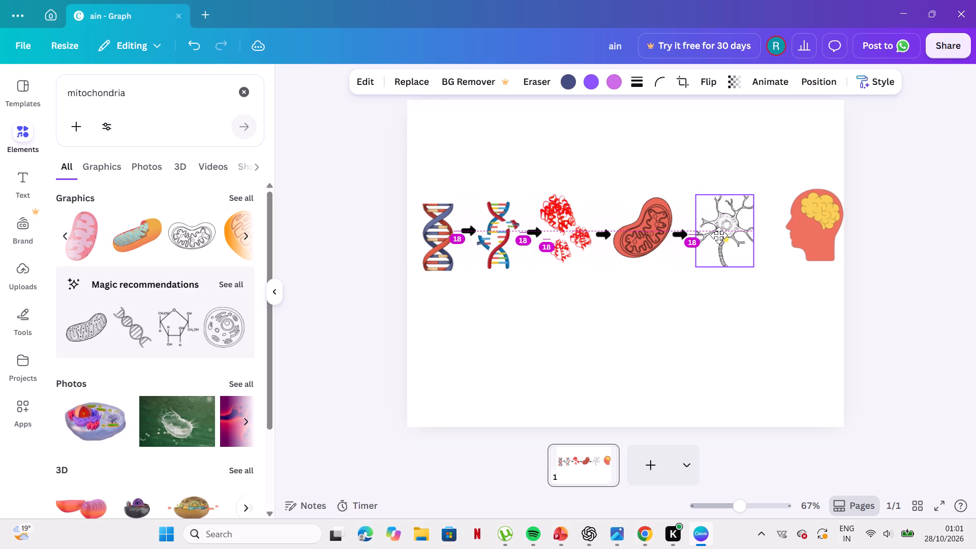
{"action": "left_click", "coordinate": [725, 238]}
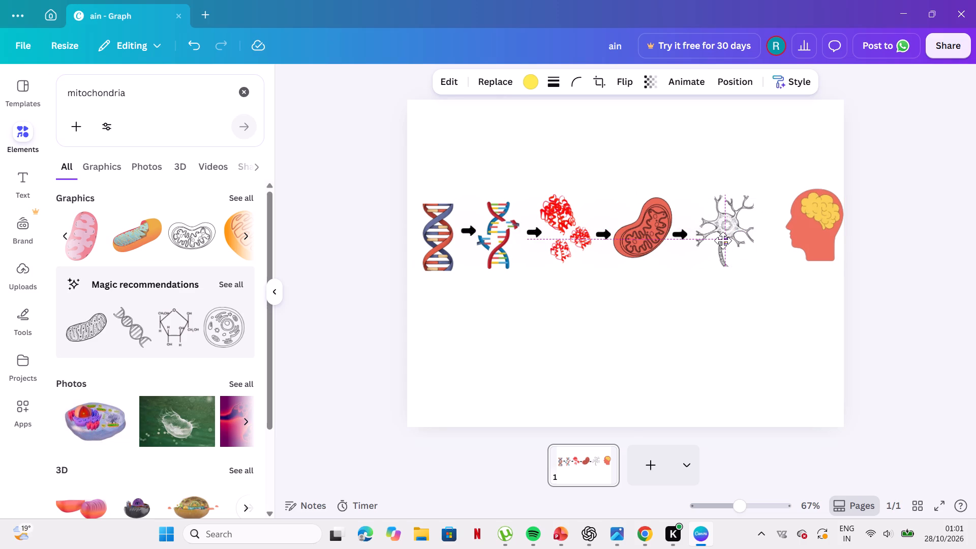
{"action": "left_click", "coordinate": [779, 282]}
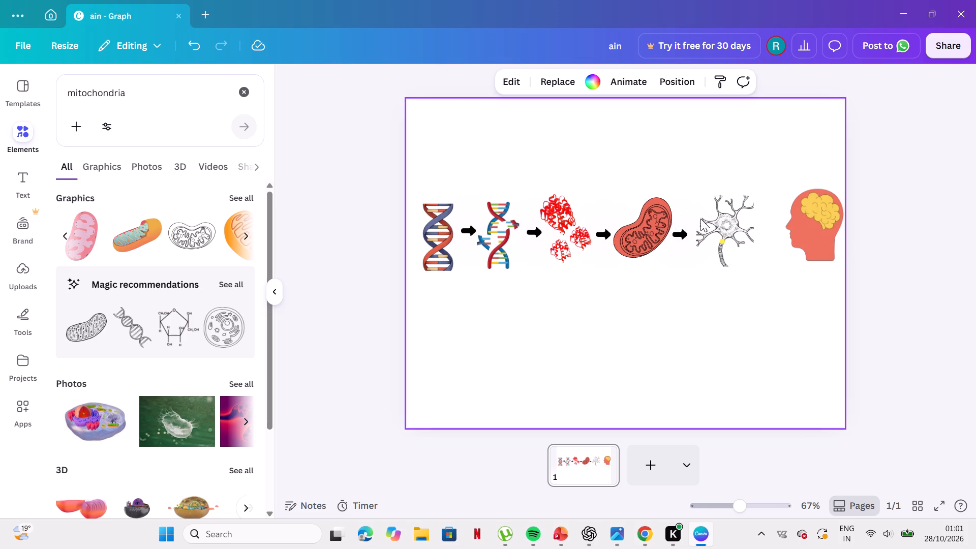
Duplicate the arrow before the neuron and centre the copy between the neuron and the head, level with the row.
{"action": "left_click", "coordinate": [679, 227]}
{"action": "left_click", "coordinate": [681, 233]}
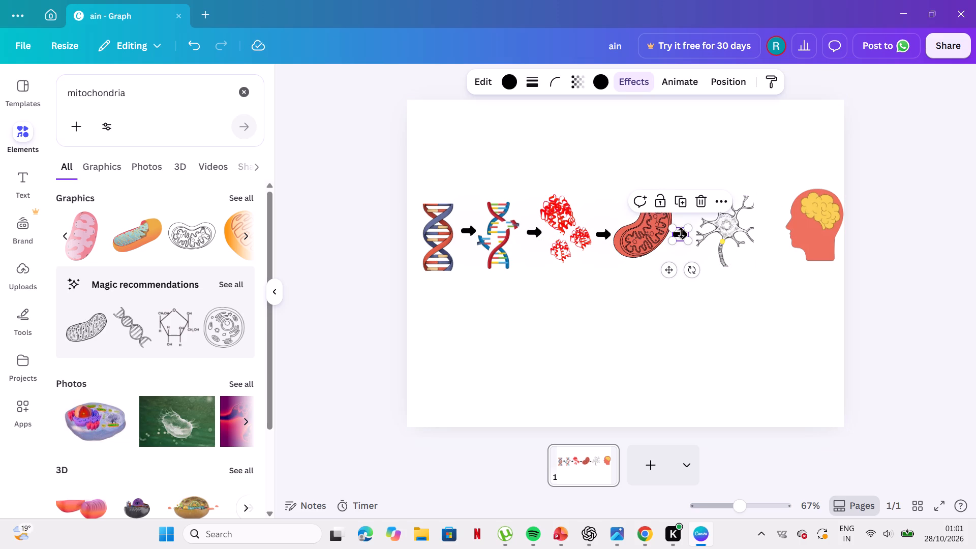
{"action": "left_click", "coordinate": [680, 201]}
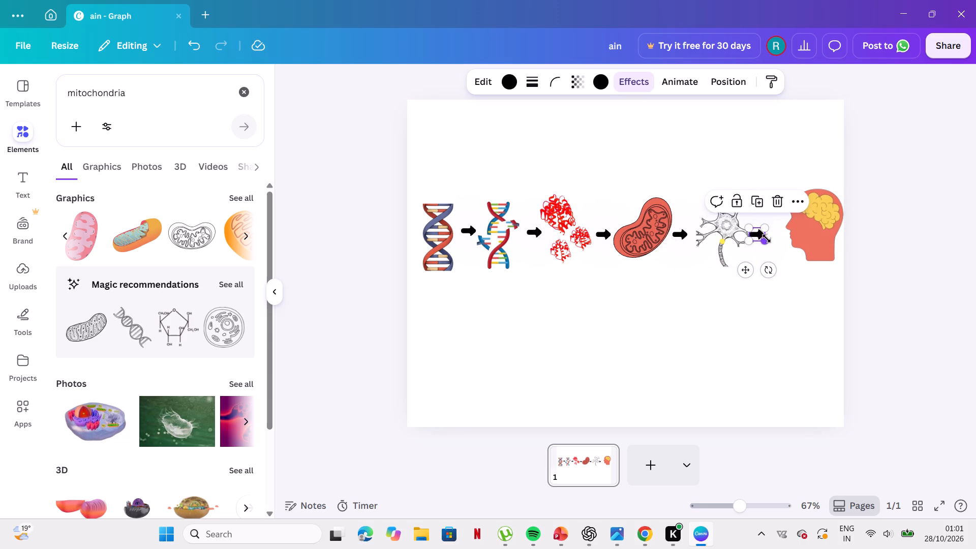
{"action": "left_click_drag", "start_coordinate": [745, 271], "coordinate": [762, 273]}
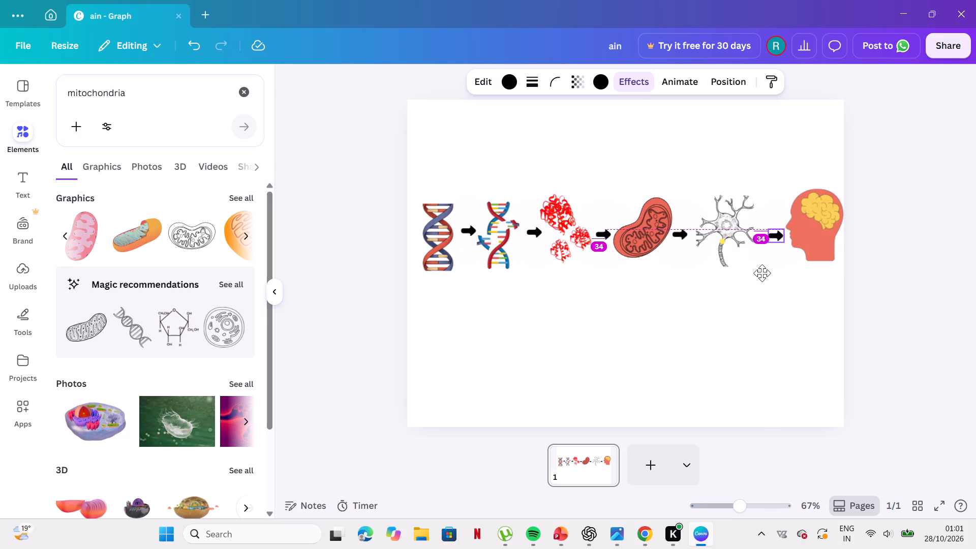
{"action": "left_click_drag", "start_coordinate": [762, 273], "coordinate": [760, 270]}
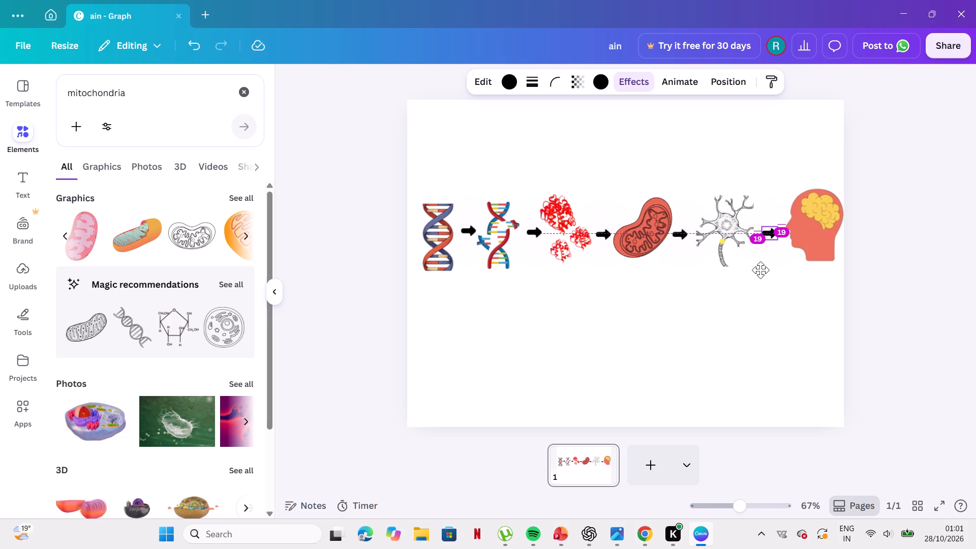
{"action": "left_click_drag", "start_coordinate": [760, 270], "coordinate": [760, 269]}
{"action": "left_click_drag", "start_coordinate": [760, 269], "coordinate": [760, 270]}
{"action": "left_click", "coordinate": [774, 302]}
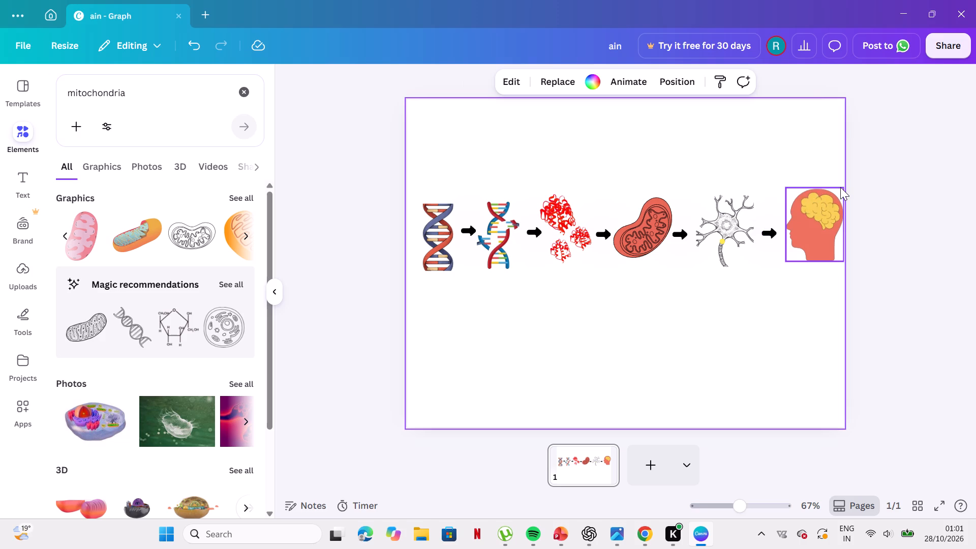
Shrink the head graphic to about 124 wide by 158 high so its top lines up with the protein cluster.
{"action": "double_click", "coordinate": [817, 222]}
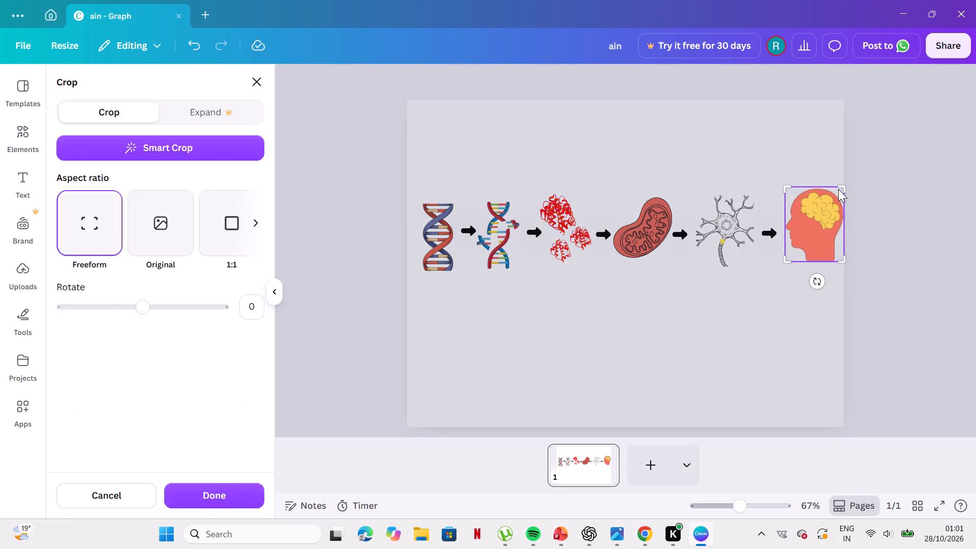
{"action": "left_click", "coordinate": [825, 213]}
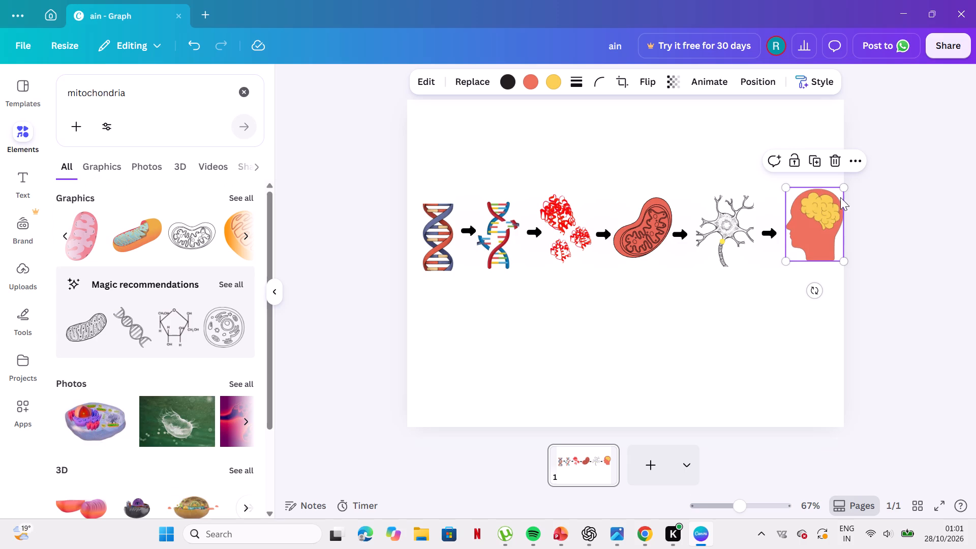
{"action": "left_click_drag", "start_coordinate": [843, 188], "coordinate": [840, 193]}
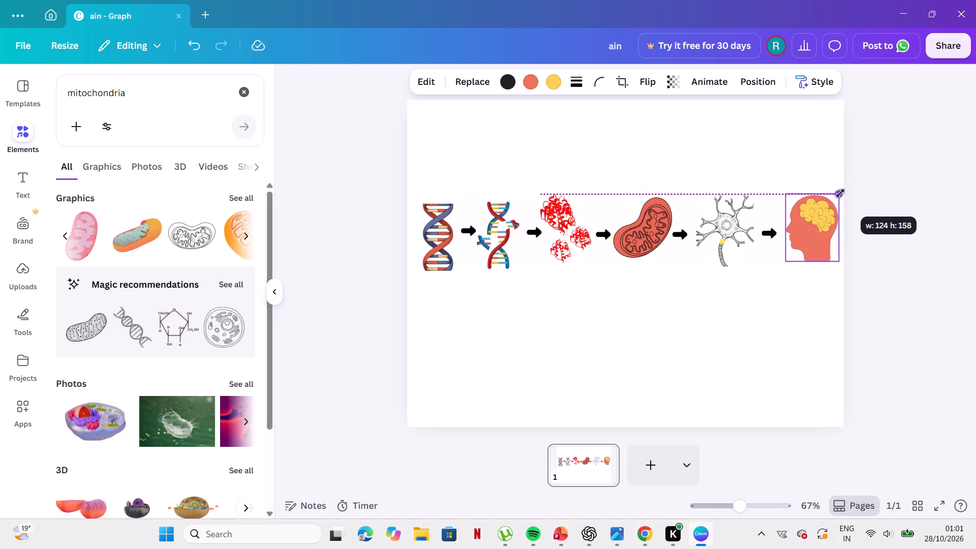
{"action": "left_click_drag", "start_coordinate": [840, 193], "coordinate": [840, 194]}
{"action": "left_click", "coordinate": [579, 207]}
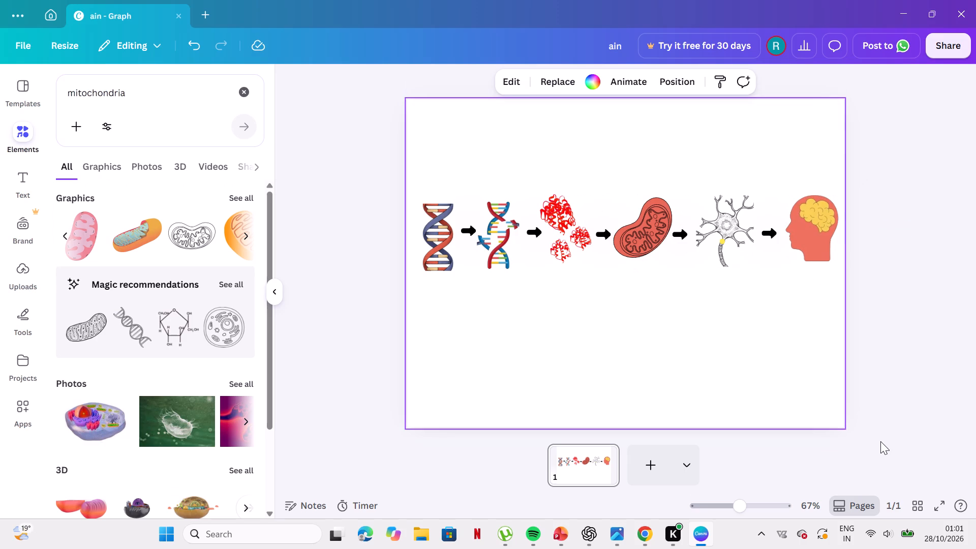
{"action": "left_click", "coordinate": [880, 441]}
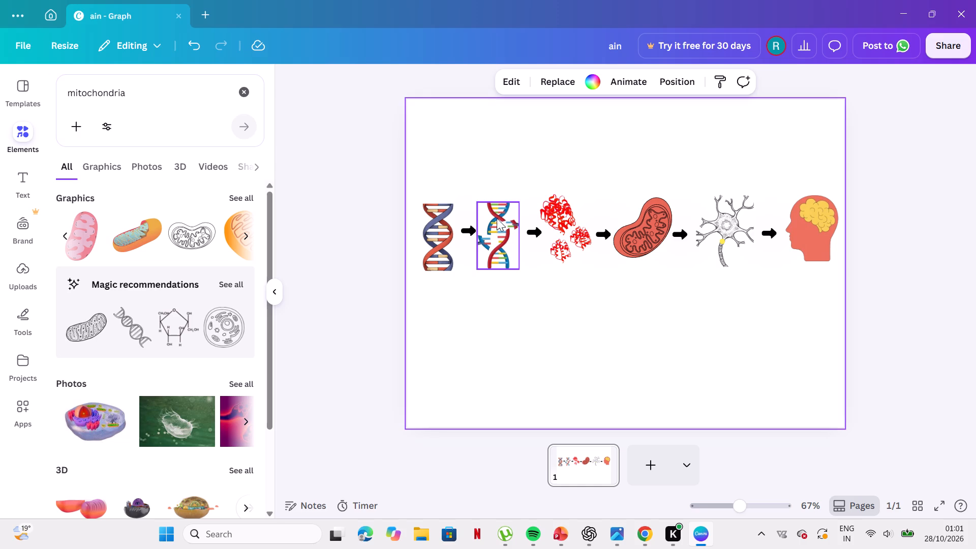
Extend the top edge of the second DNA image slightly upward.
{"action": "left_click", "coordinate": [497, 201]}
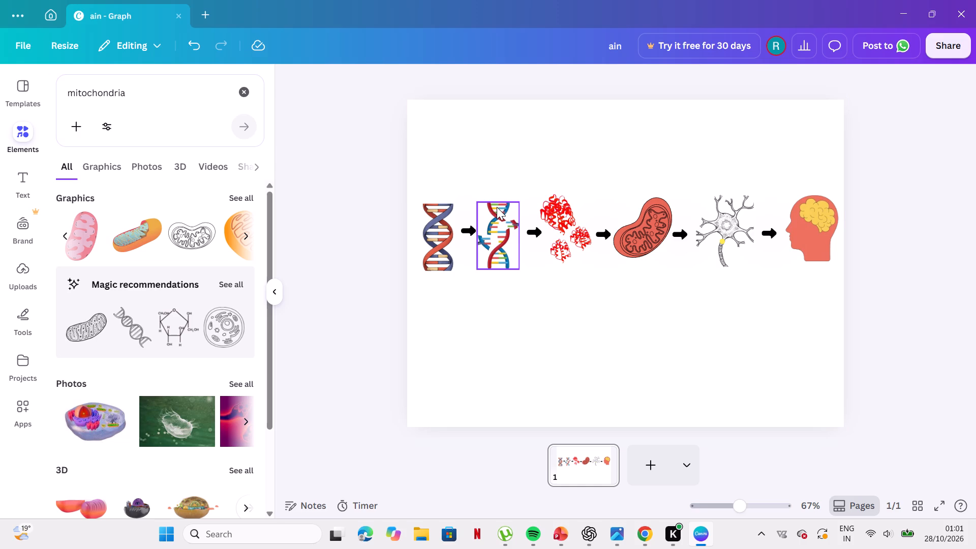
{"action": "double_click", "coordinate": [498, 218]}
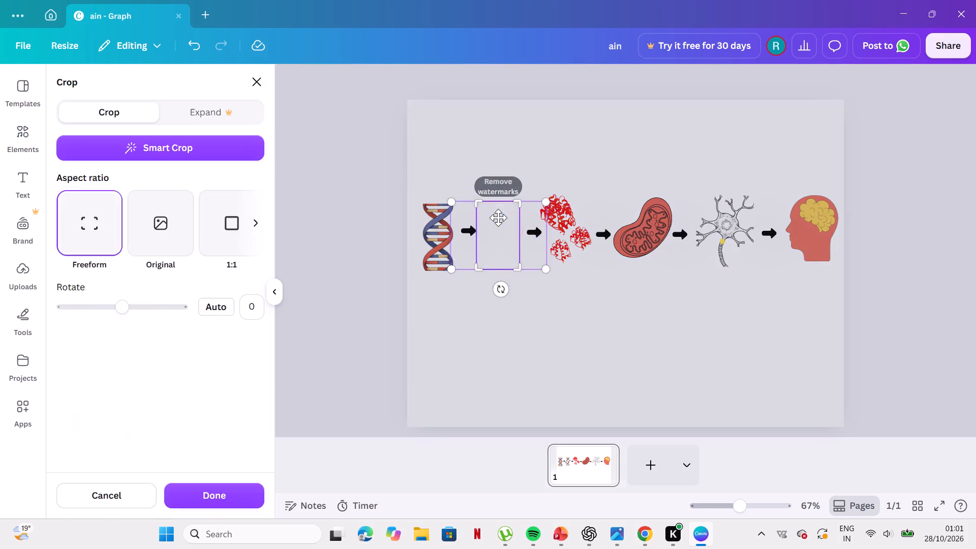
{"action": "left_click", "coordinate": [498, 201]}
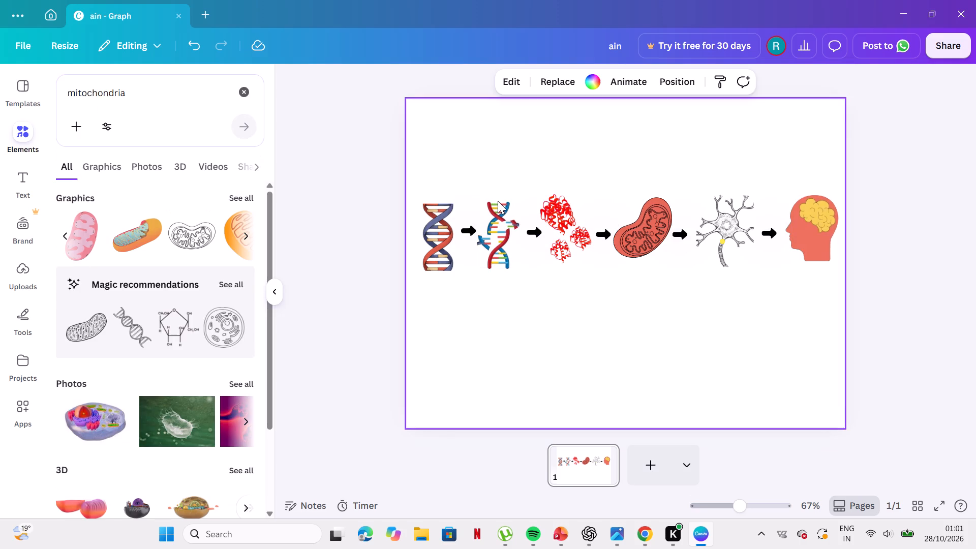
{"action": "left_click", "coordinate": [498, 206]}
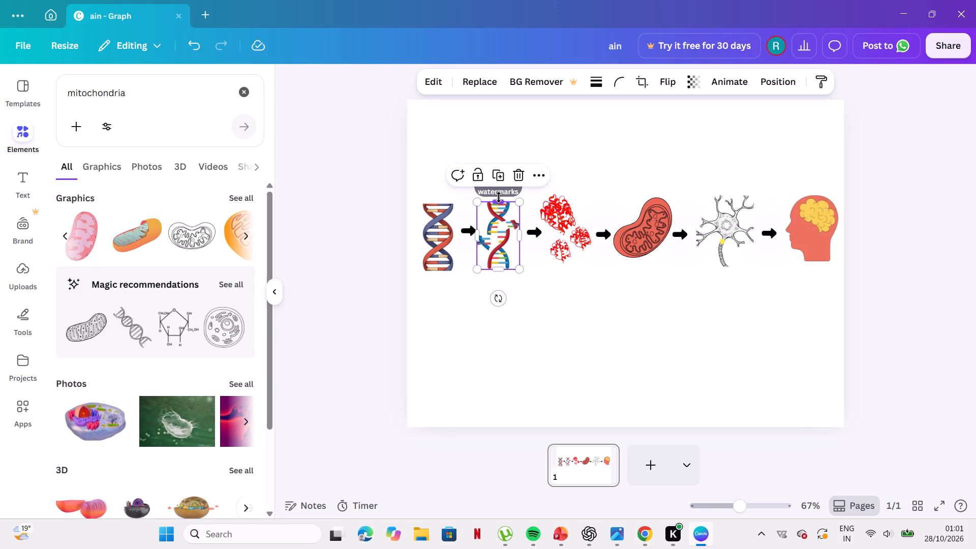
{"action": "left_click", "coordinate": [499, 197]}
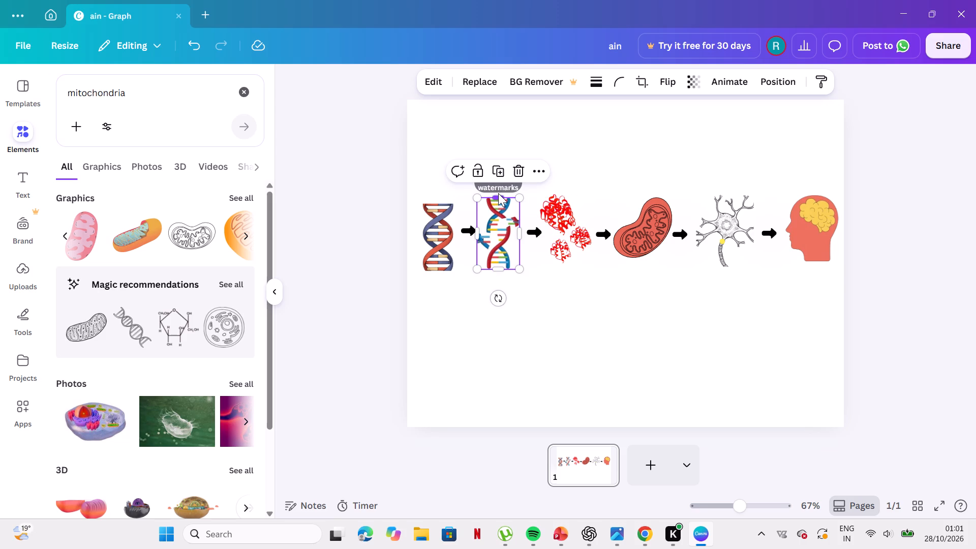
Extend the top edge of the first DNA image upward to about 72 wide by 172 high, level with the second DNA image's top.
{"action": "left_click", "coordinate": [445, 212]}
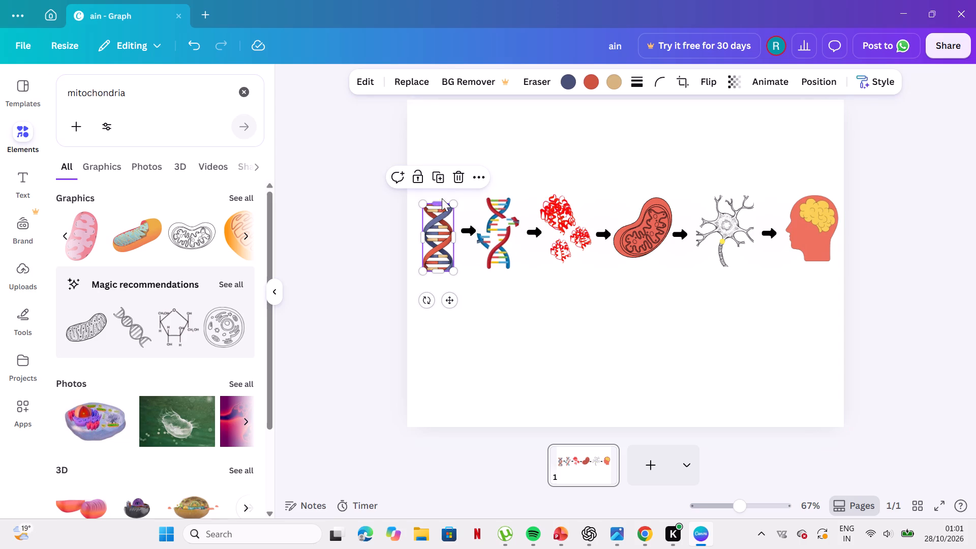
{"action": "left_click", "coordinate": [438, 202]}
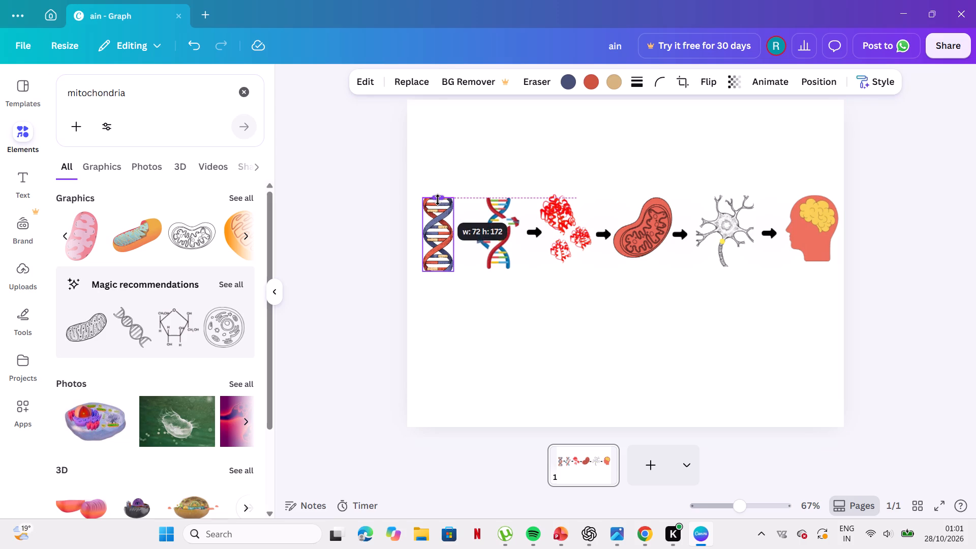
{"action": "left_click", "coordinate": [438, 200]}
{"action": "left_click", "coordinate": [609, 302]}
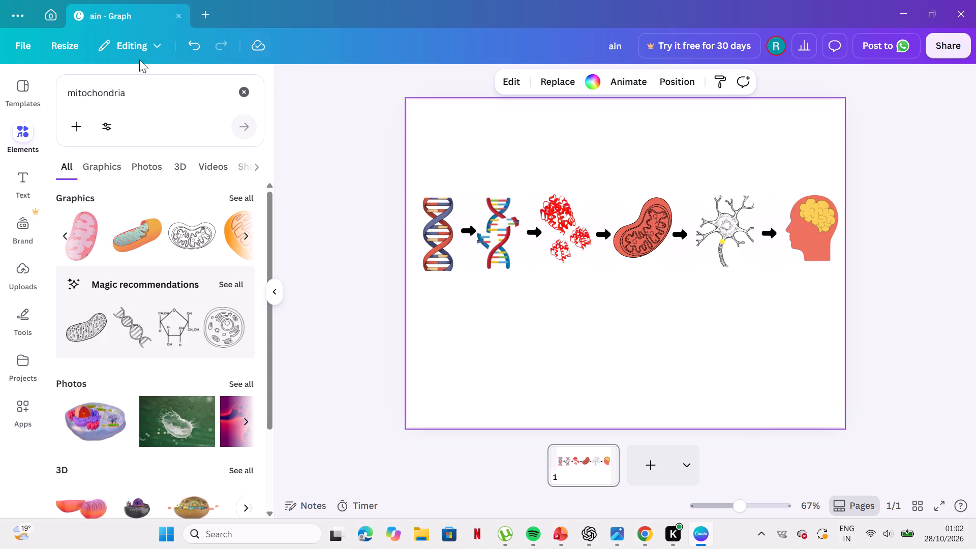
Save the design and check its save status.
{"action": "left_click", "coordinate": [29, 44]}
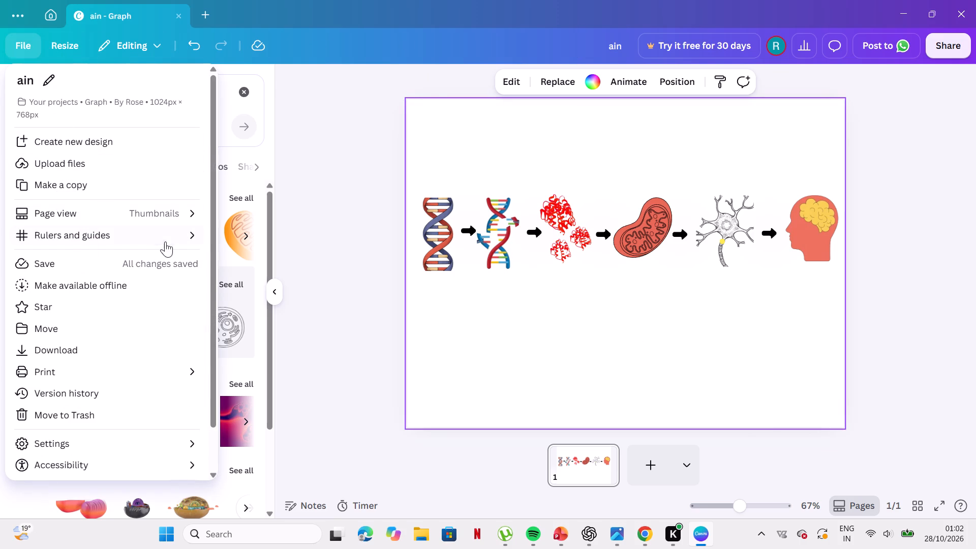
{"action": "left_click", "coordinate": [132, 262]}
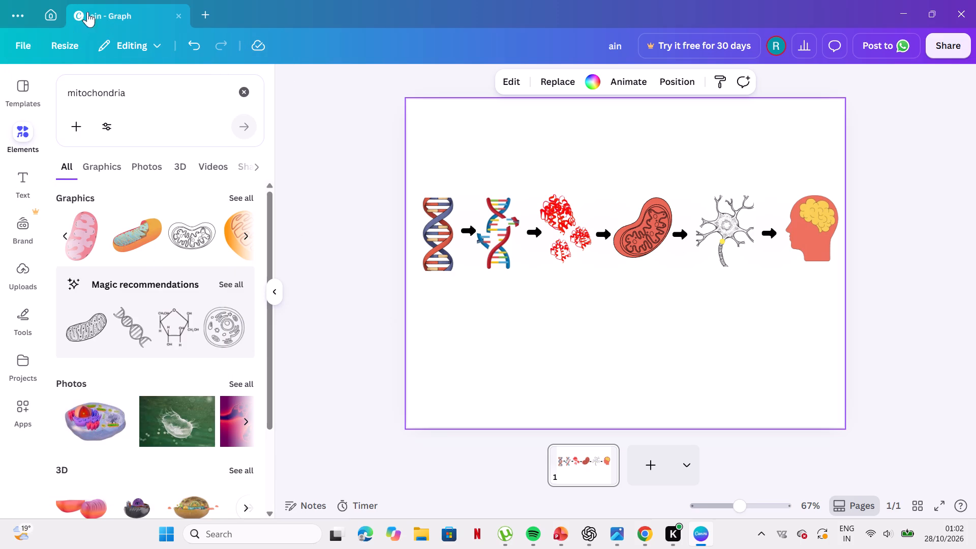
{"action": "left_click", "coordinate": [262, 52]}
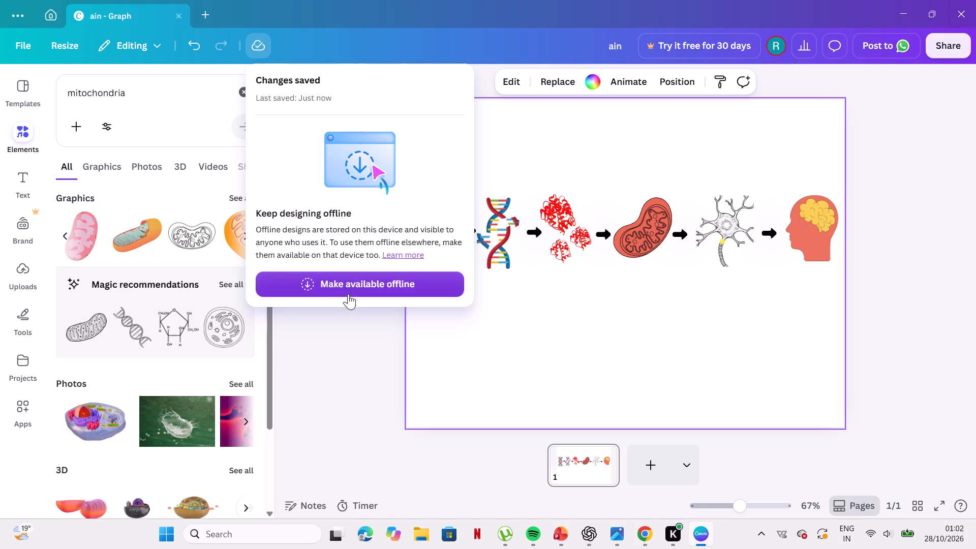
{"action": "left_click", "coordinate": [349, 323]}
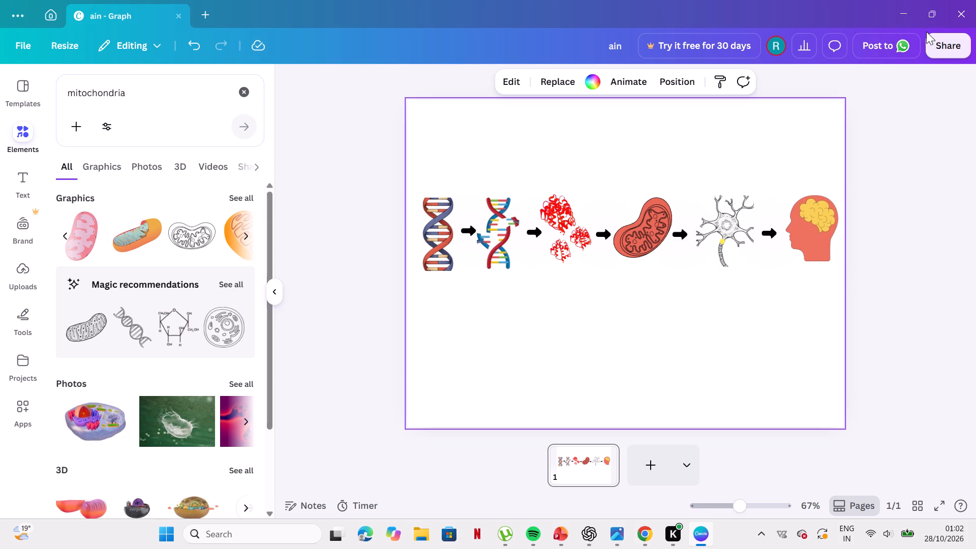
Minimise the design window.
{"action": "left_click", "coordinate": [894, 15]}
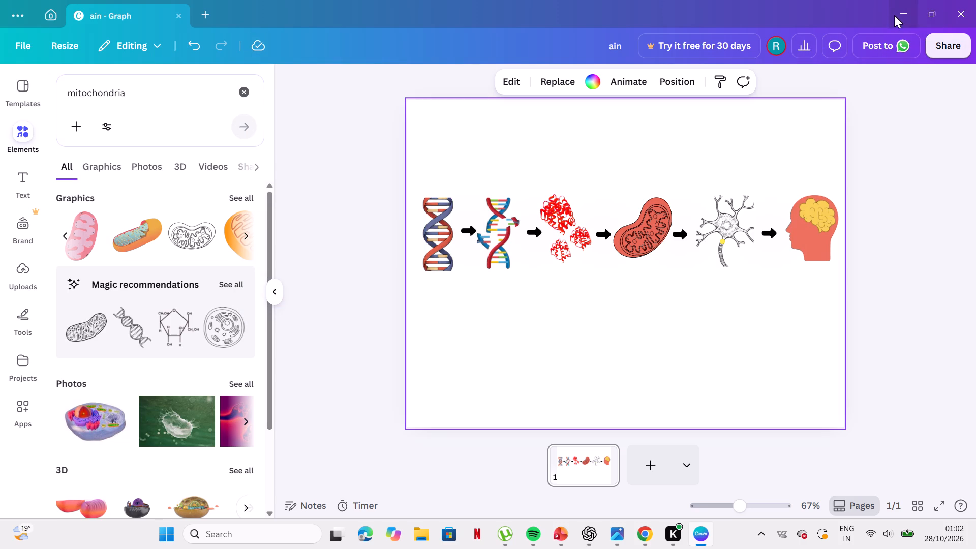